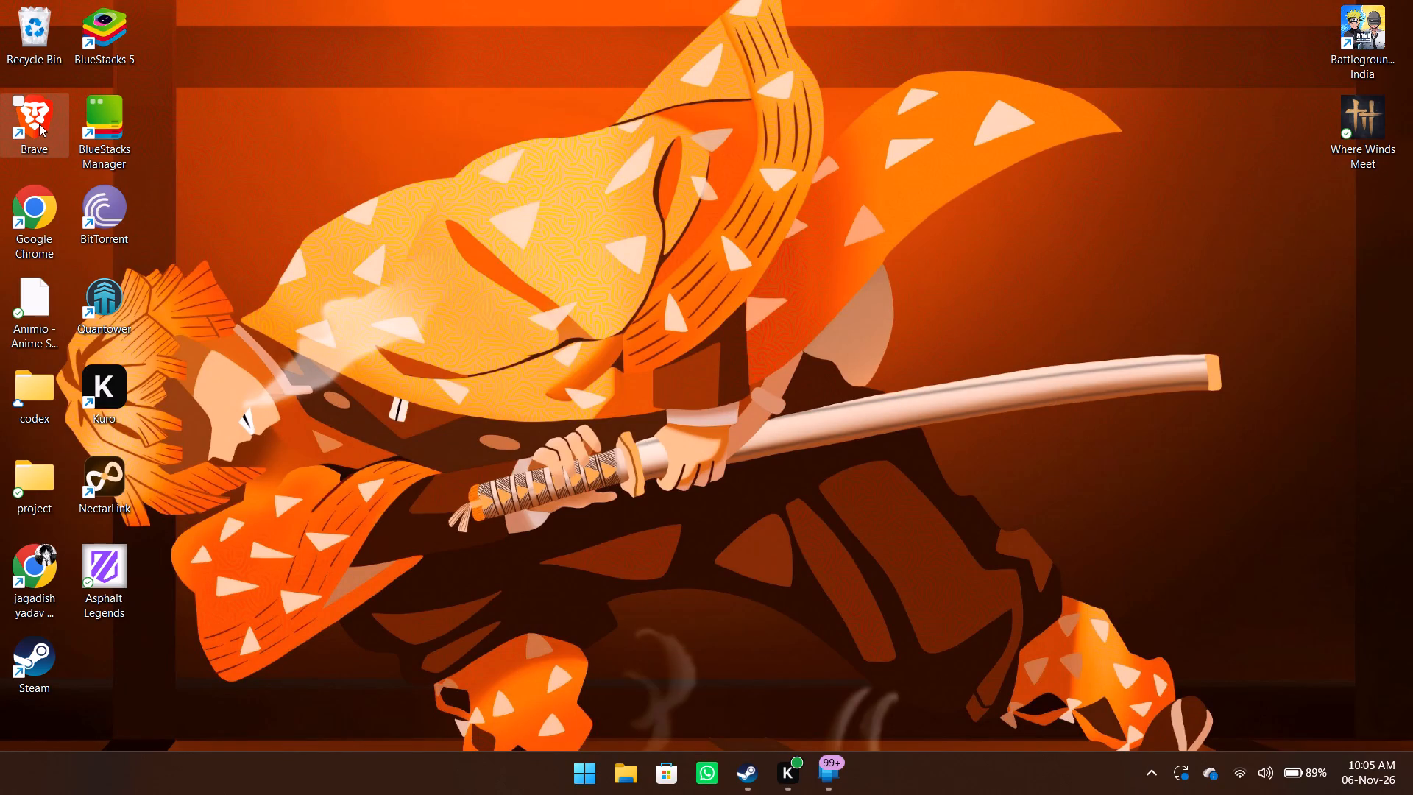
# Launch the Brave browser.
pyautogui.doubleClick(38, 124)
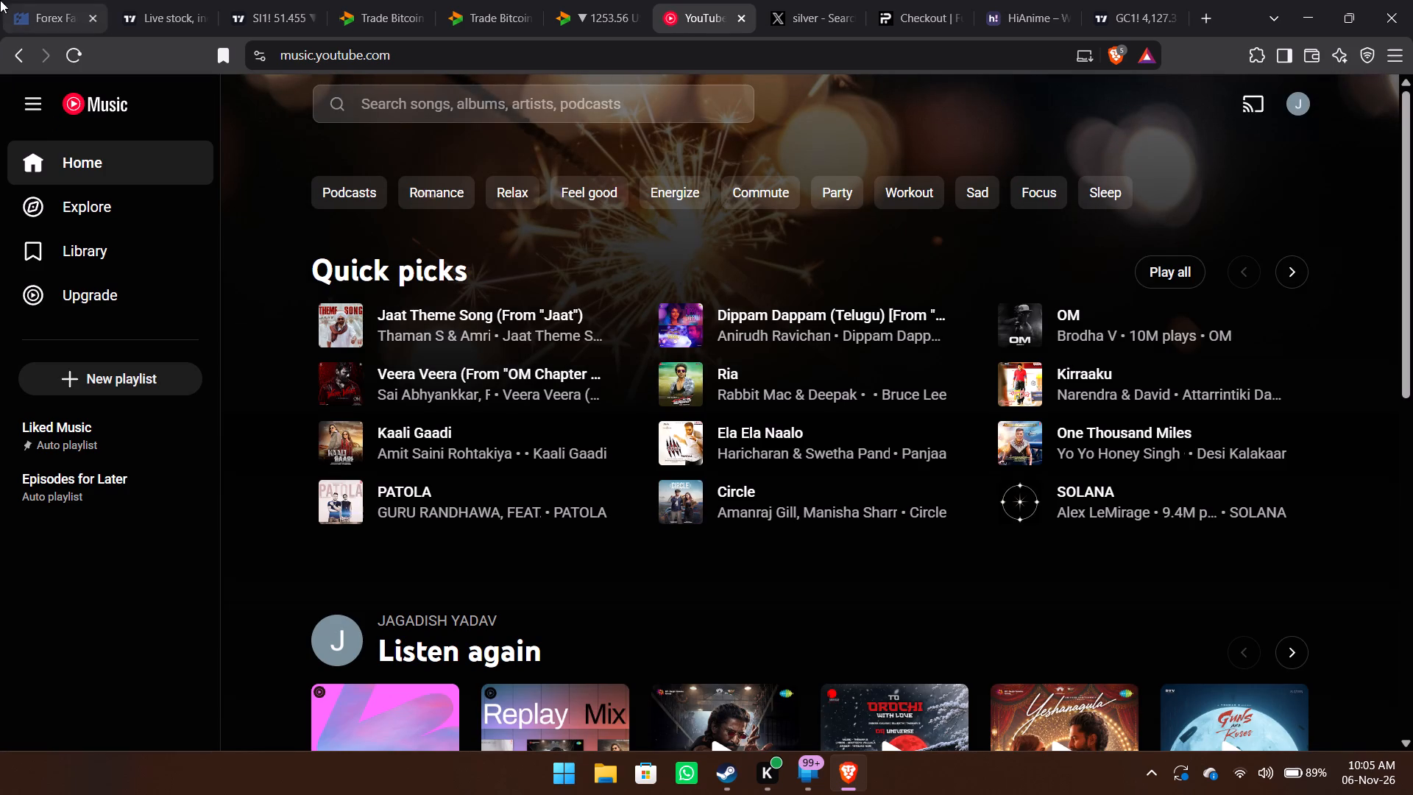
# Go to the first TradingView chart of Silver Futures and view it on the 1-hour timeframe.
pyautogui.click(135, 11)
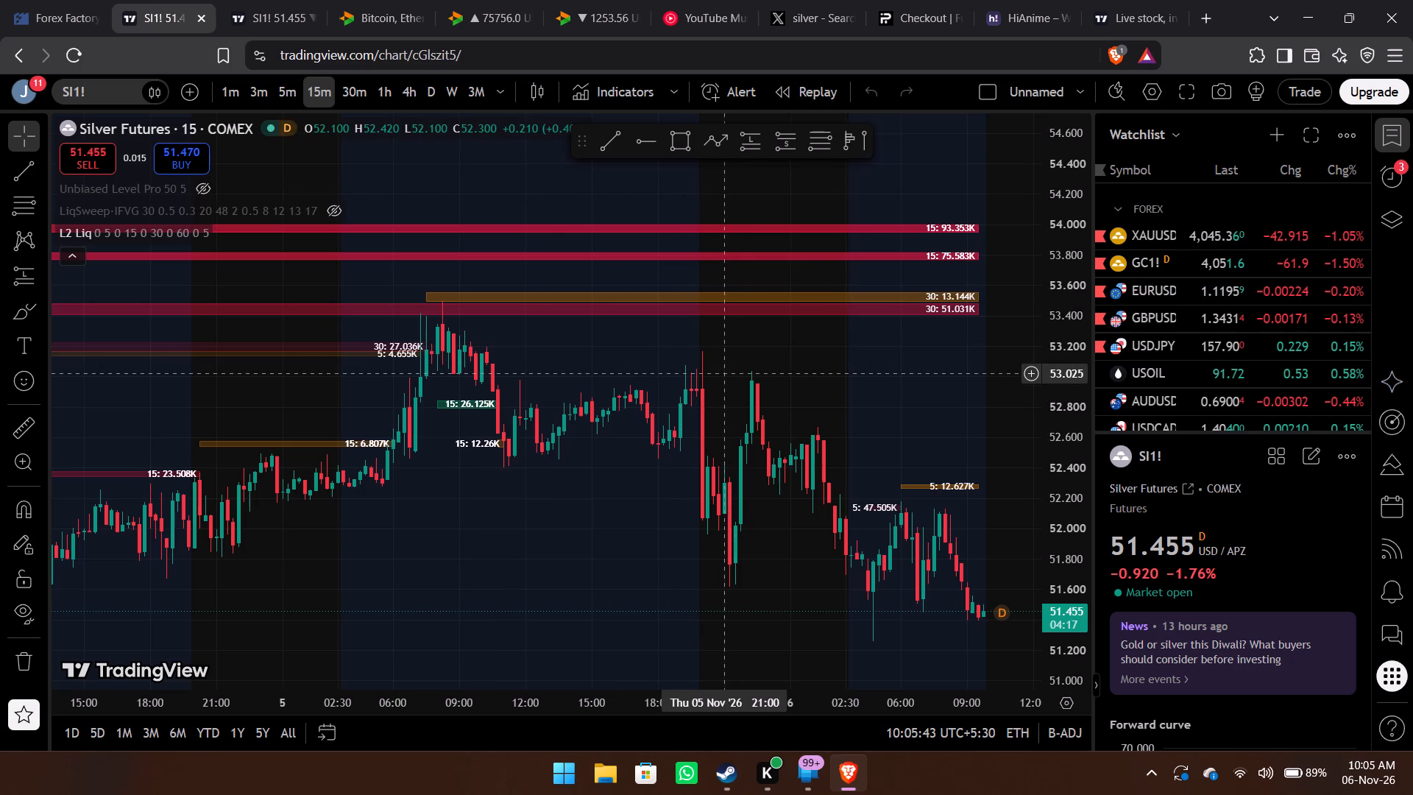
pyautogui.moveTo(721, 373); pyautogui.dragTo(525, 127)
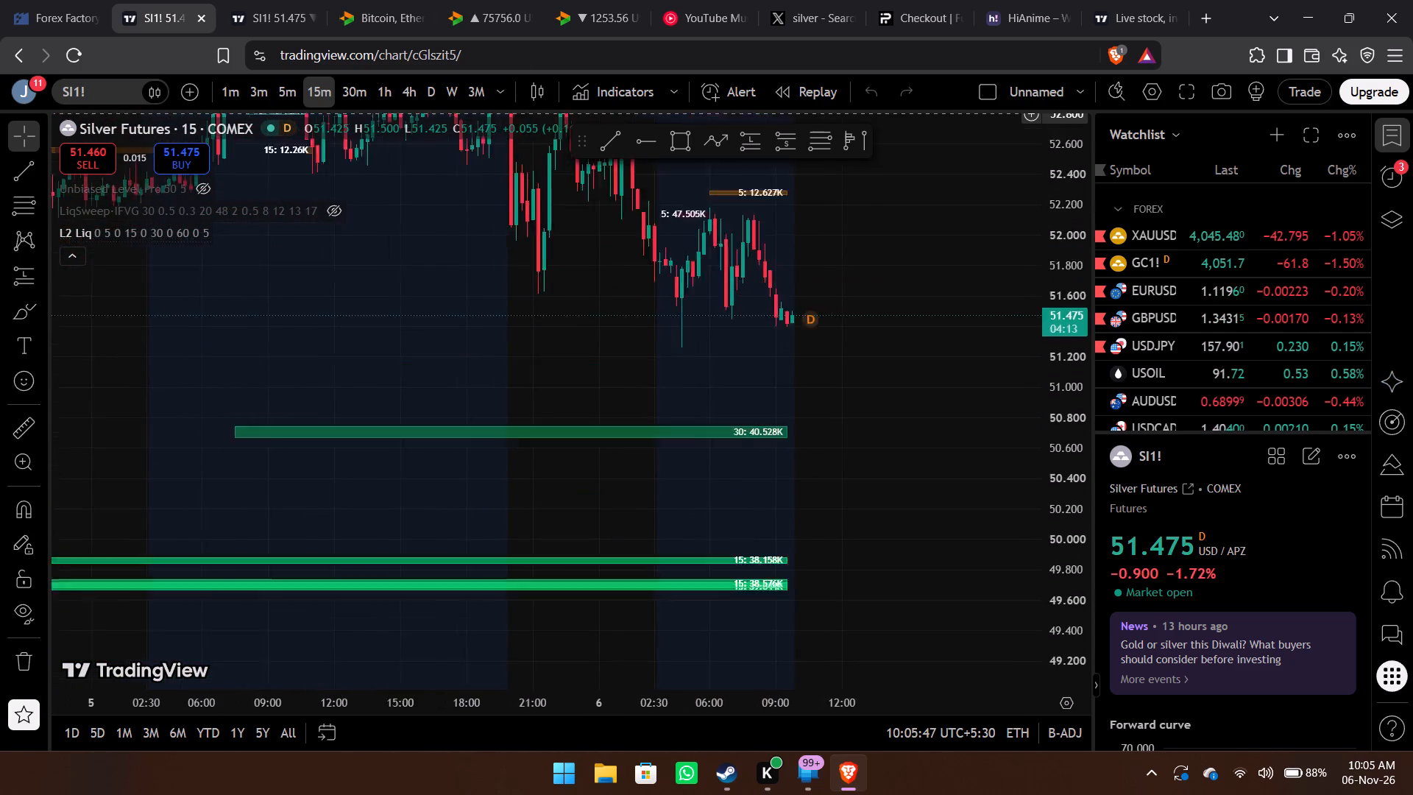
pyautogui.moveTo(525, 127); pyautogui.dragTo(518, 306)
pyautogui.click(386, 101)
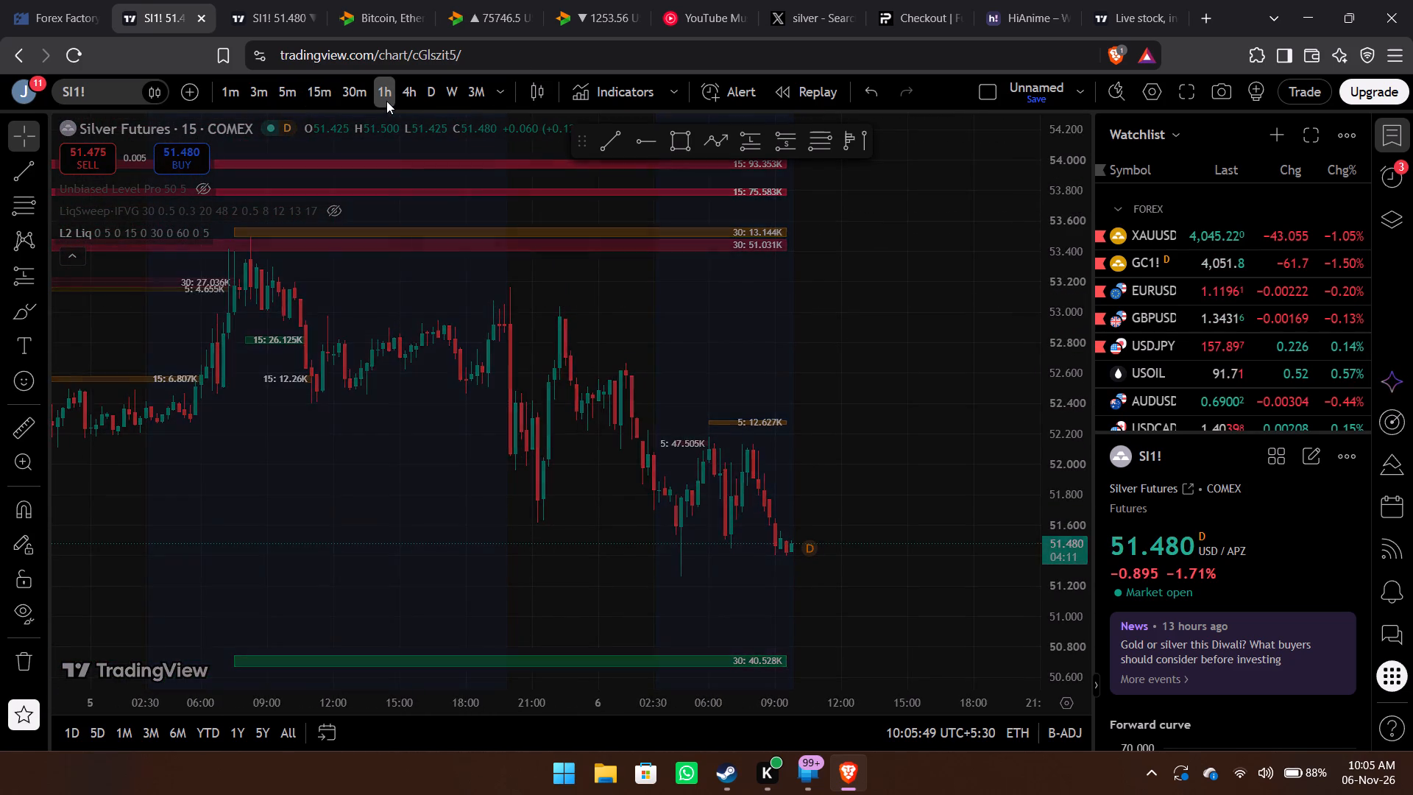
# In the second Silver Futures chart, allow TradingView notifications until the site is closed.
pyautogui.click(267, 15)
pyautogui.moveTo(801, 392); pyautogui.dragTo(900, 794)
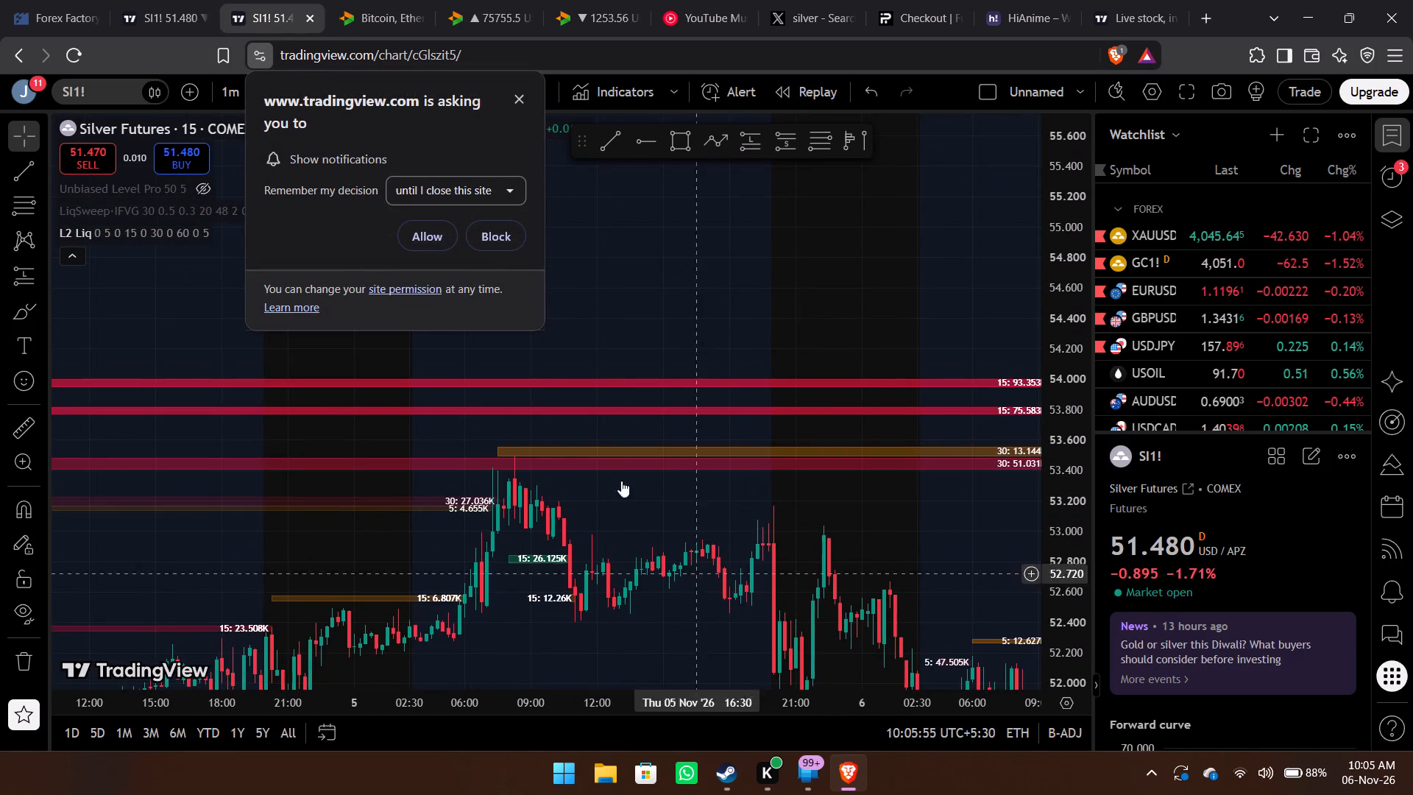
pyautogui.click(431, 230)
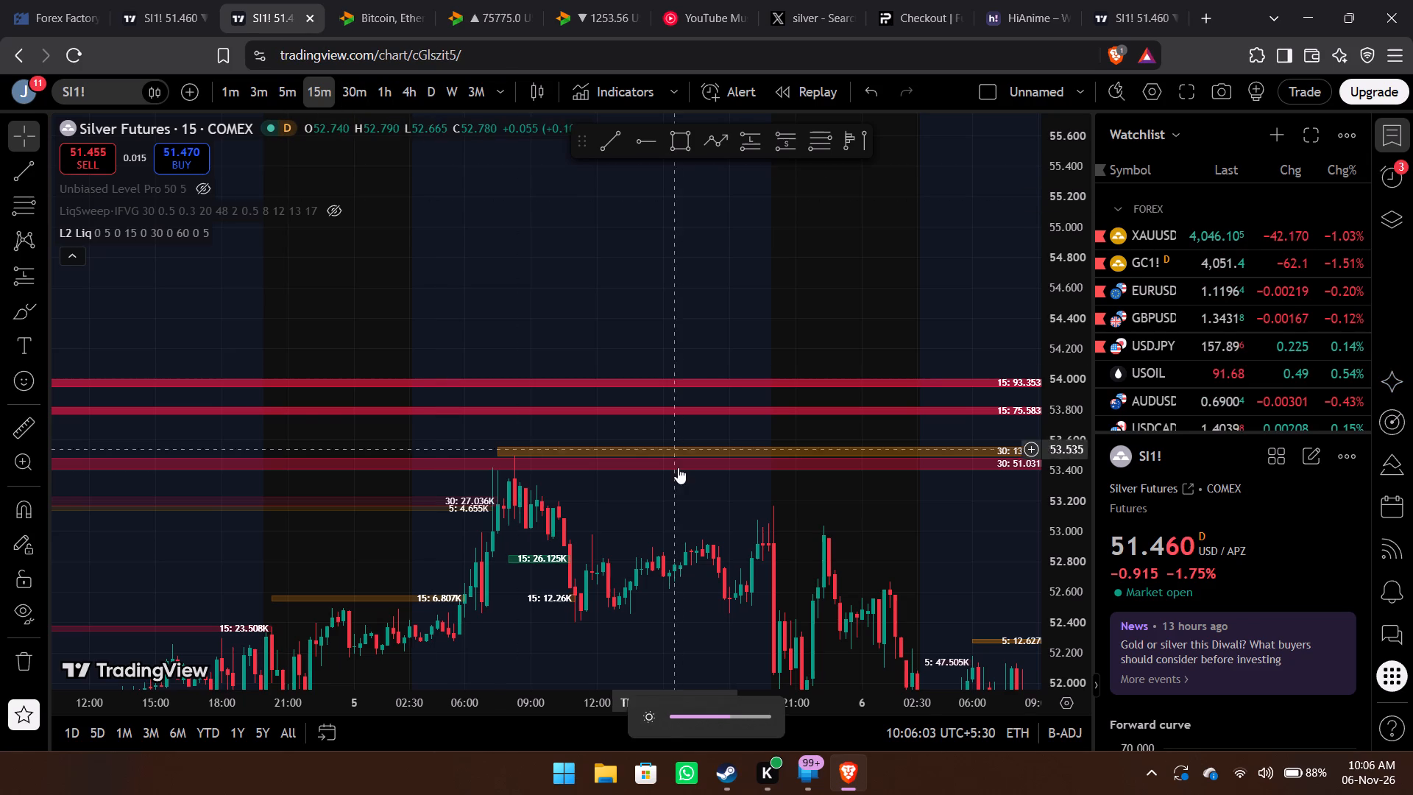
# Examine the 15-minute Silver Futures price action and the liquidity zones above and below the latest candles.
pyautogui.moveTo(724, 523); pyautogui.dragTo(575, 340)
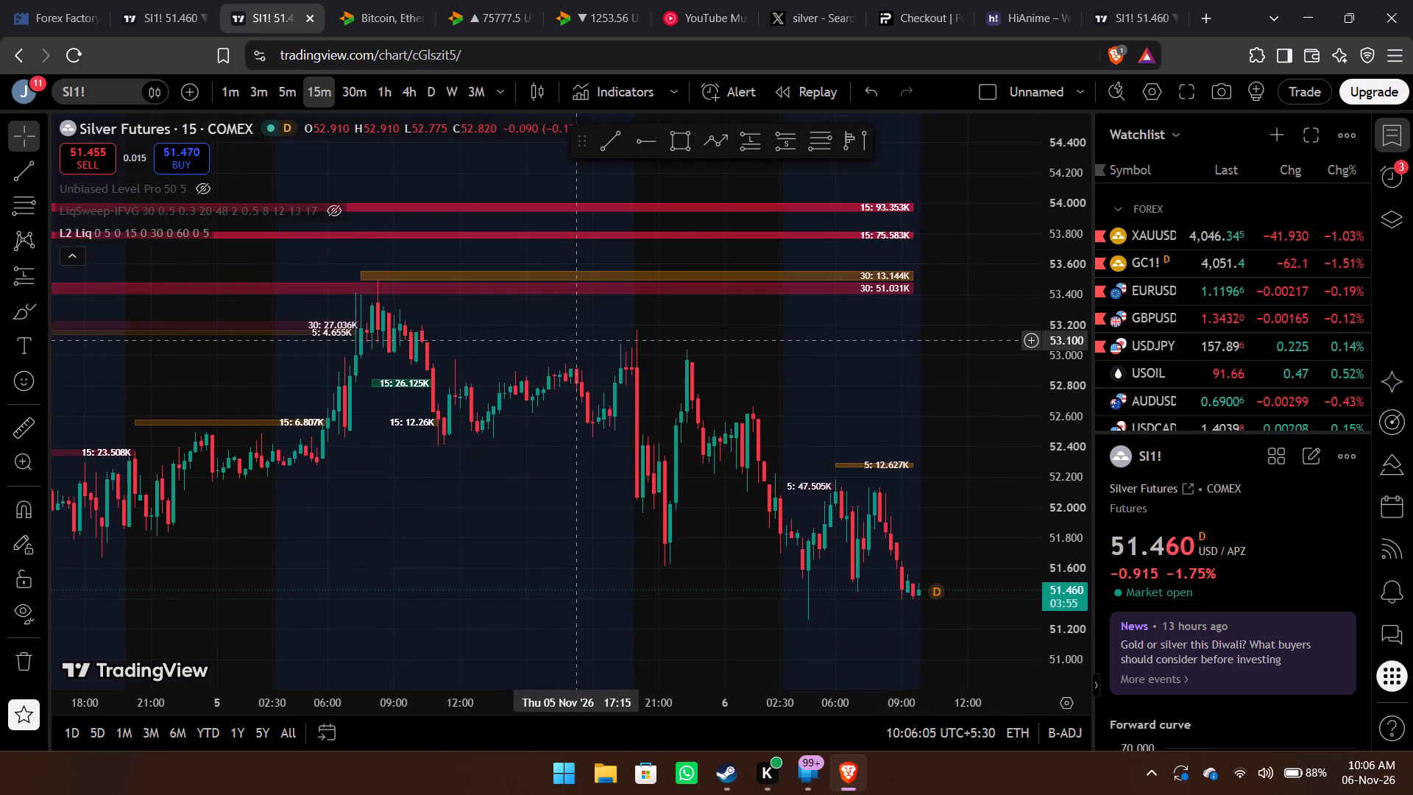
pyautogui.scroll(-6, 575, 340)
pyautogui.scroll(1, 575, 340)
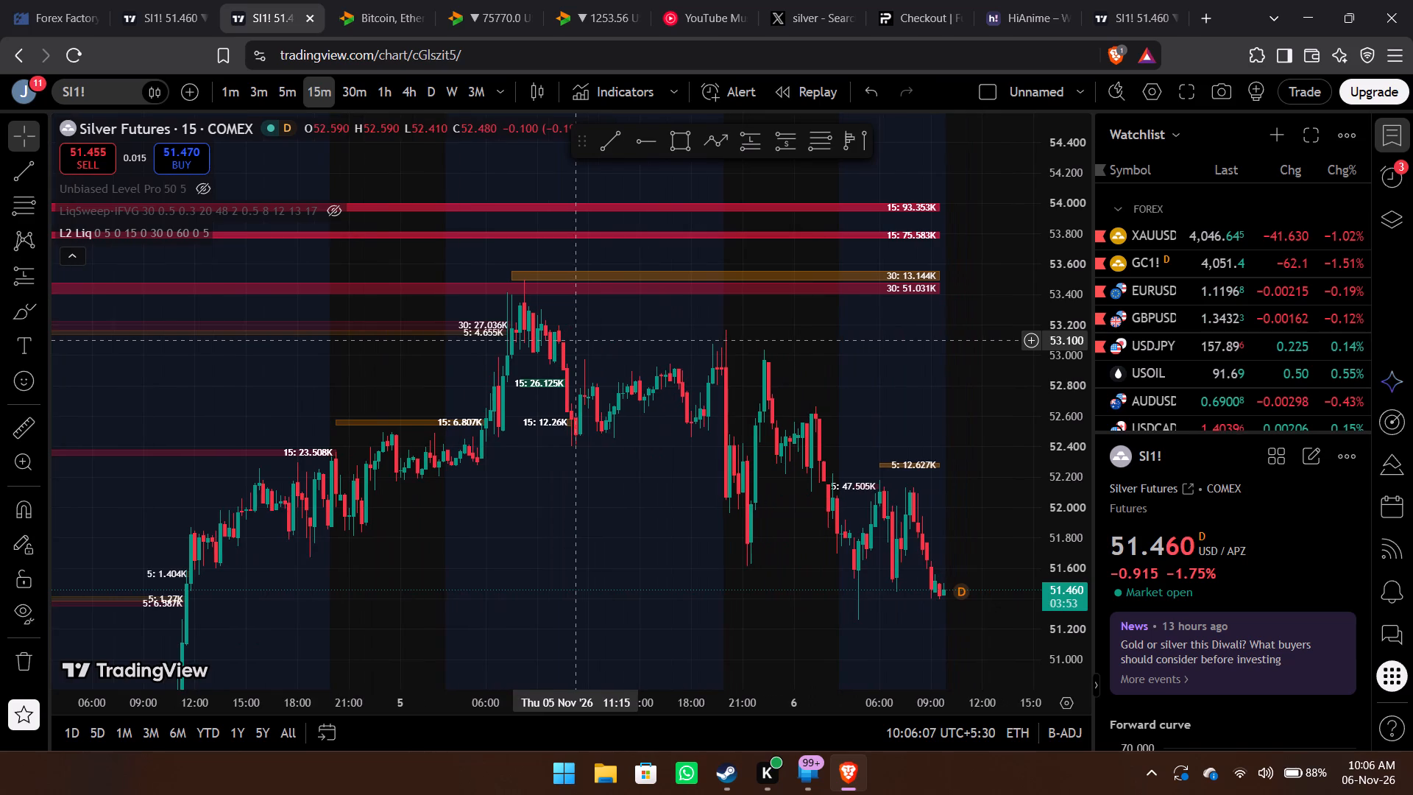
pyautogui.scroll(1, 575, 340)
pyautogui.moveTo(635, 372); pyautogui.dragTo(404, 341)
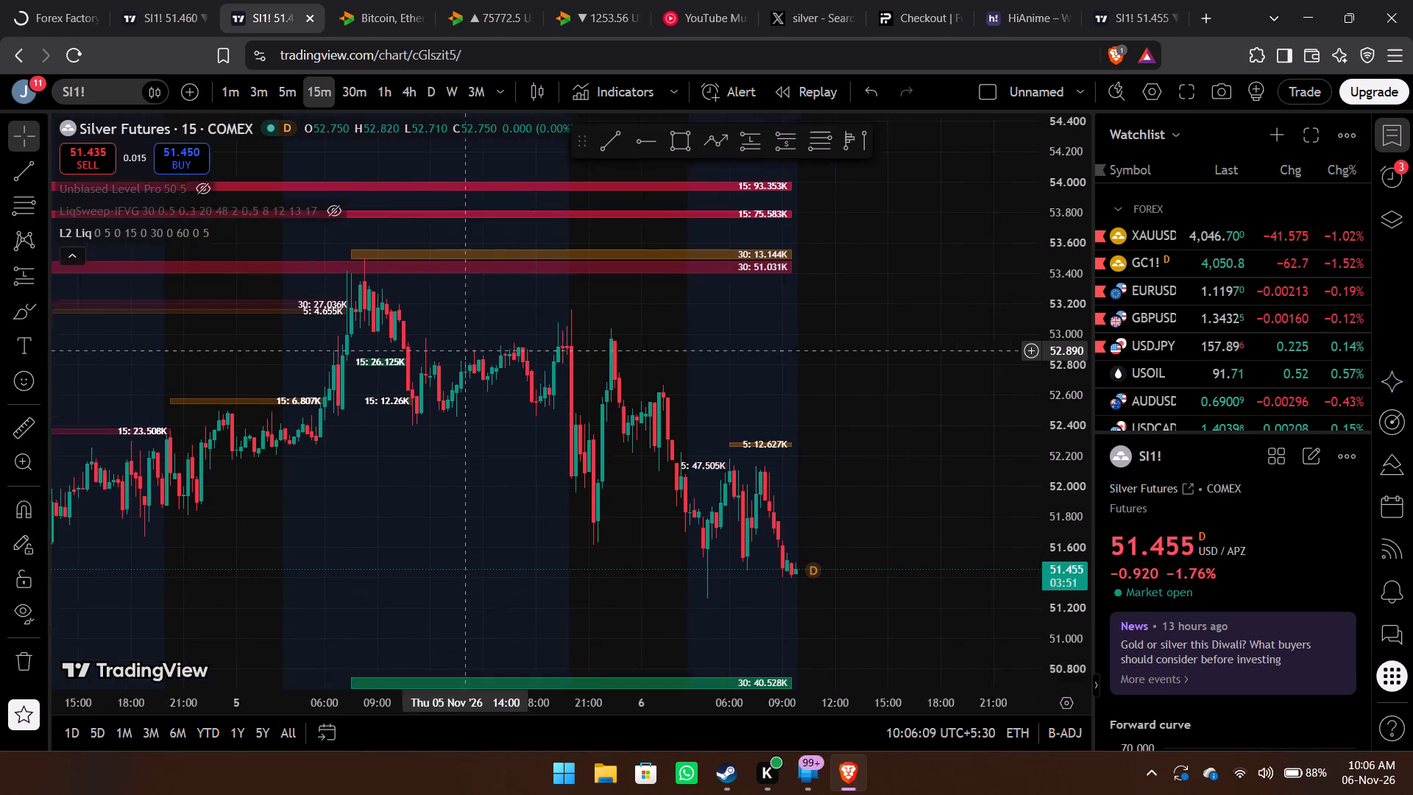
pyautogui.moveTo(404, 341); pyautogui.dragTo(378, 124)
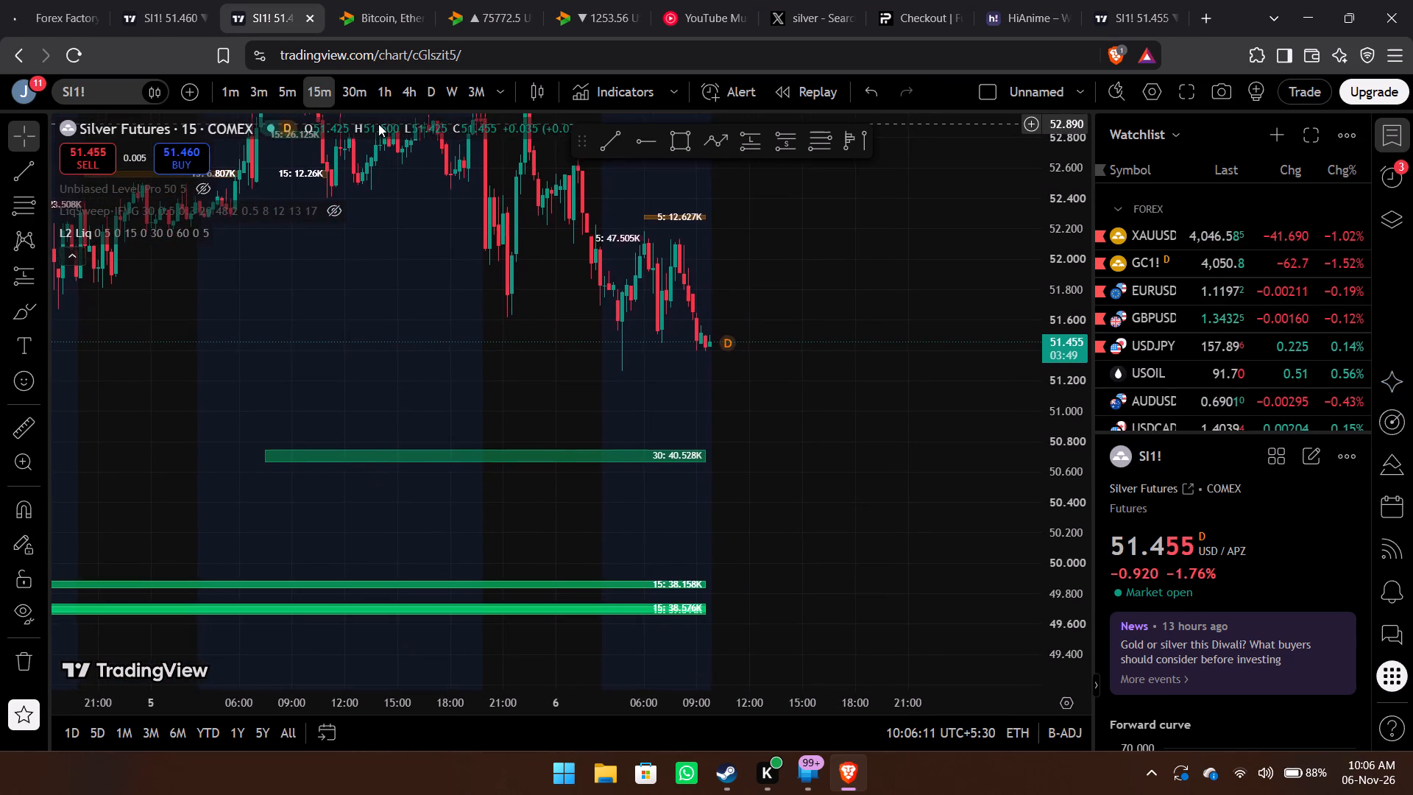
pyautogui.moveTo(378, 124); pyautogui.dragTo(506, 283)
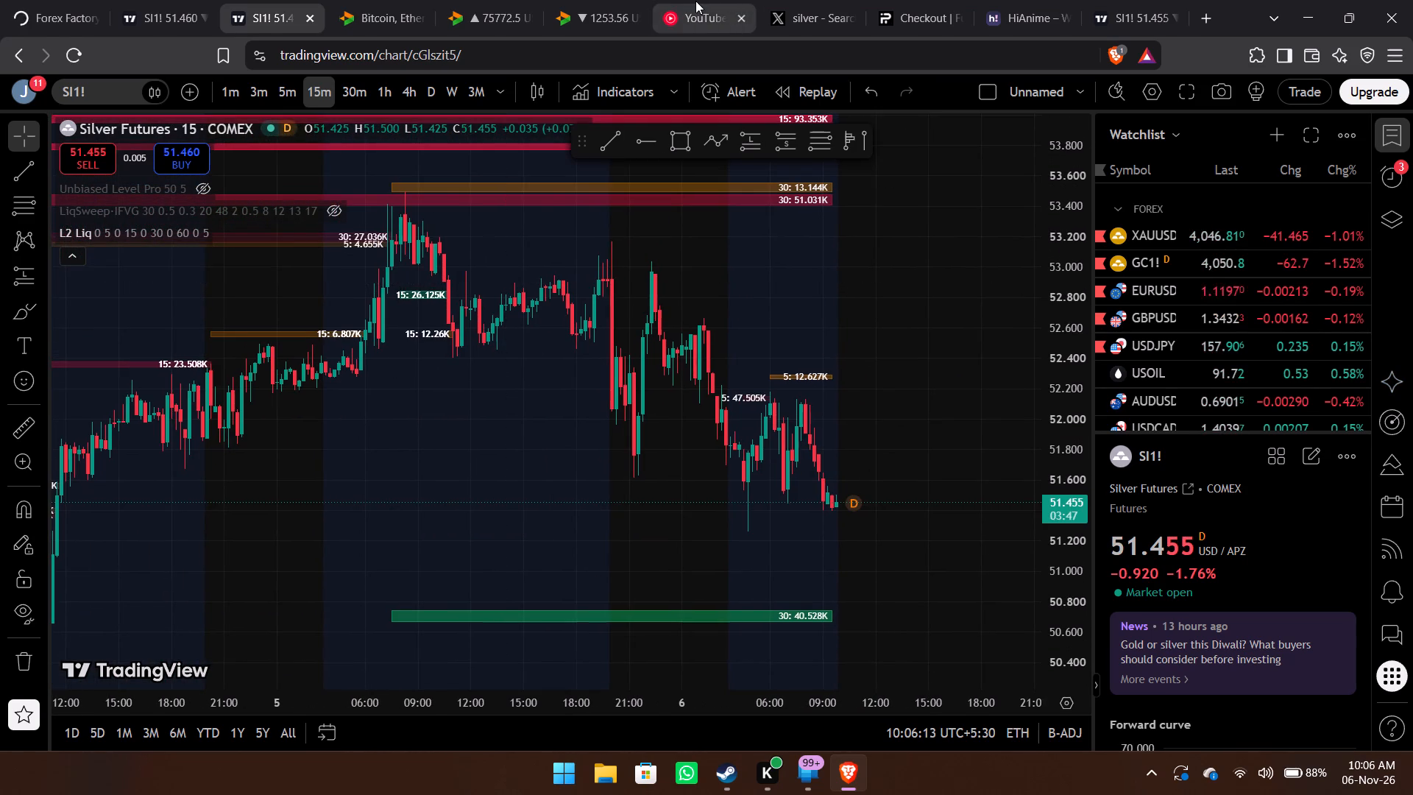
# Switch to YouTube Music and play all Quick picks.
pyautogui.click(693, 1)
pyautogui.press('space')
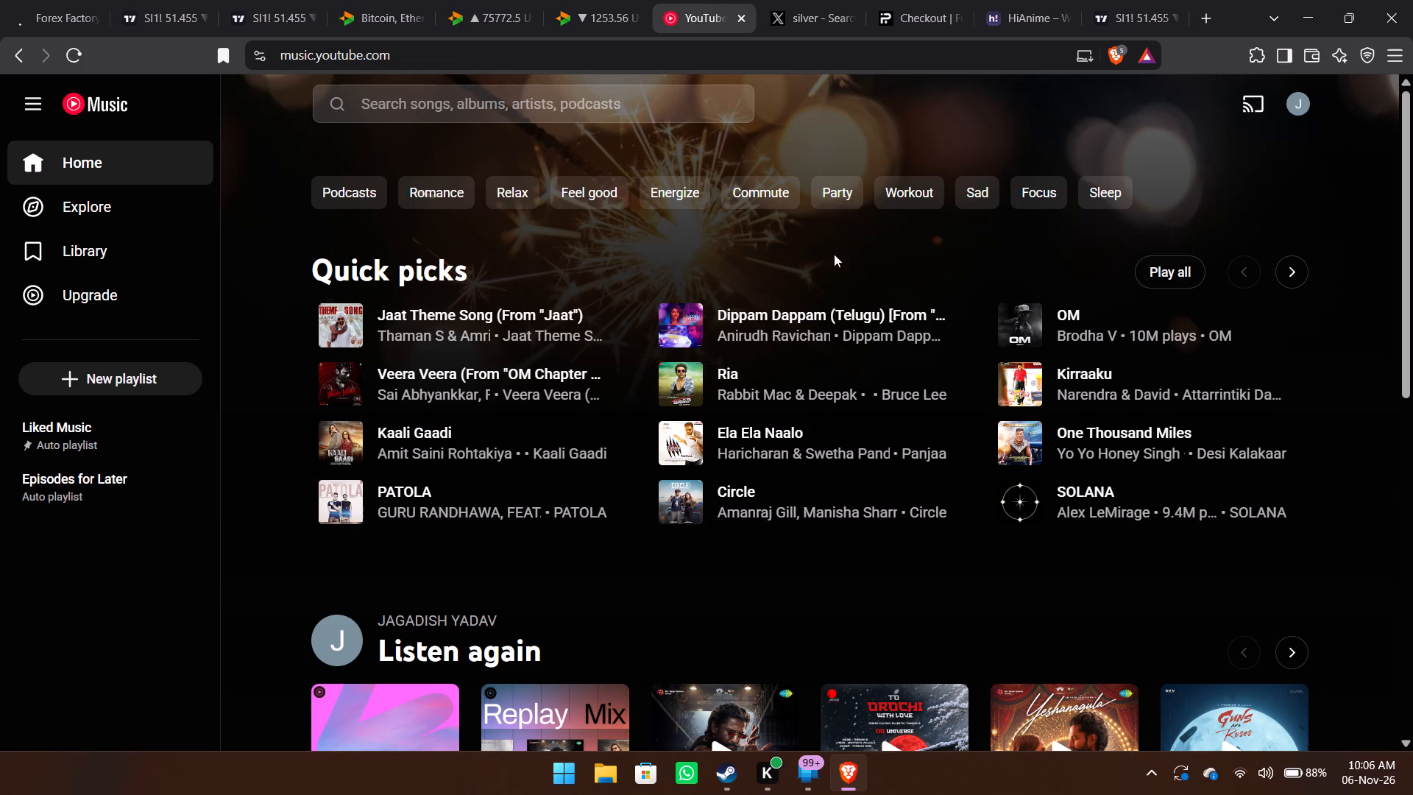
pyautogui.click(1164, 265)
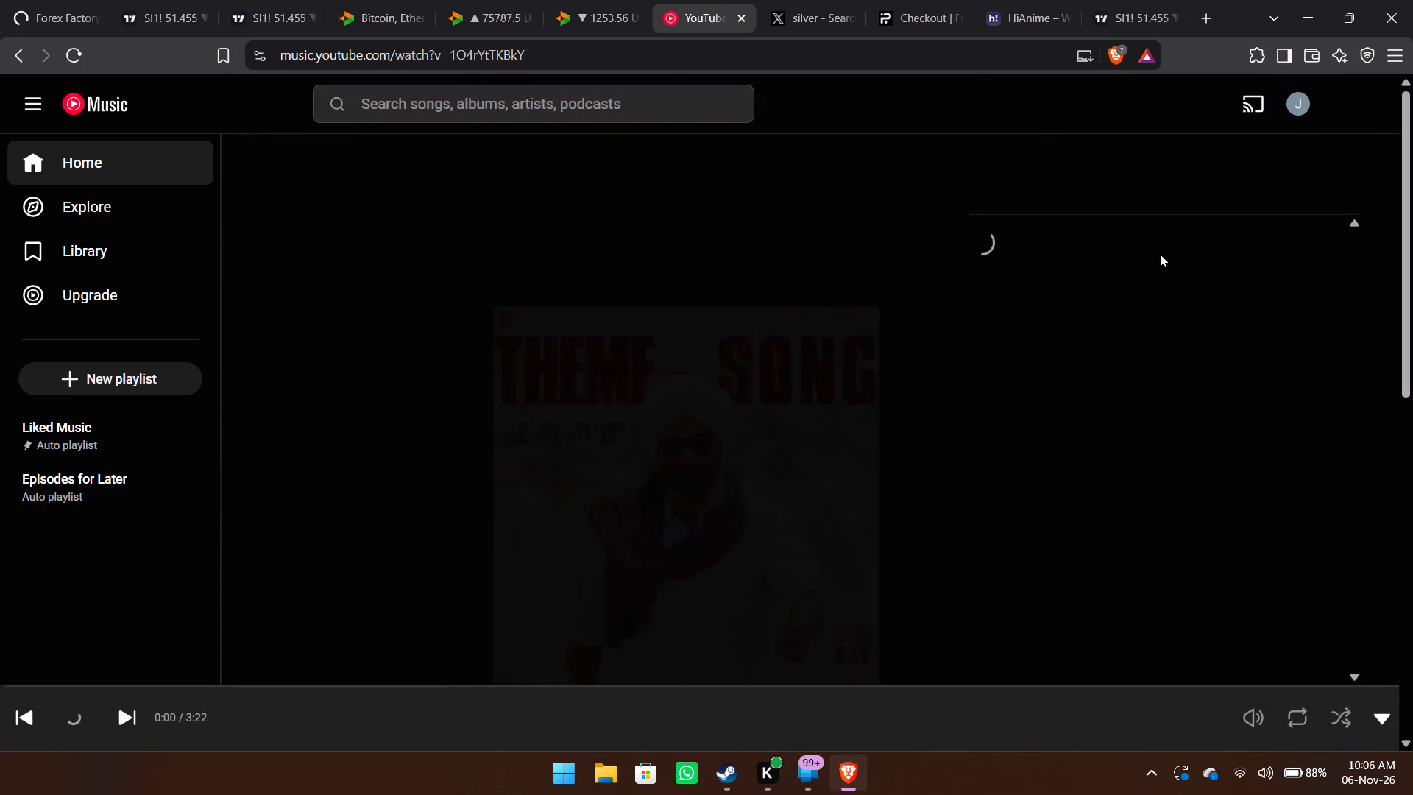
# Load the Delta Exchange ZECUSD page, return to YouTube Music and pause the song.
pyautogui.click(571, 0)
pyautogui.press('space')
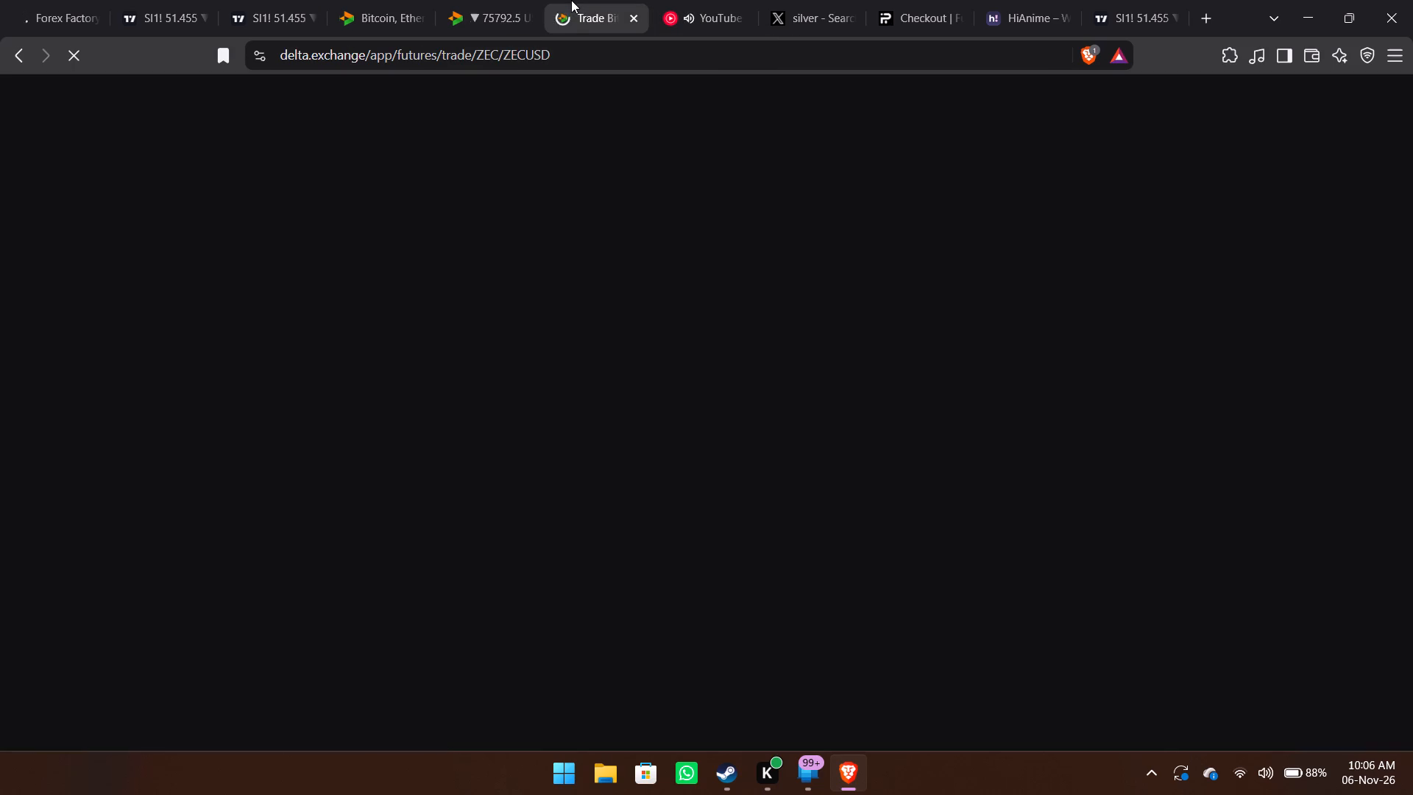
pyautogui.click(715, 13)
pyautogui.press('space')
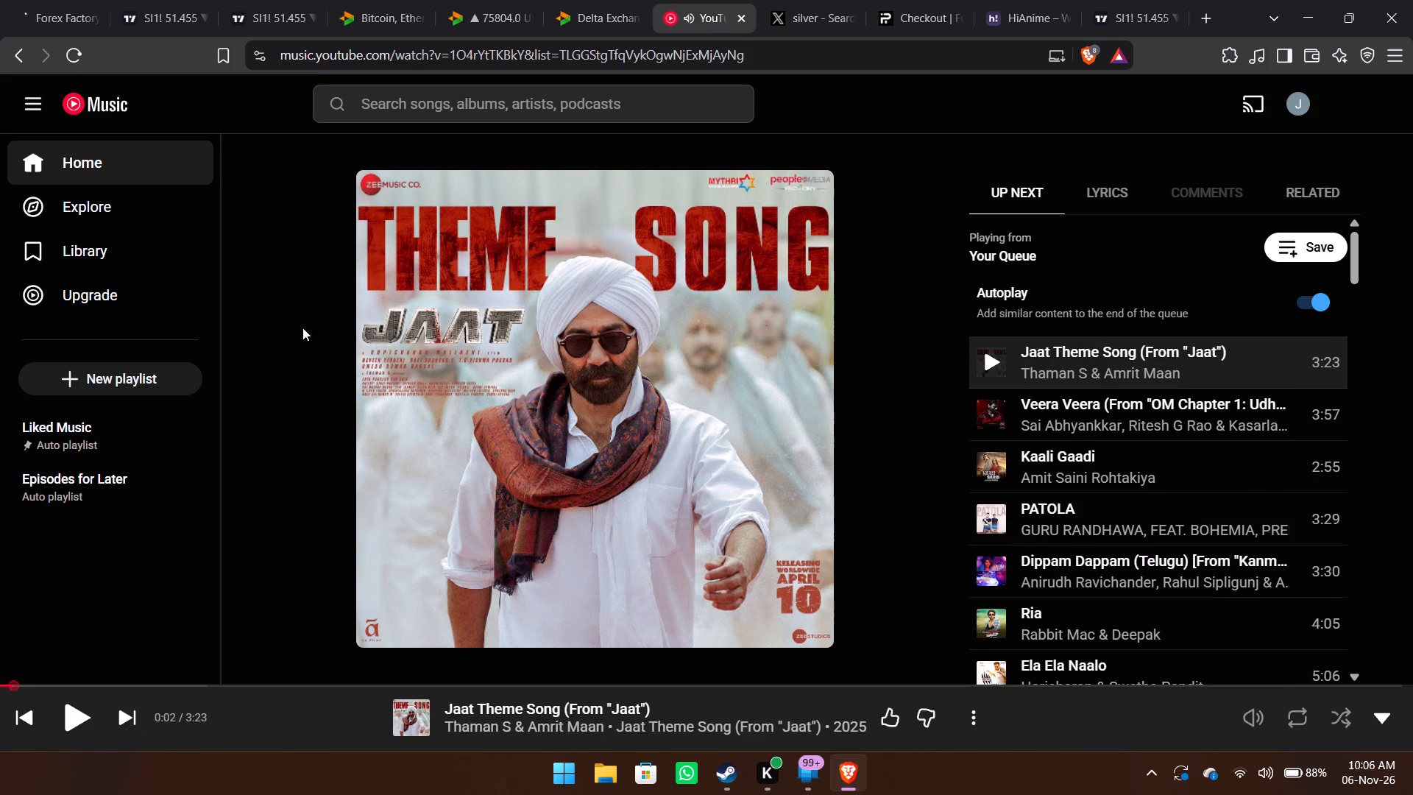
# Return to the YouTube Music home page and browse its recommendations.
pyautogui.click(755, 202)
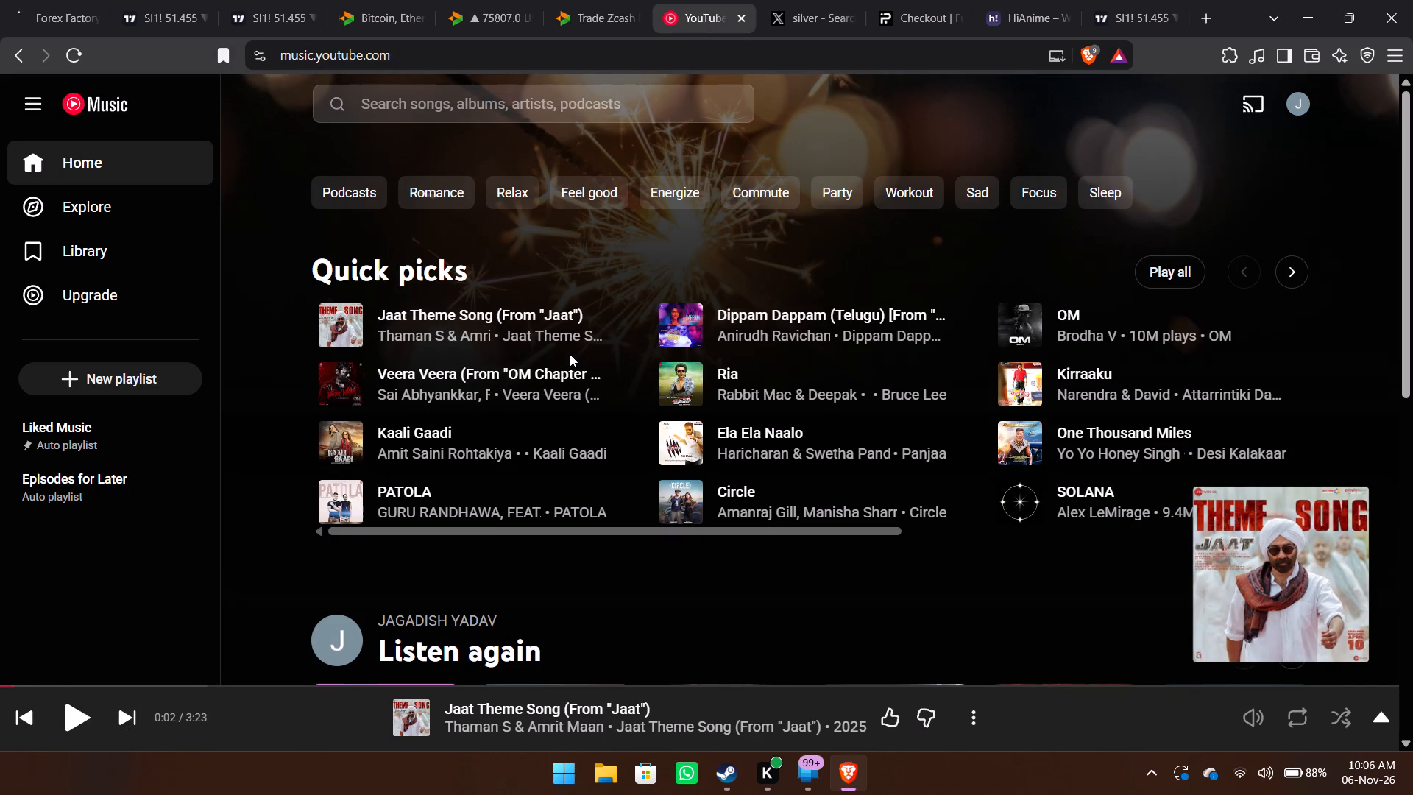
pyautogui.scroll(-3, 657, 526)
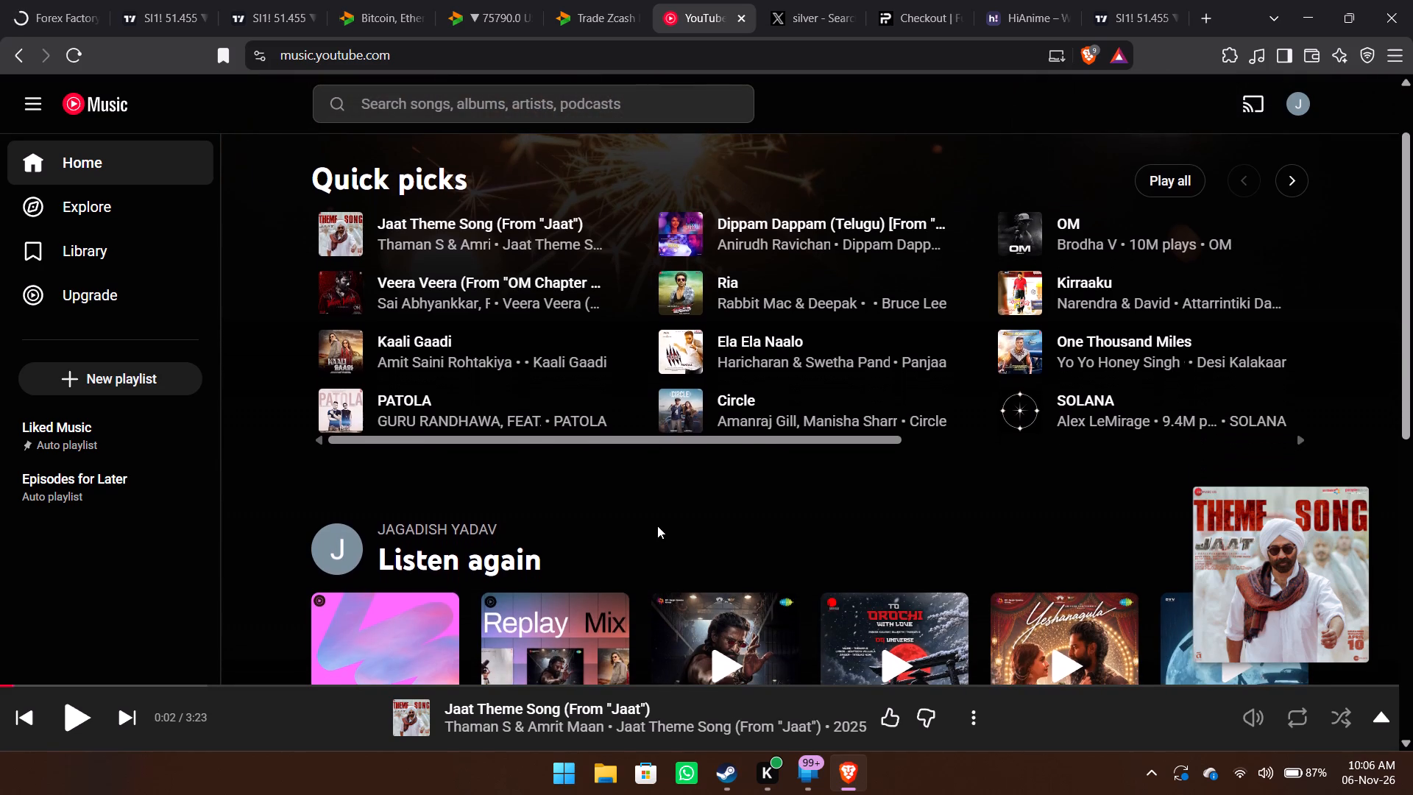
pyautogui.scroll(-3, 657, 526)
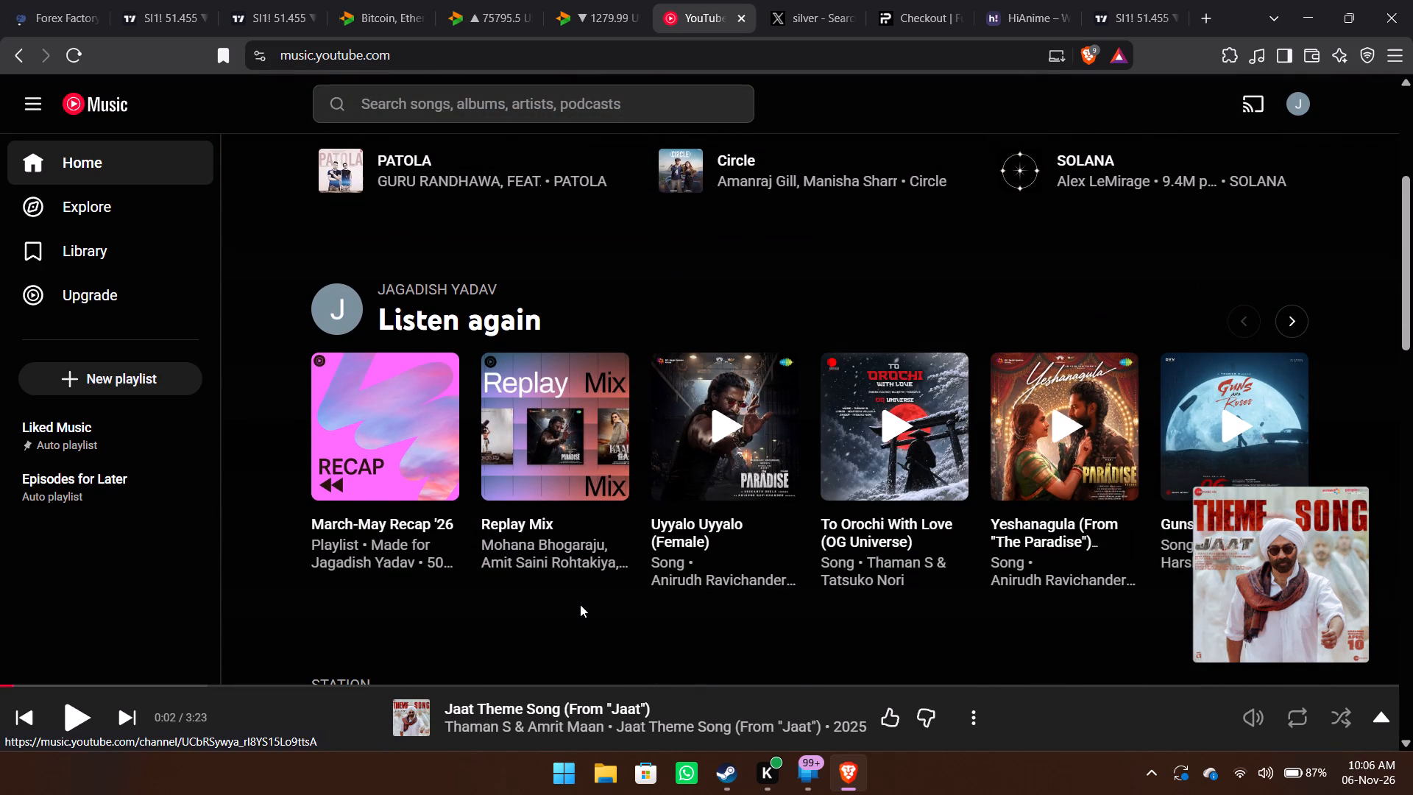
pyautogui.scroll(-9, 580, 604)
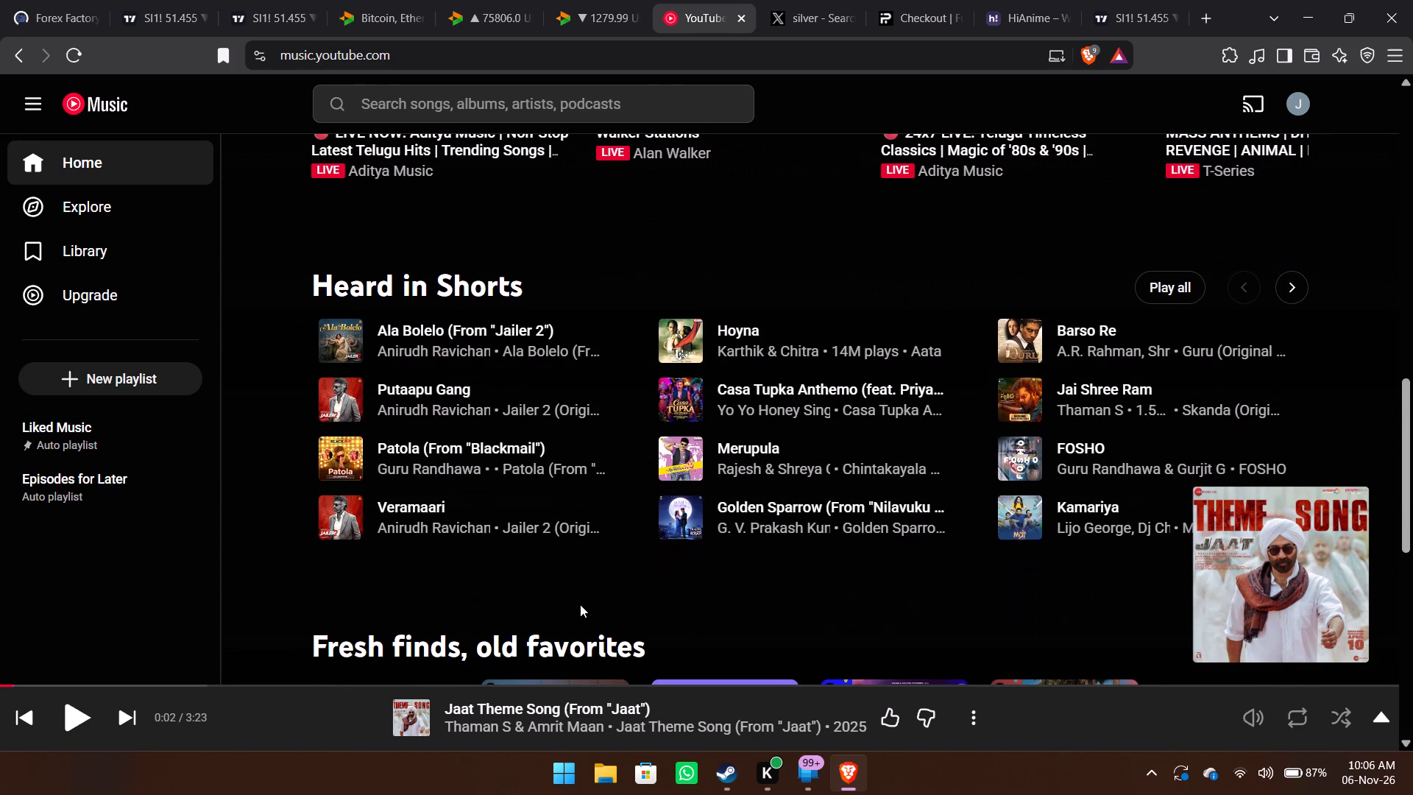
pyautogui.scroll(-5, 580, 604)
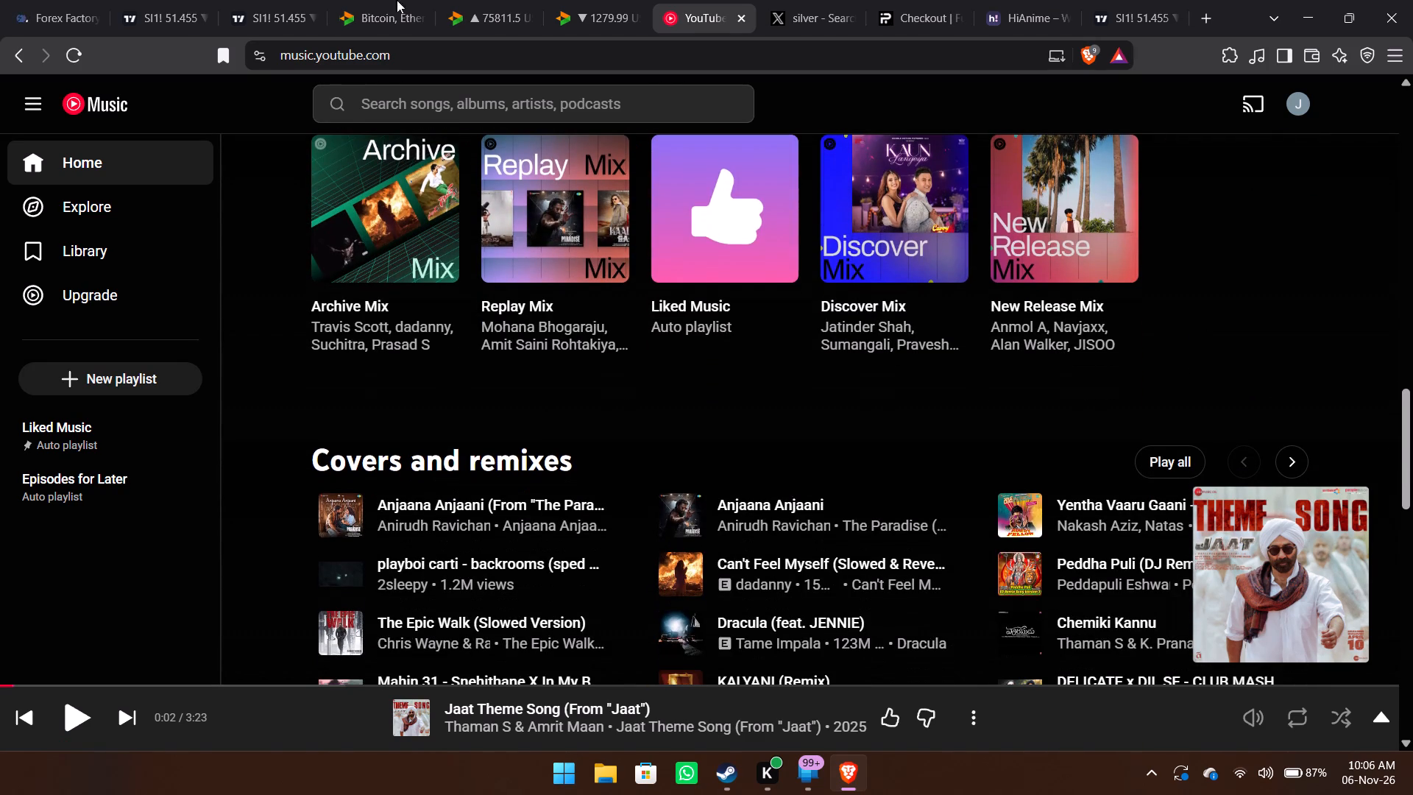
# Examine the 1-hour Silver Futures chart from late October to 6 November with the price scale compressed.
pyautogui.click(144, 3)
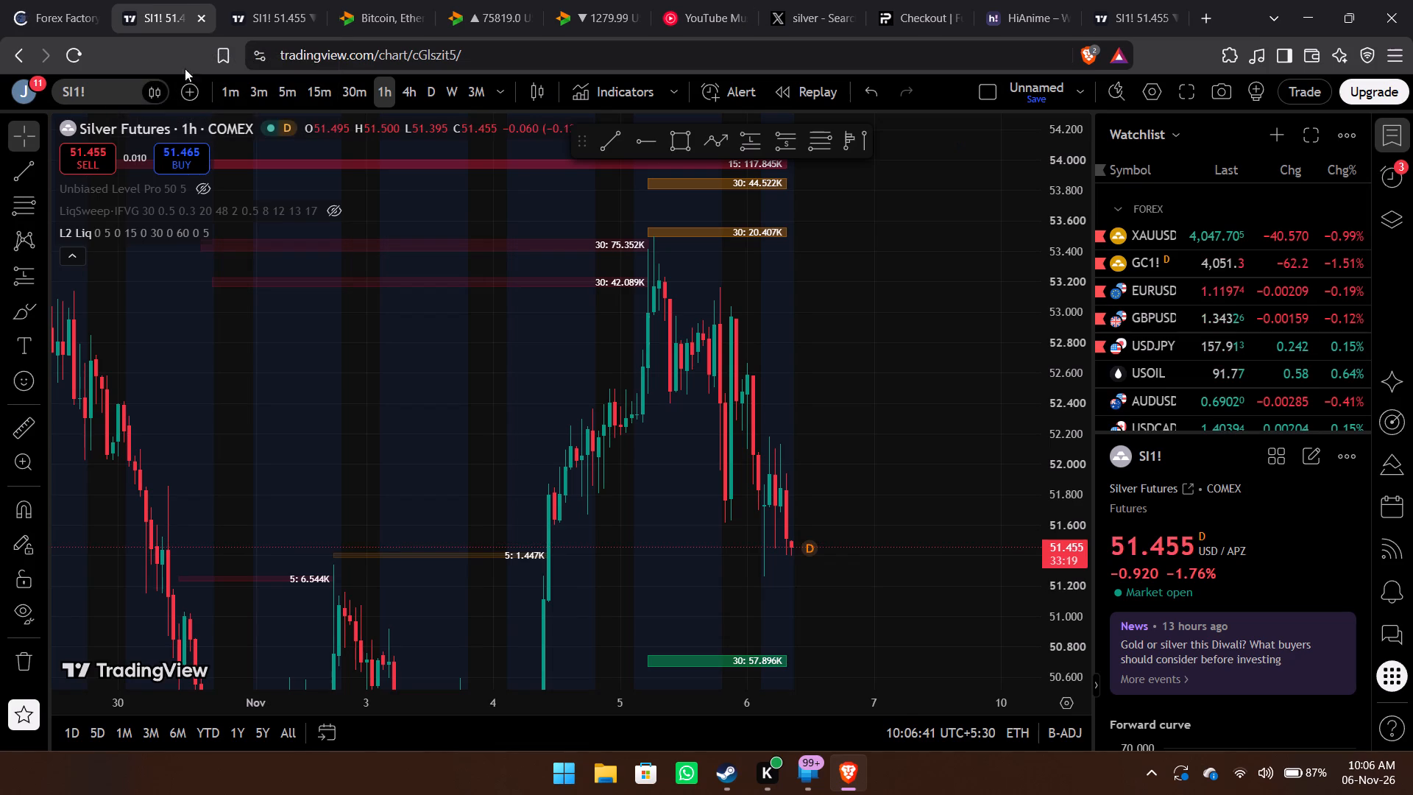
pyautogui.moveTo(1051, 294); pyautogui.dragTo(1061, 389)
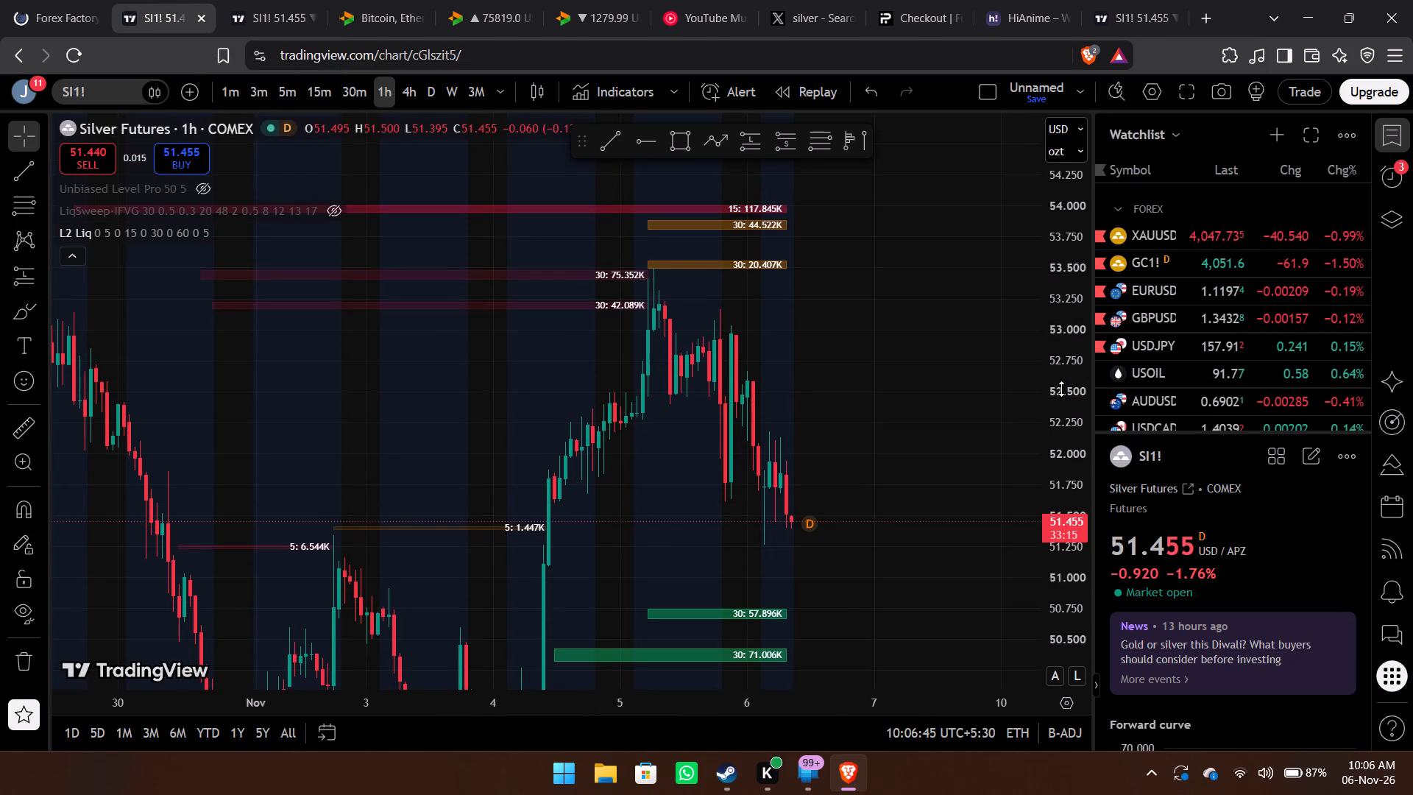
pyautogui.moveTo(1061, 389); pyautogui.dragTo(1059, 508)
pyautogui.moveTo(755, 409); pyautogui.dragTo(973, 450)
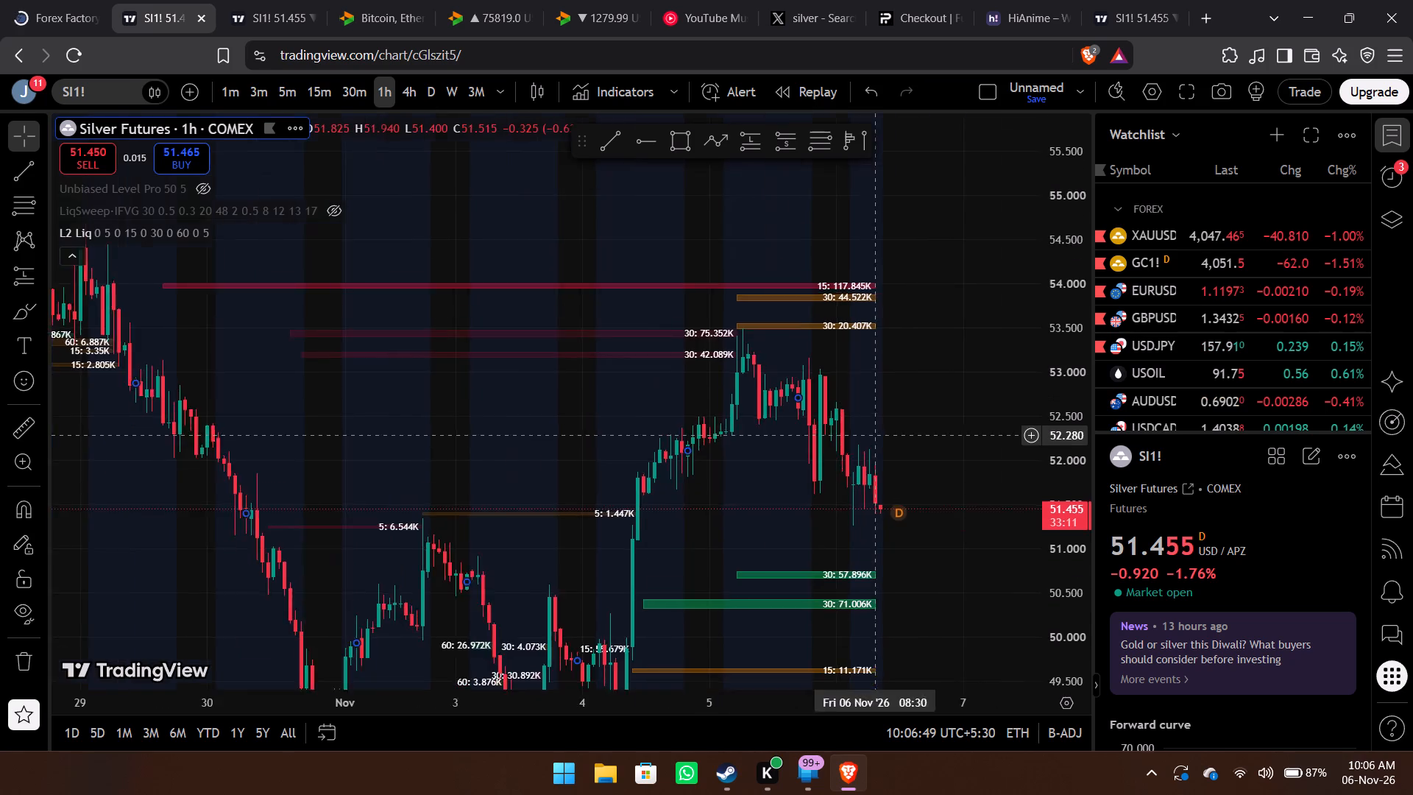
pyautogui.moveTo(973, 450); pyautogui.dragTo(1095, 483)
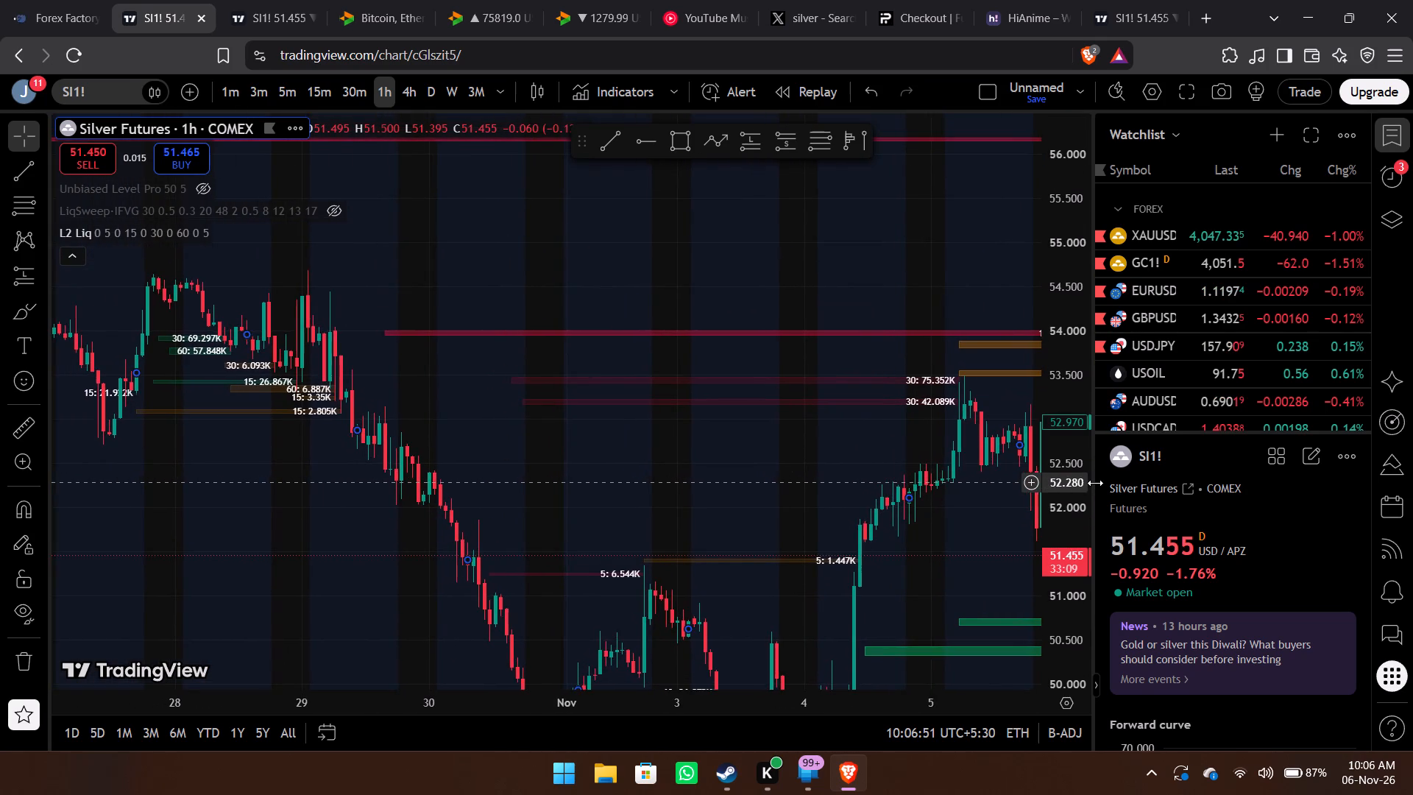
pyautogui.moveTo(1095, 483); pyautogui.dragTo(1000, 451)
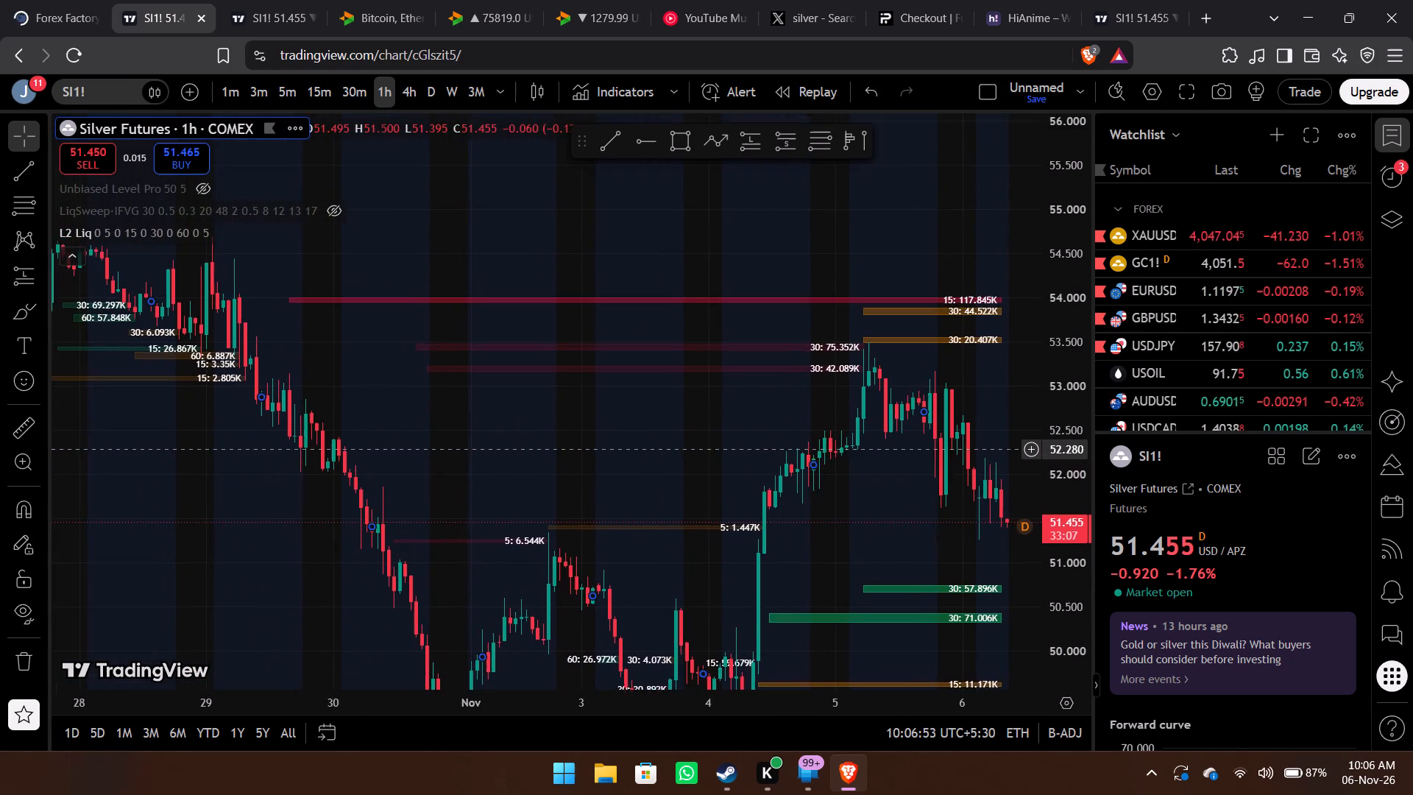
pyautogui.moveTo(1000, 451); pyautogui.dragTo(999, 481)
# On the 15-minute Silver Futures chart, draw a rectangle from 29 Oct 06:30 to 16:15 between about 54.460 and 54.100.
pyautogui.click(319, 96)
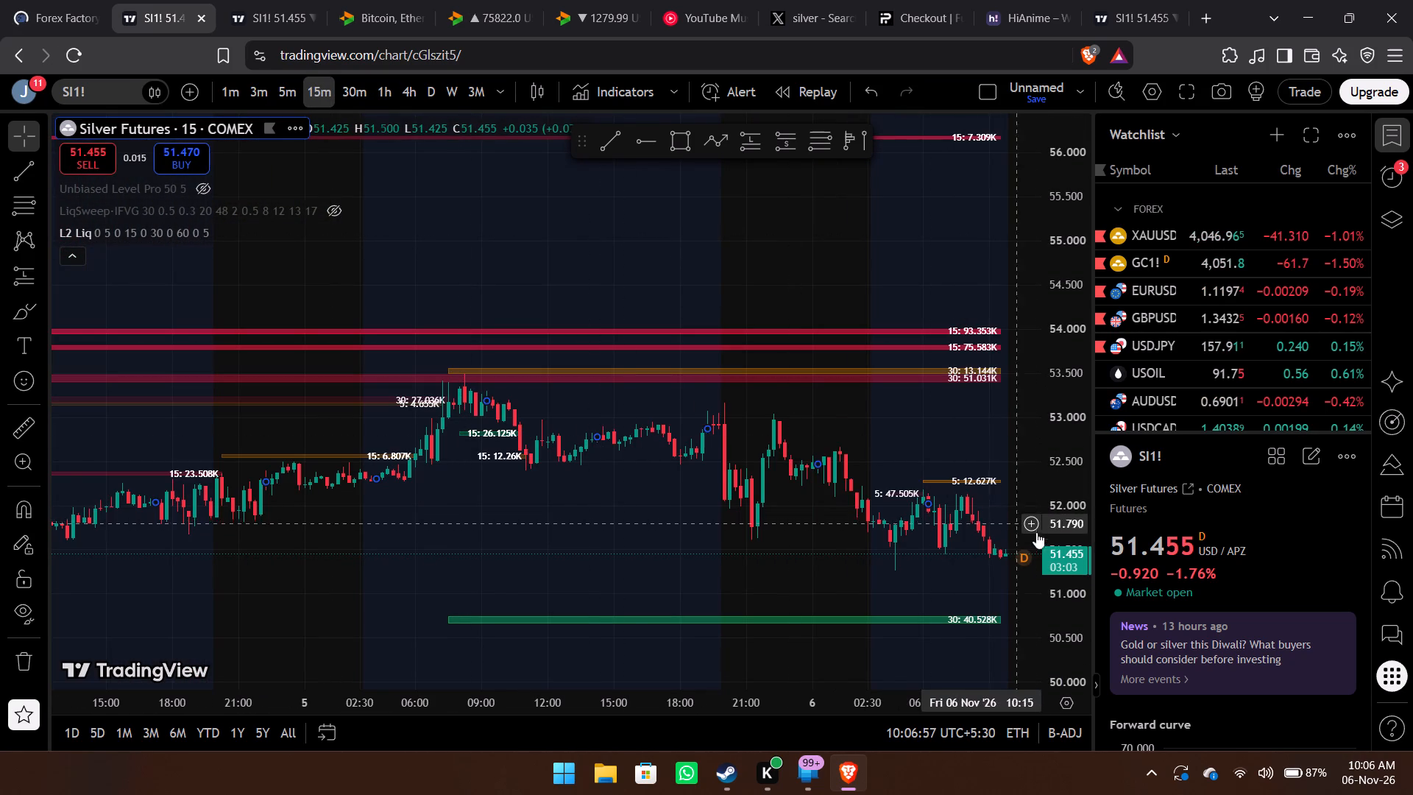
pyautogui.moveTo(1051, 543); pyautogui.dragTo(1014, 317)
pyautogui.hscroll(6, 679, 384)
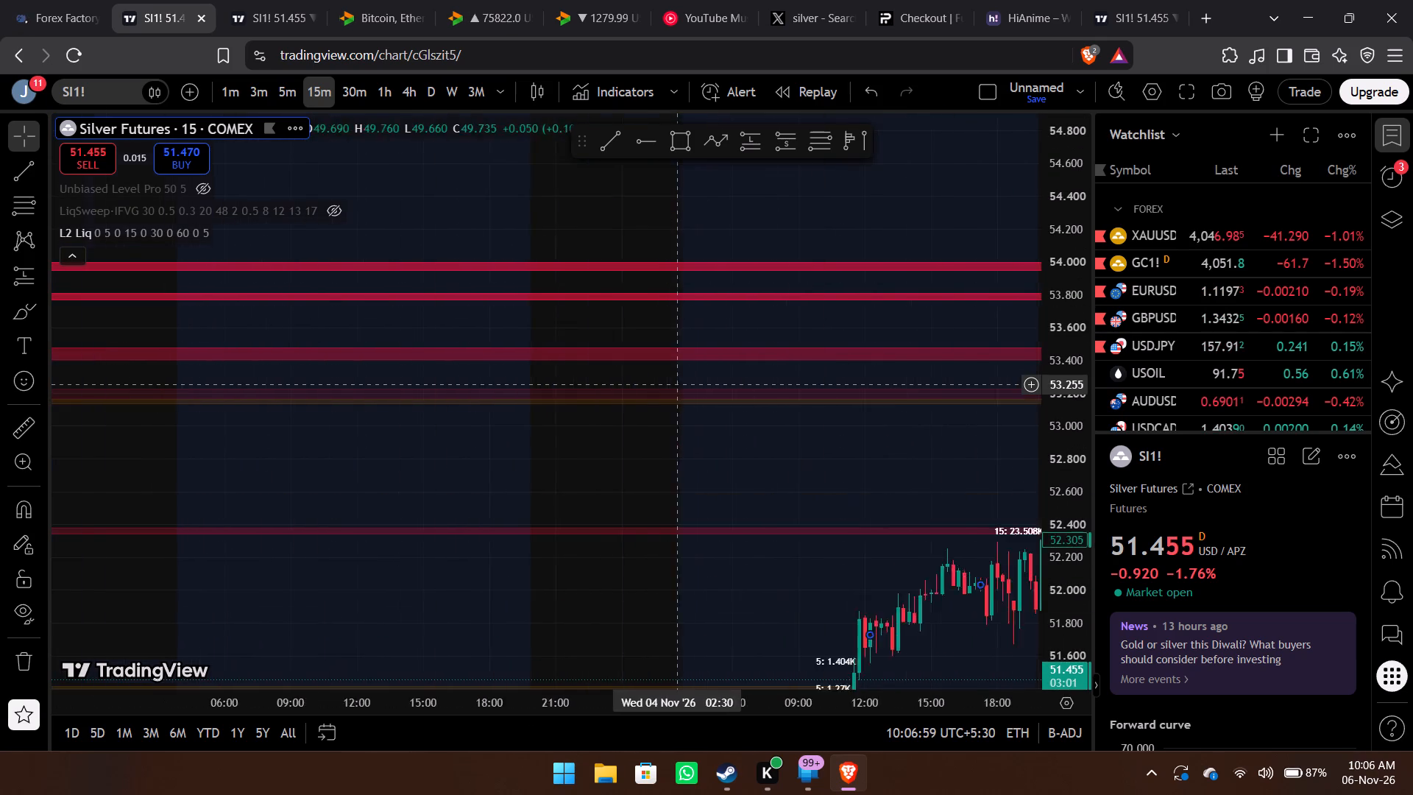
pyautogui.hscroll(7, 679, 384)
pyautogui.hscroll(-2, 679, 384)
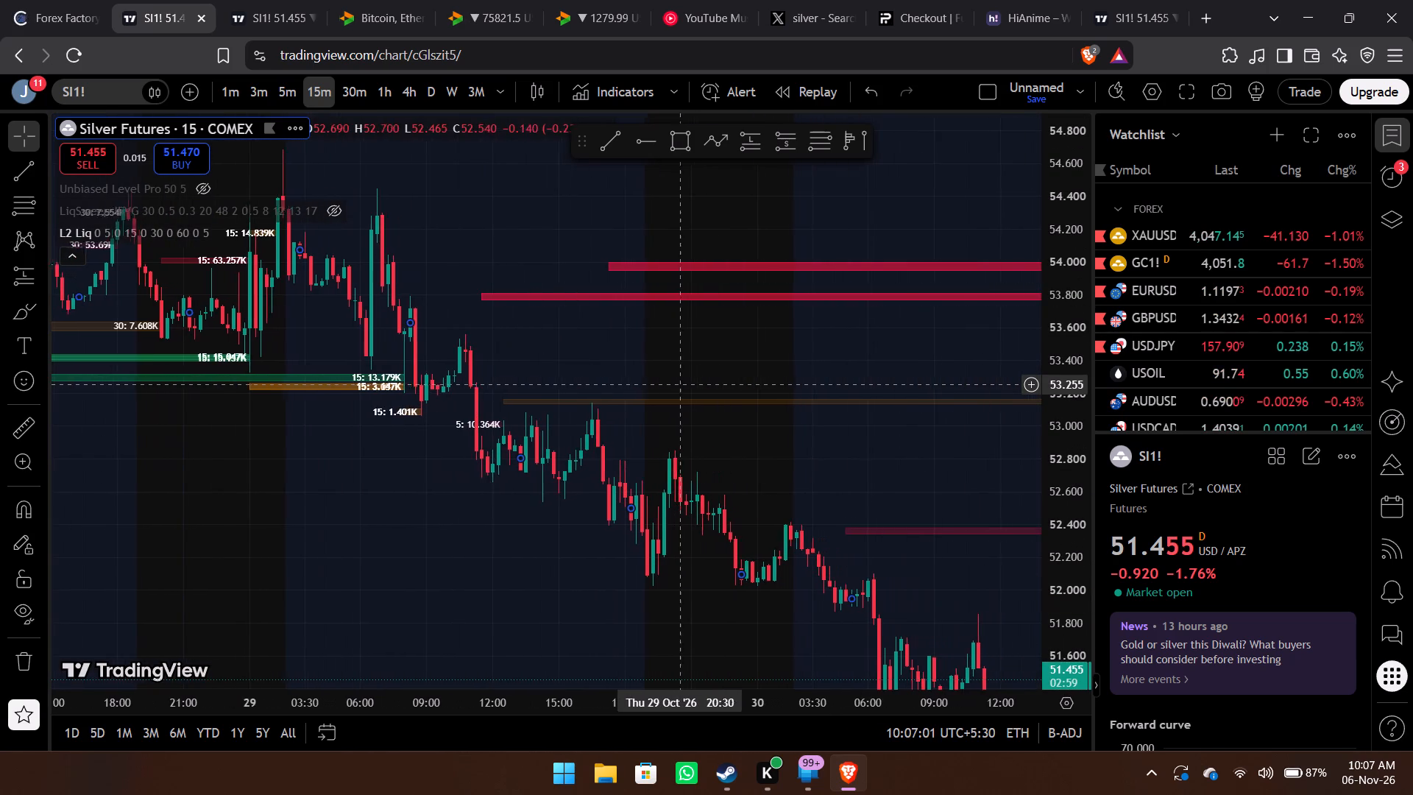
pyautogui.moveTo(748, 267); pyautogui.dragTo(659, 397)
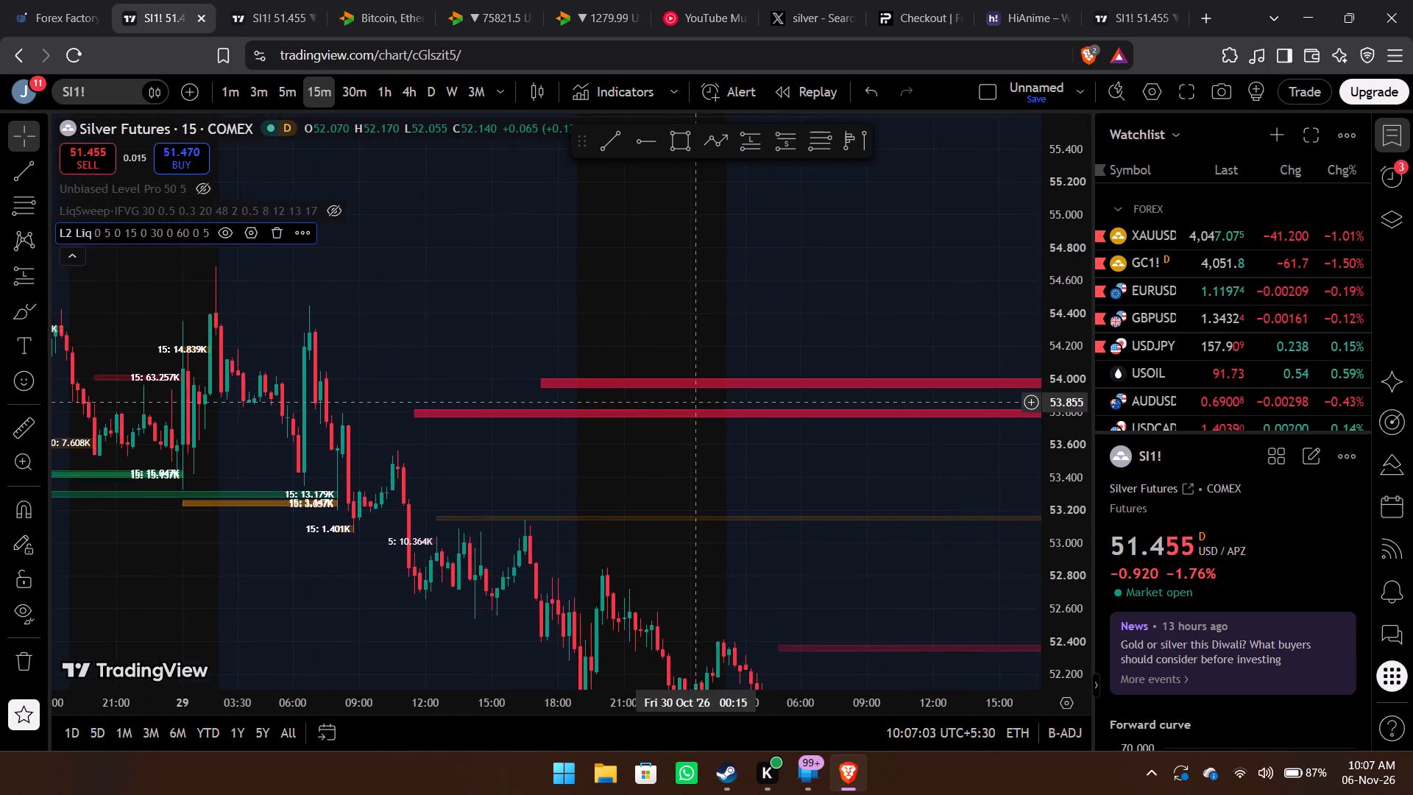
pyautogui.moveTo(659, 397); pyautogui.dragTo(620, 391)
pyautogui.click(620, 391)
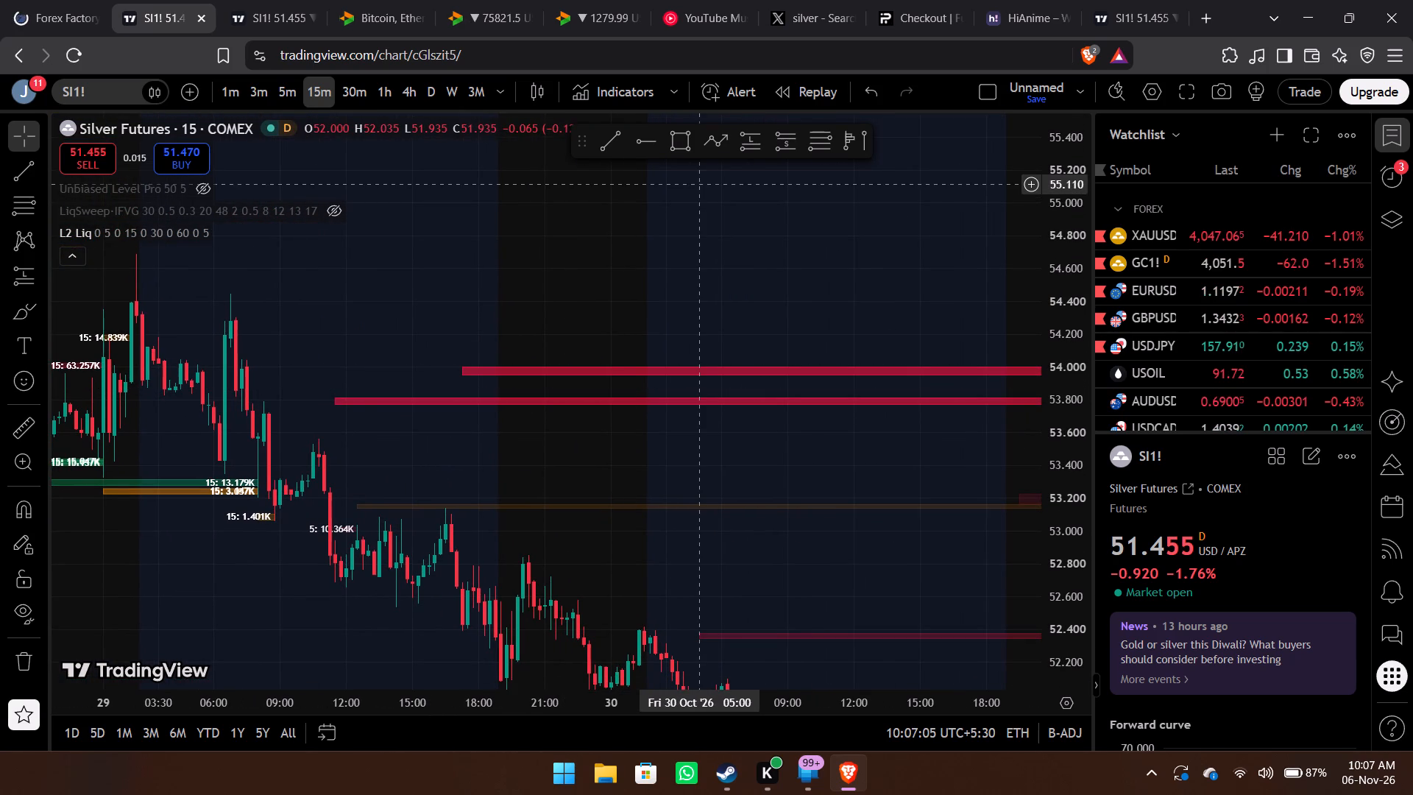
pyautogui.click(684, 146)
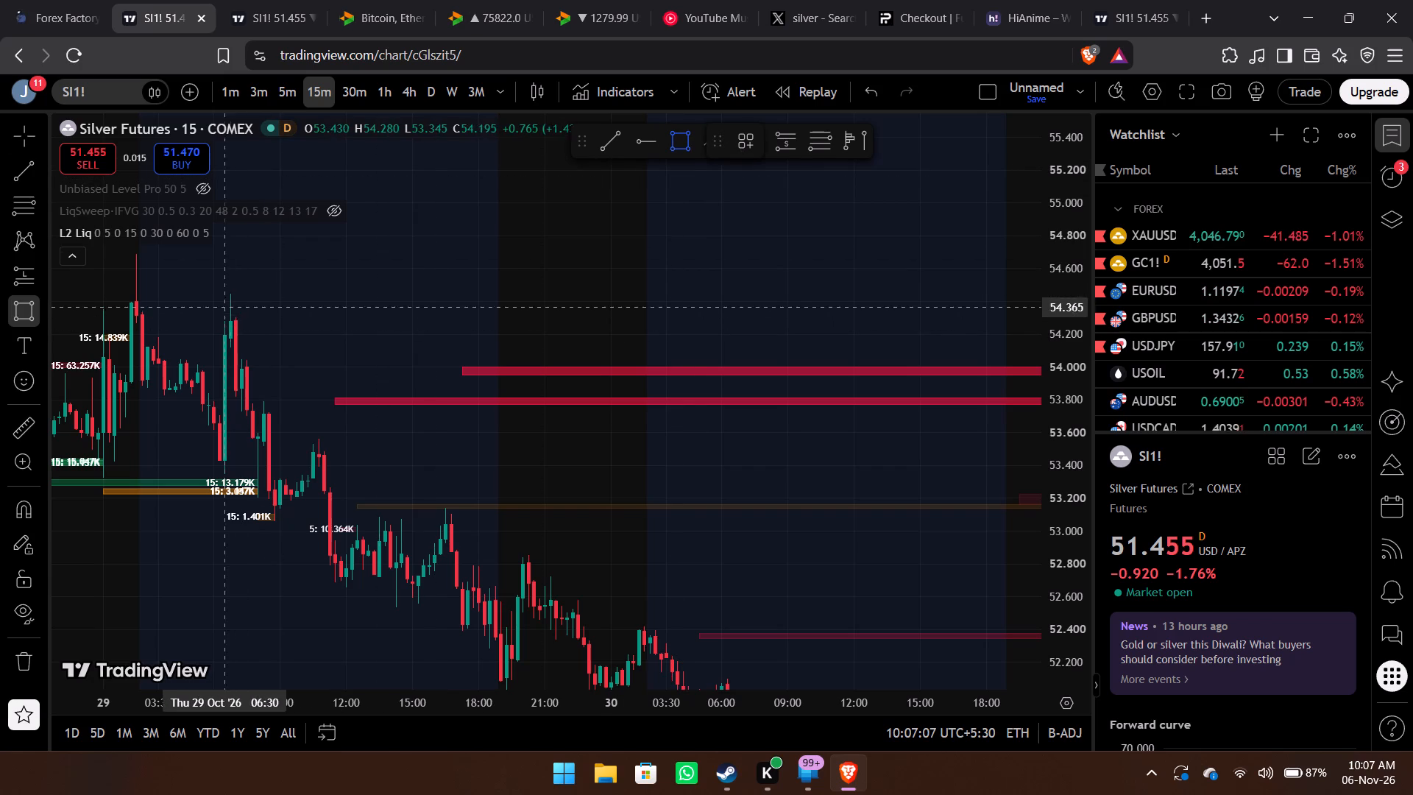
pyautogui.moveTo(223, 291); pyautogui.dragTo(427, 339)
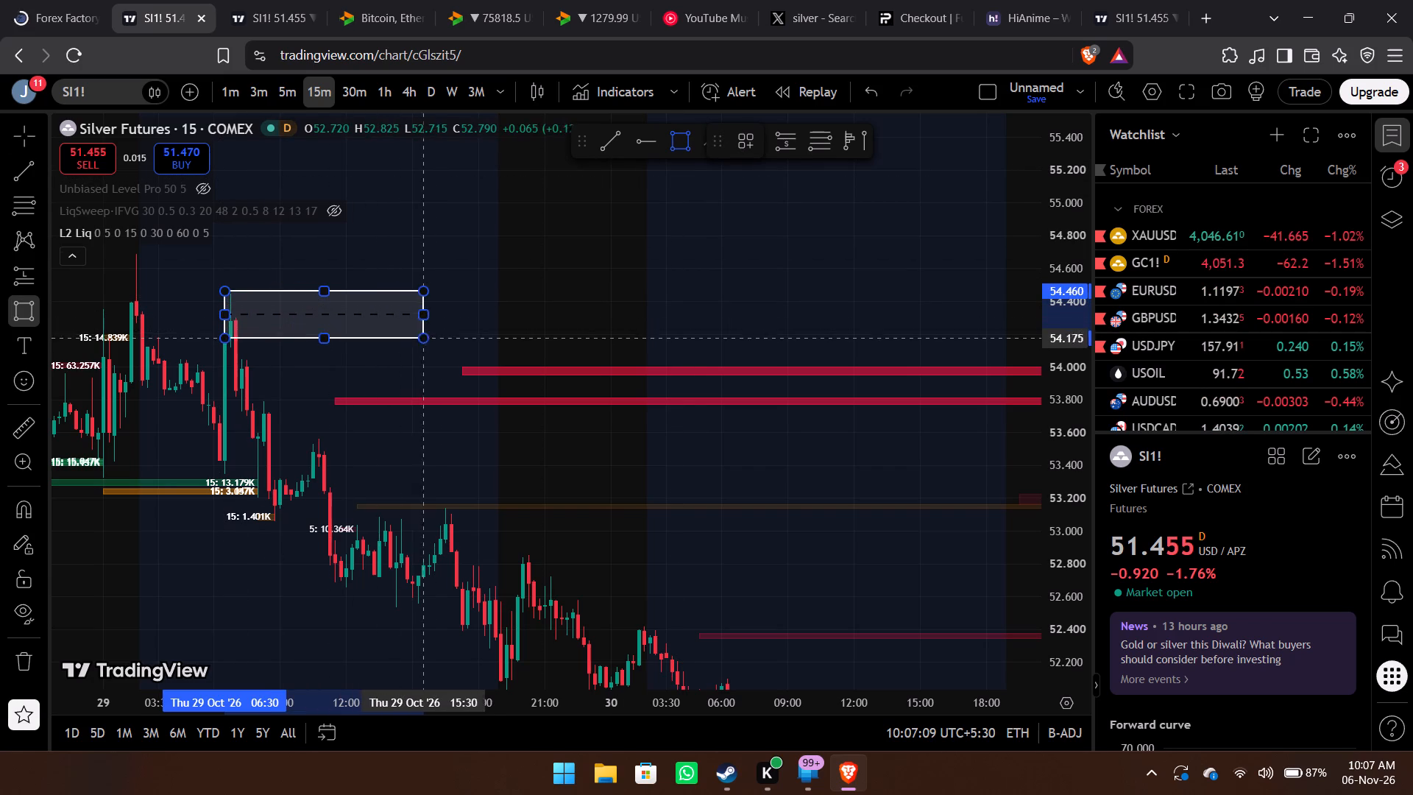
pyautogui.moveTo(427, 339); pyautogui.dragTo(439, 350)
pyautogui.click(439, 350)
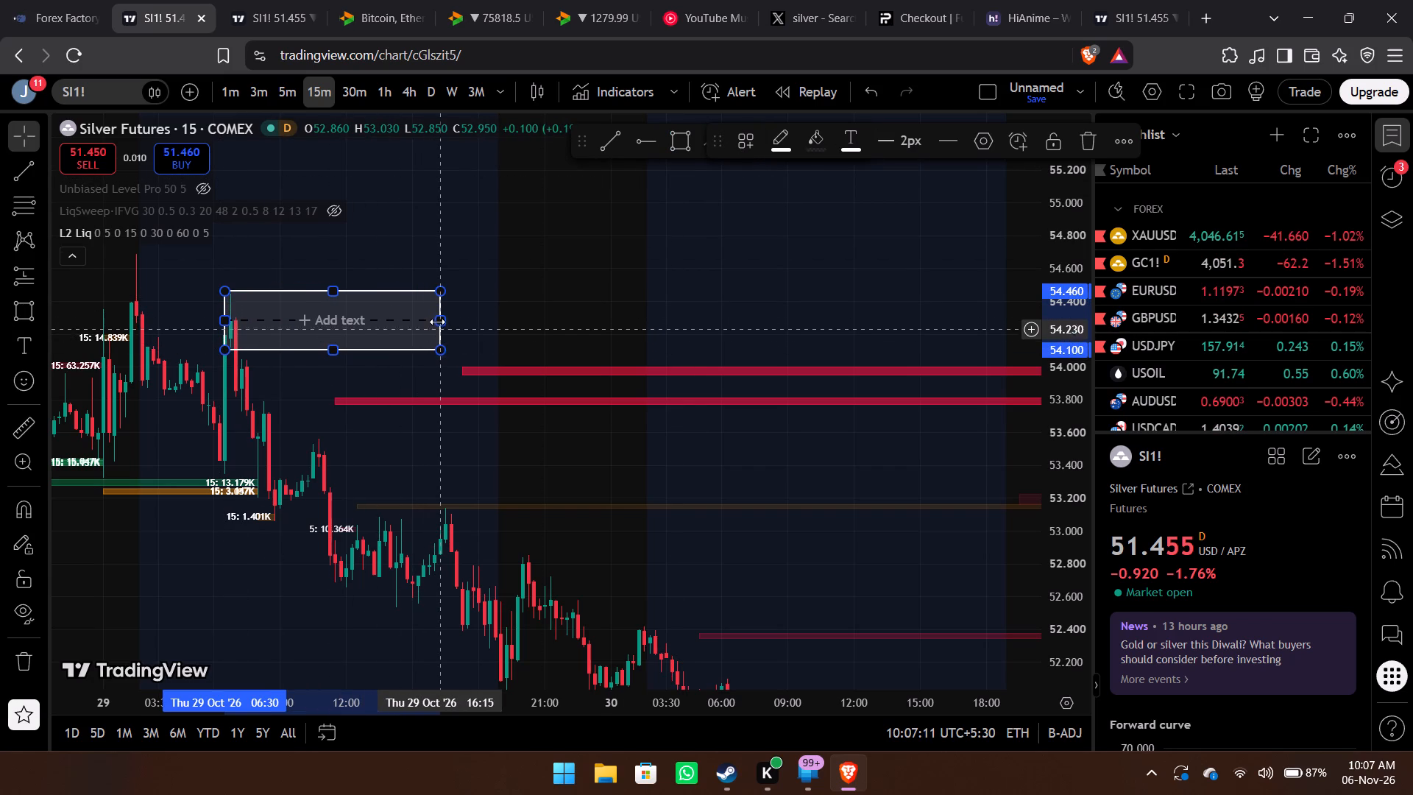
# Extend the end of the upper price-zone rectangle to Fri 6 Nov 15:15, keeping its 54.460 to 54.100 price range.
pyautogui.moveTo(437, 319); pyautogui.dragTo(910, 337)
pyautogui.hscroll(-4, 863, 427)
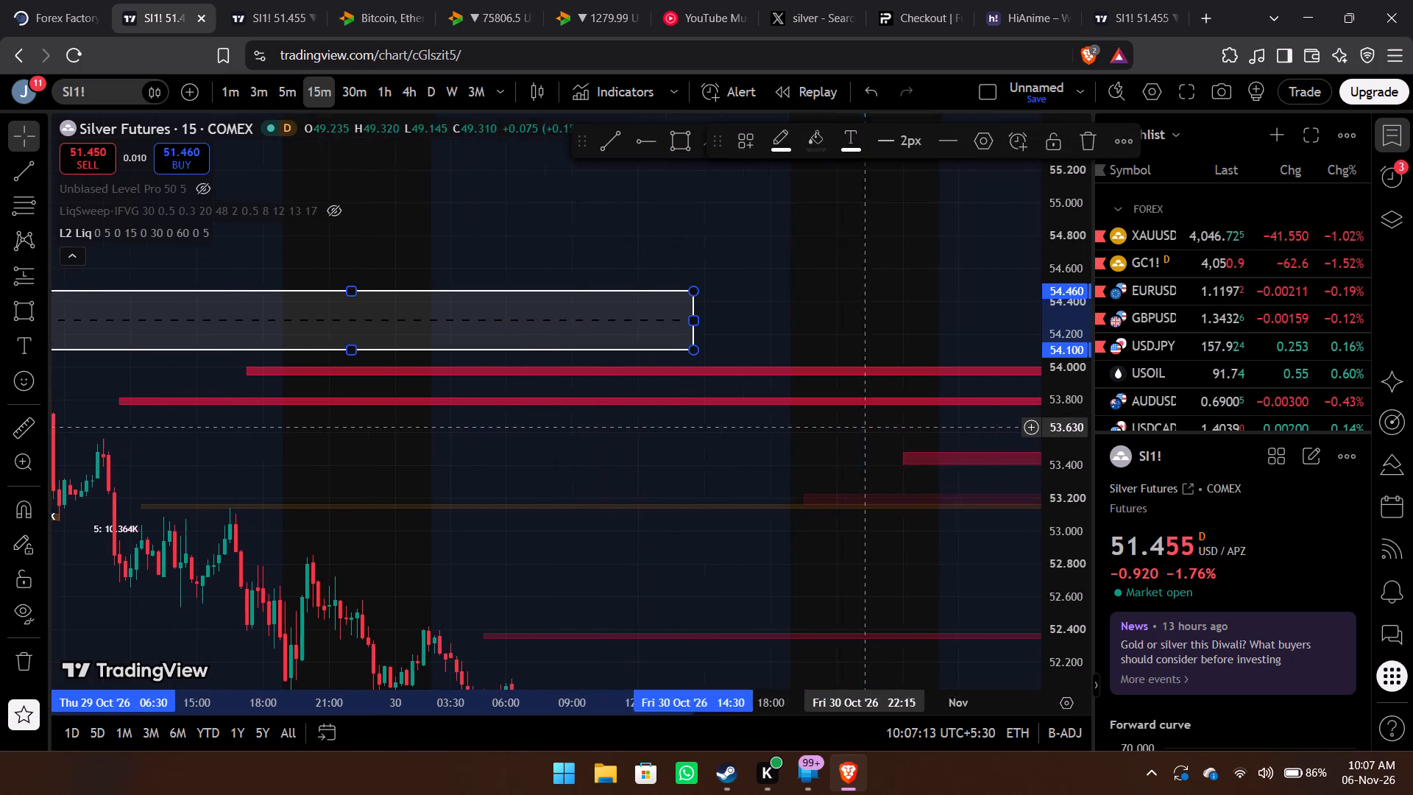
pyautogui.hscroll(-1, 863, 427)
pyautogui.moveTo(287, 322); pyautogui.dragTo(888, 311)
pyautogui.hscroll(-4, 840, 447)
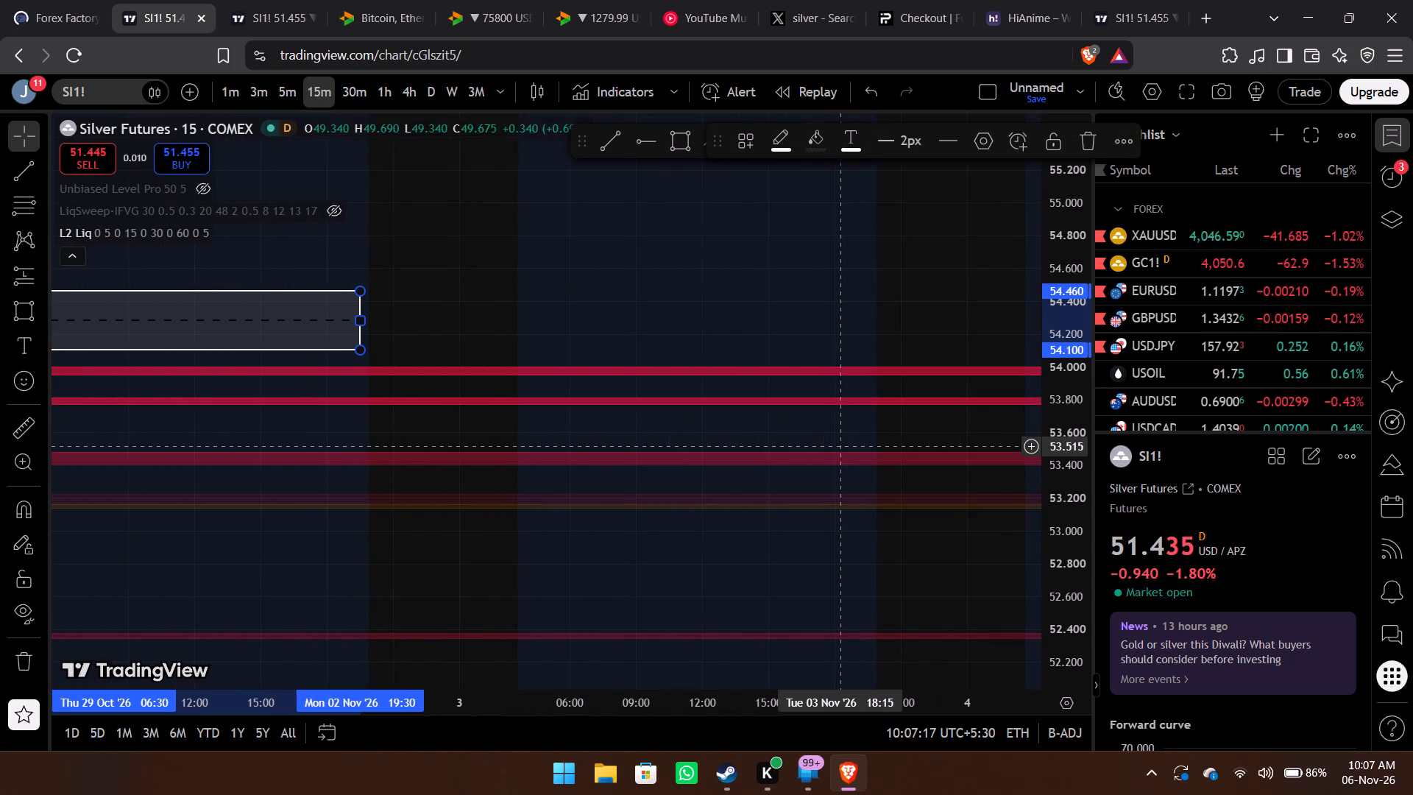
pyautogui.moveTo(361, 325); pyautogui.dragTo(796, 301)
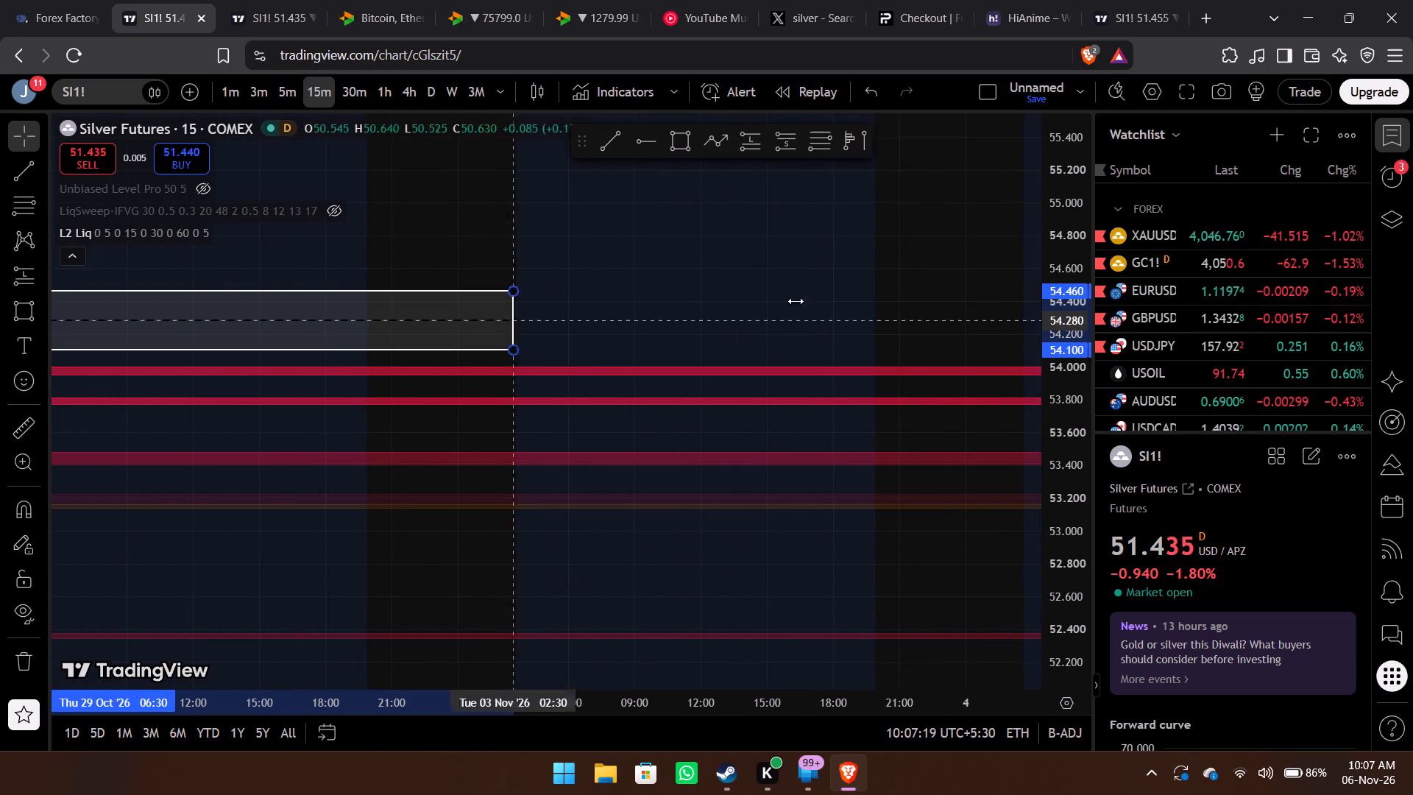
pyautogui.moveTo(796, 301); pyautogui.dragTo(1027, 315)
pyautogui.hscroll(-6, 947, 473)
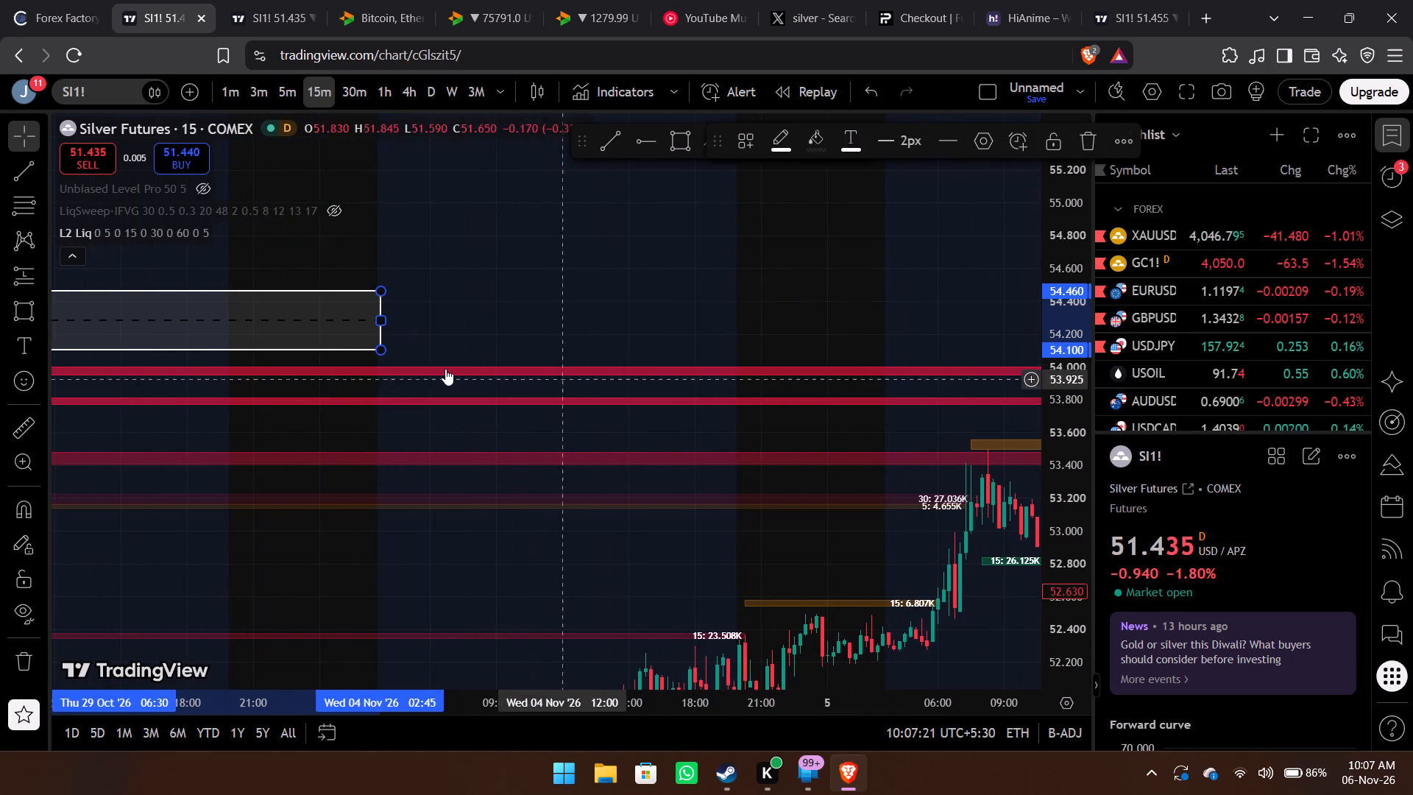
pyautogui.moveTo(376, 320); pyautogui.dragTo(1043, 350)
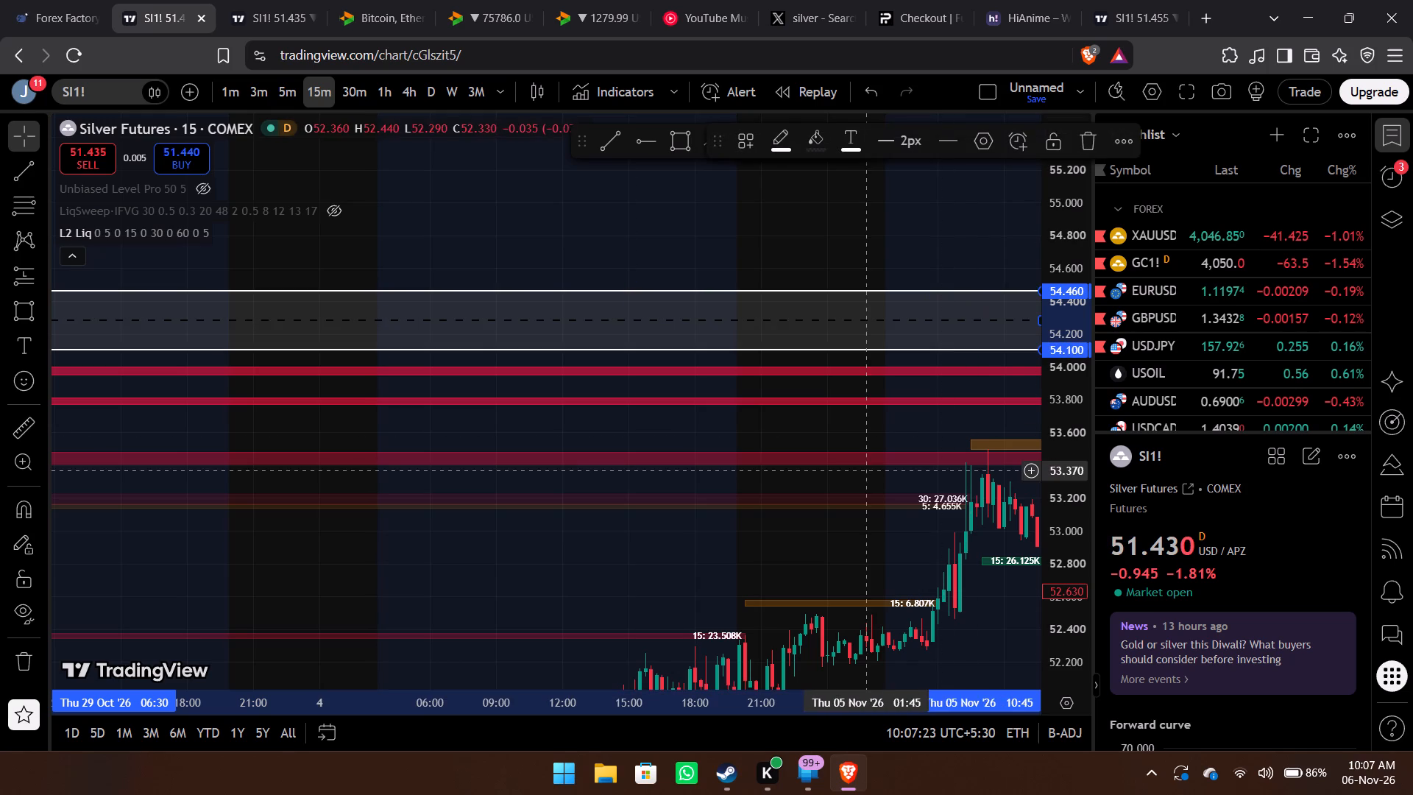
pyautogui.hscroll(-3, 865, 470)
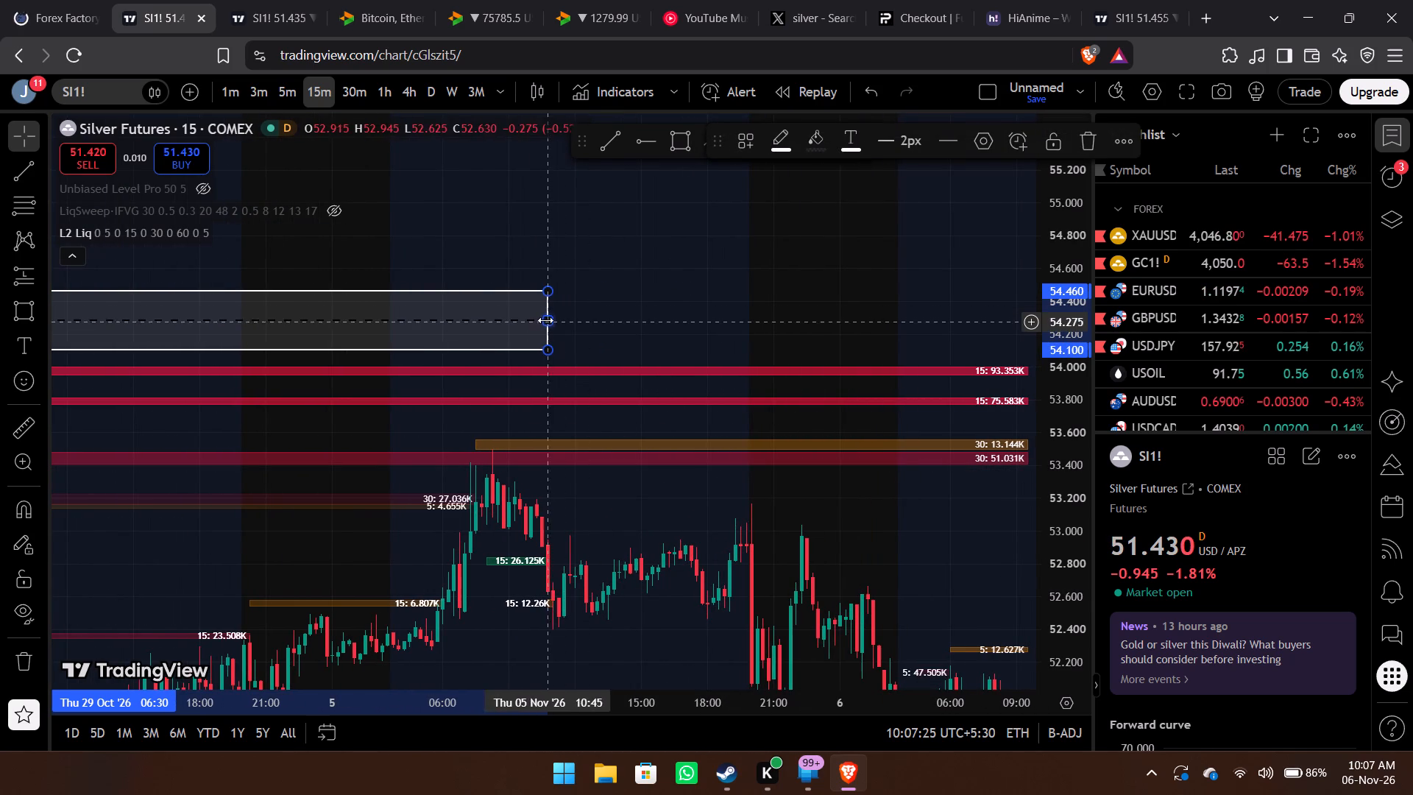
pyautogui.moveTo(545, 320); pyautogui.dragTo(973, 315)
pyautogui.hscroll(-3, 930, 431)
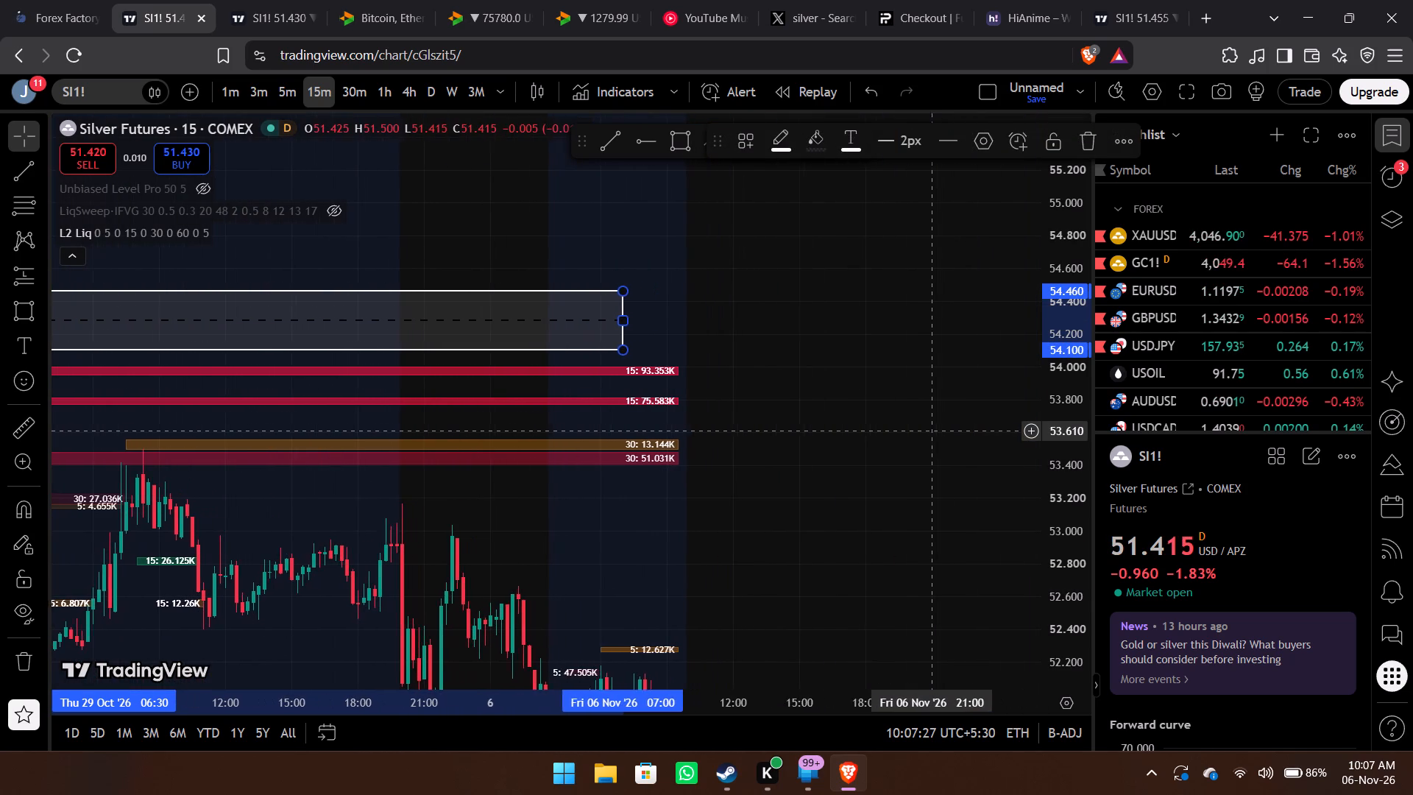
pyautogui.moveTo(624, 319); pyautogui.dragTo(807, 322)
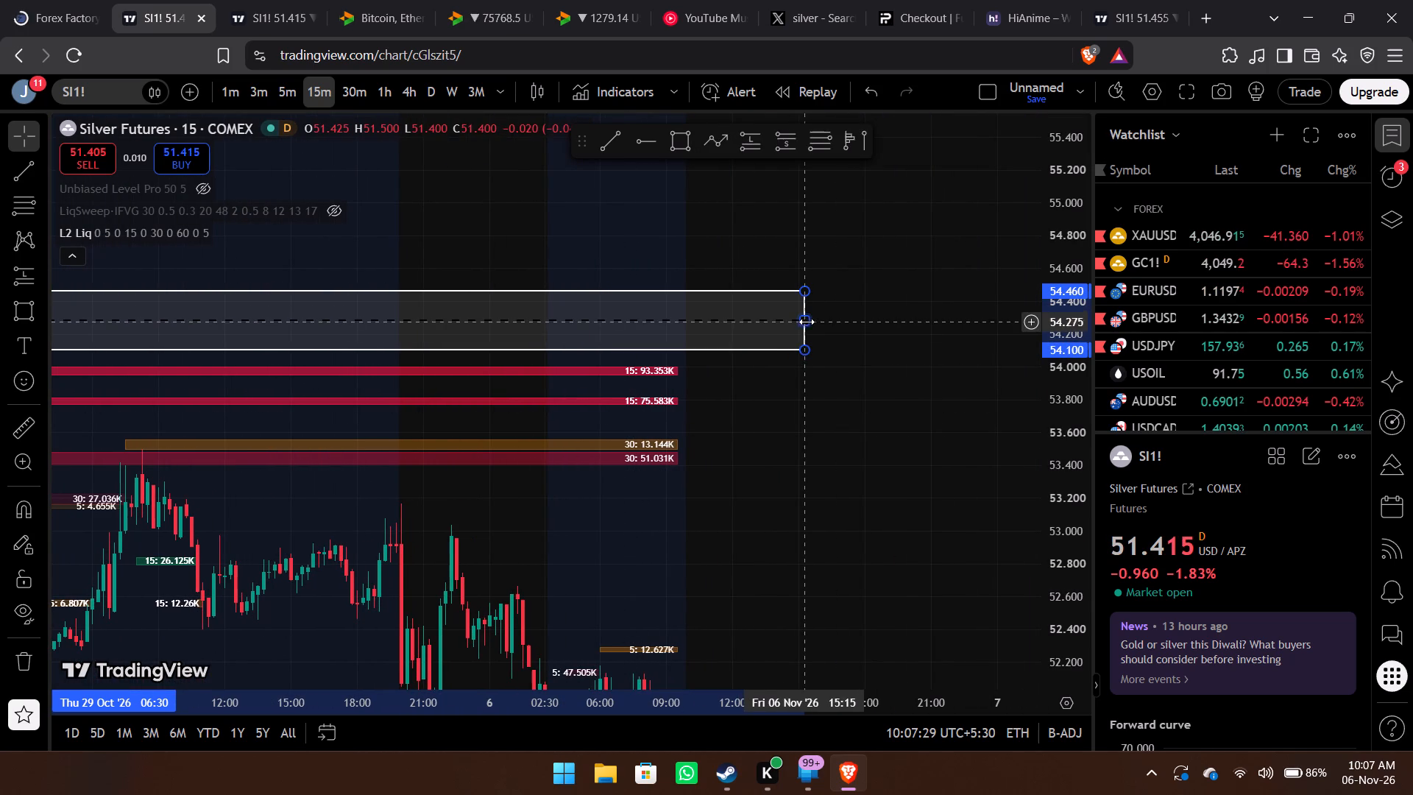
# Draw a rectangle at the base of the 4 November rally, from 09:30 to 21:00 between about 49.510 and 49.285.
pyautogui.moveTo(813, 525); pyautogui.dragTo(980, 162)
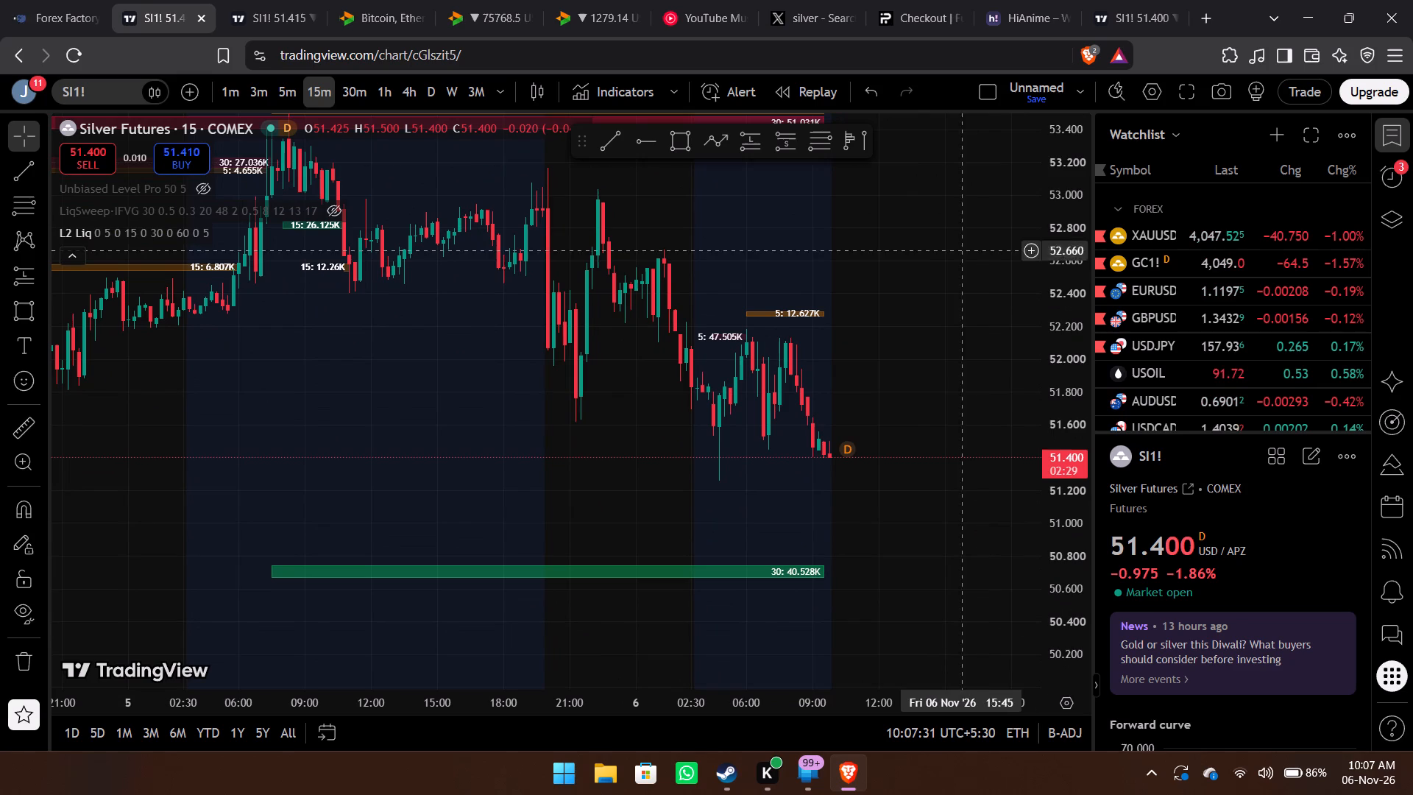
pyautogui.moveTo(810, 528); pyautogui.dragTo(1097, 464)
pyautogui.moveTo(567, 575); pyautogui.dragTo(836, 390)
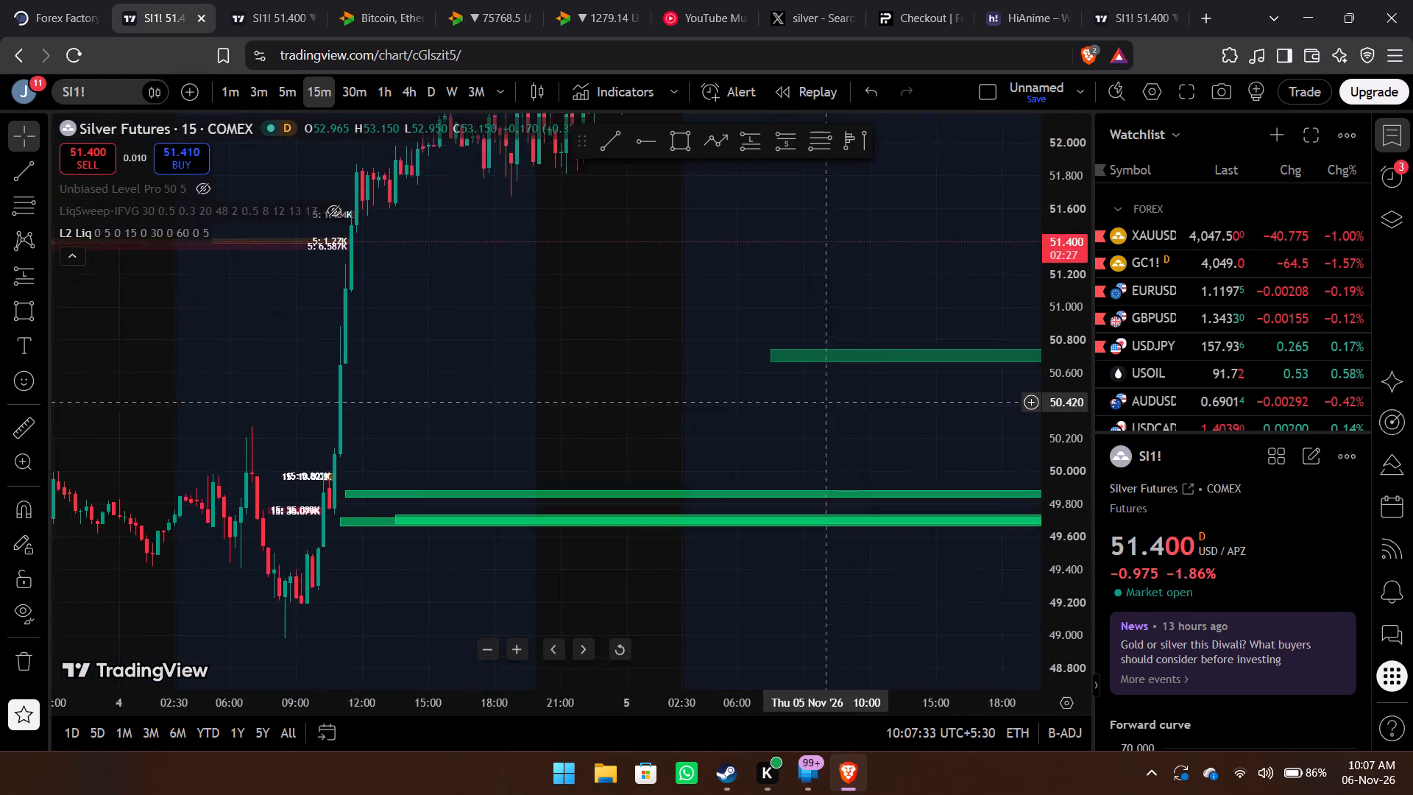
pyautogui.moveTo(836, 390); pyautogui.dragTo(849, 352)
pyautogui.moveTo(540, 546); pyautogui.dragTo(1036, 437)
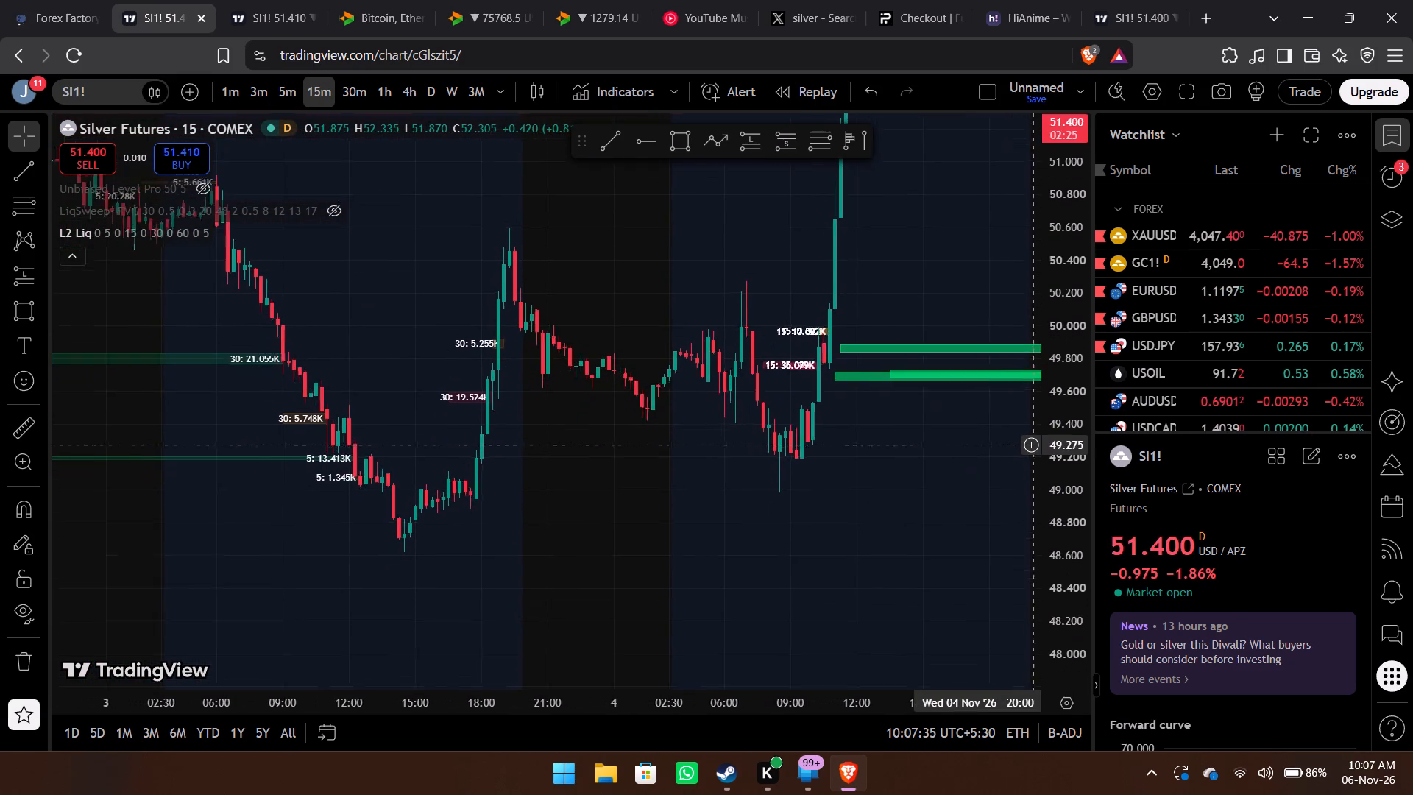
pyautogui.moveTo(1036, 437); pyautogui.dragTo(1038, 432)
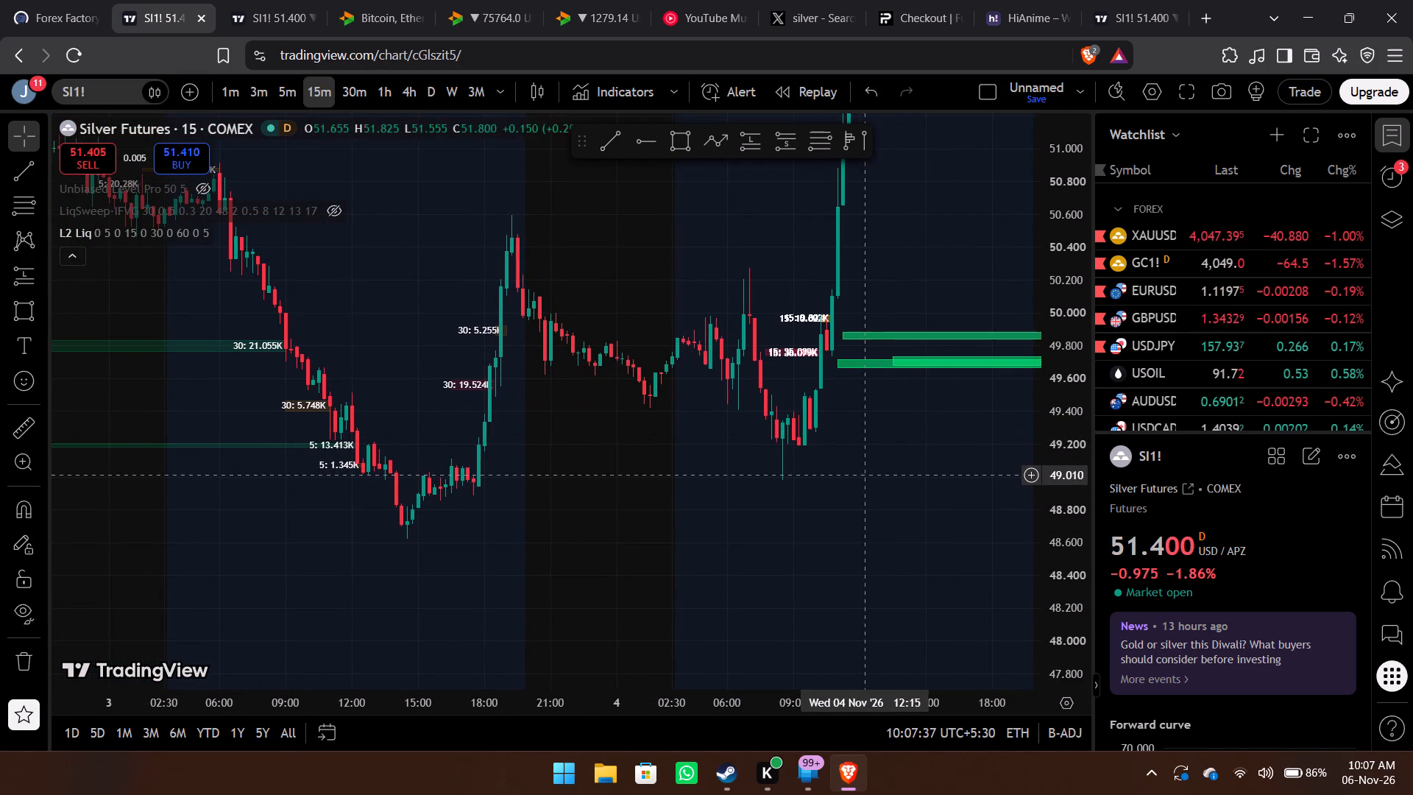
pyautogui.moveTo(835, 474); pyautogui.dragTo(1381, 437)
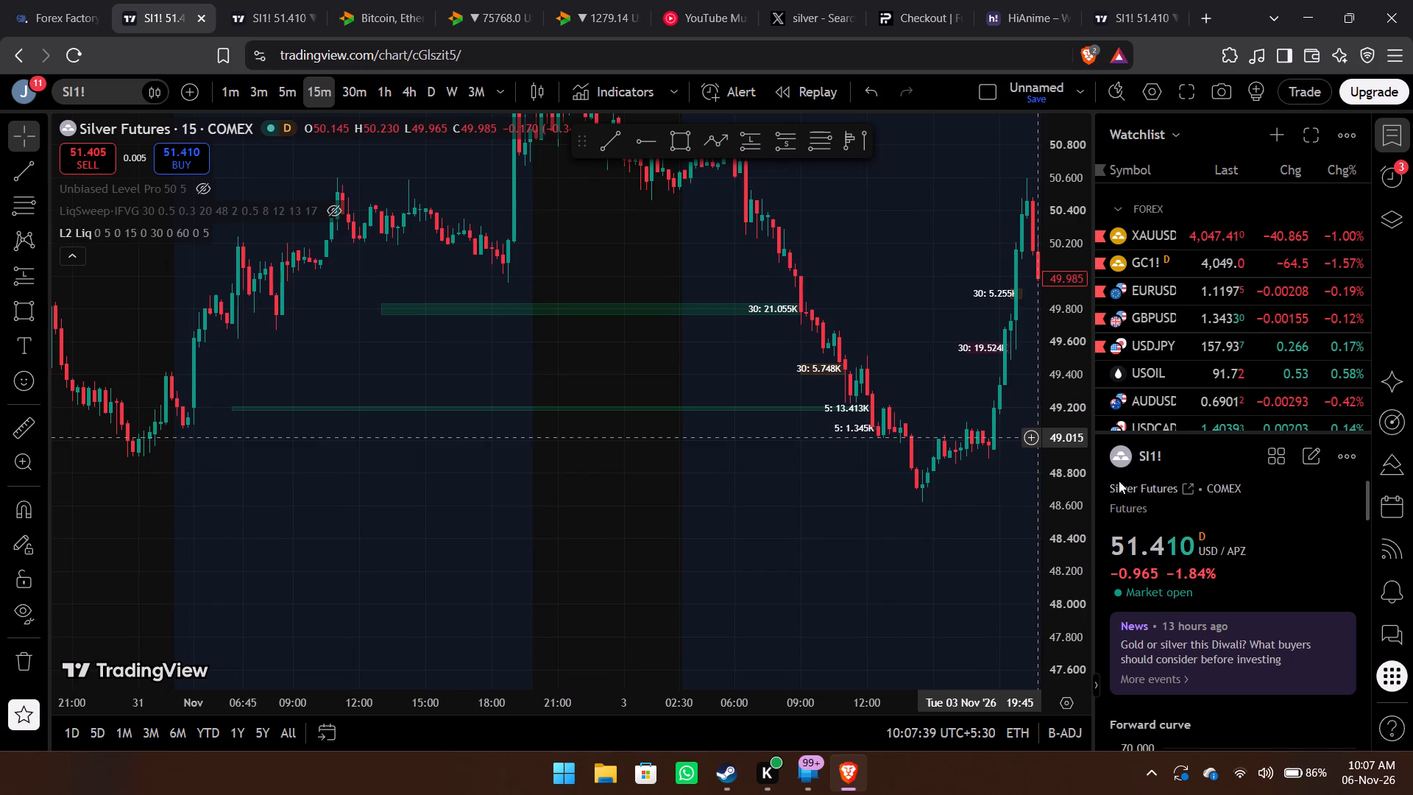
pyautogui.hscroll(-4, 830, 492)
pyautogui.moveTo(837, 423); pyautogui.dragTo(801, 448)
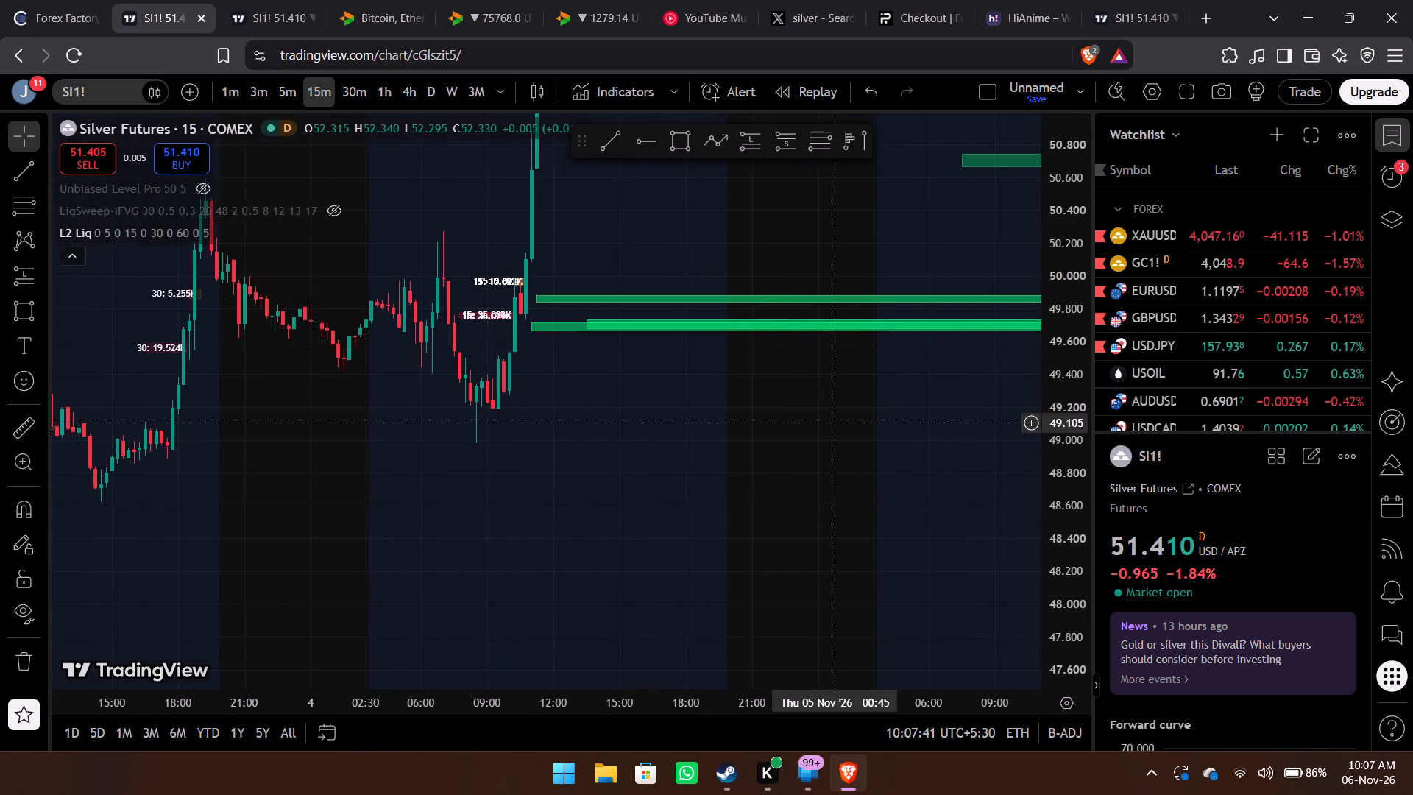
pyautogui.moveTo(801, 448); pyautogui.dragTo(598, 579)
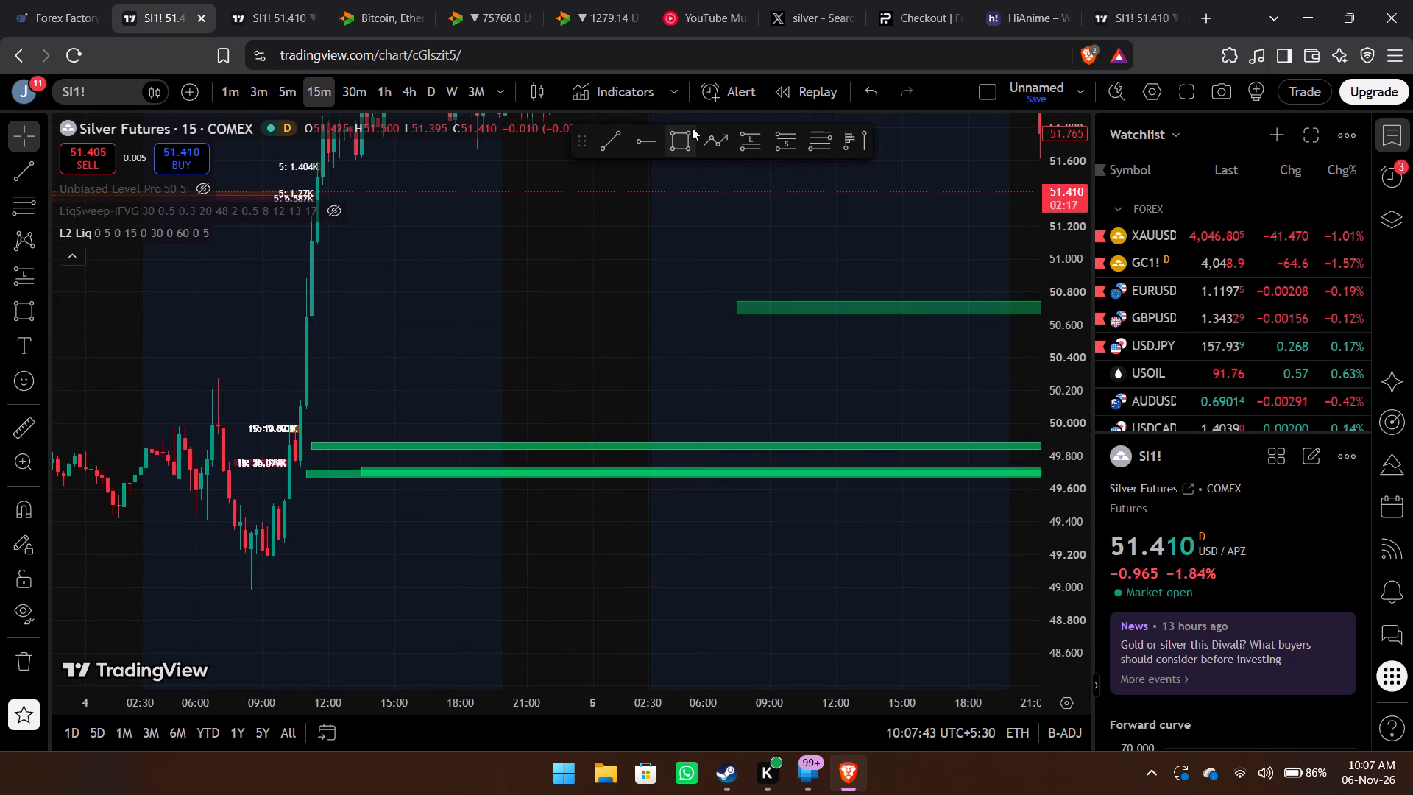
pyautogui.click(690, 129)
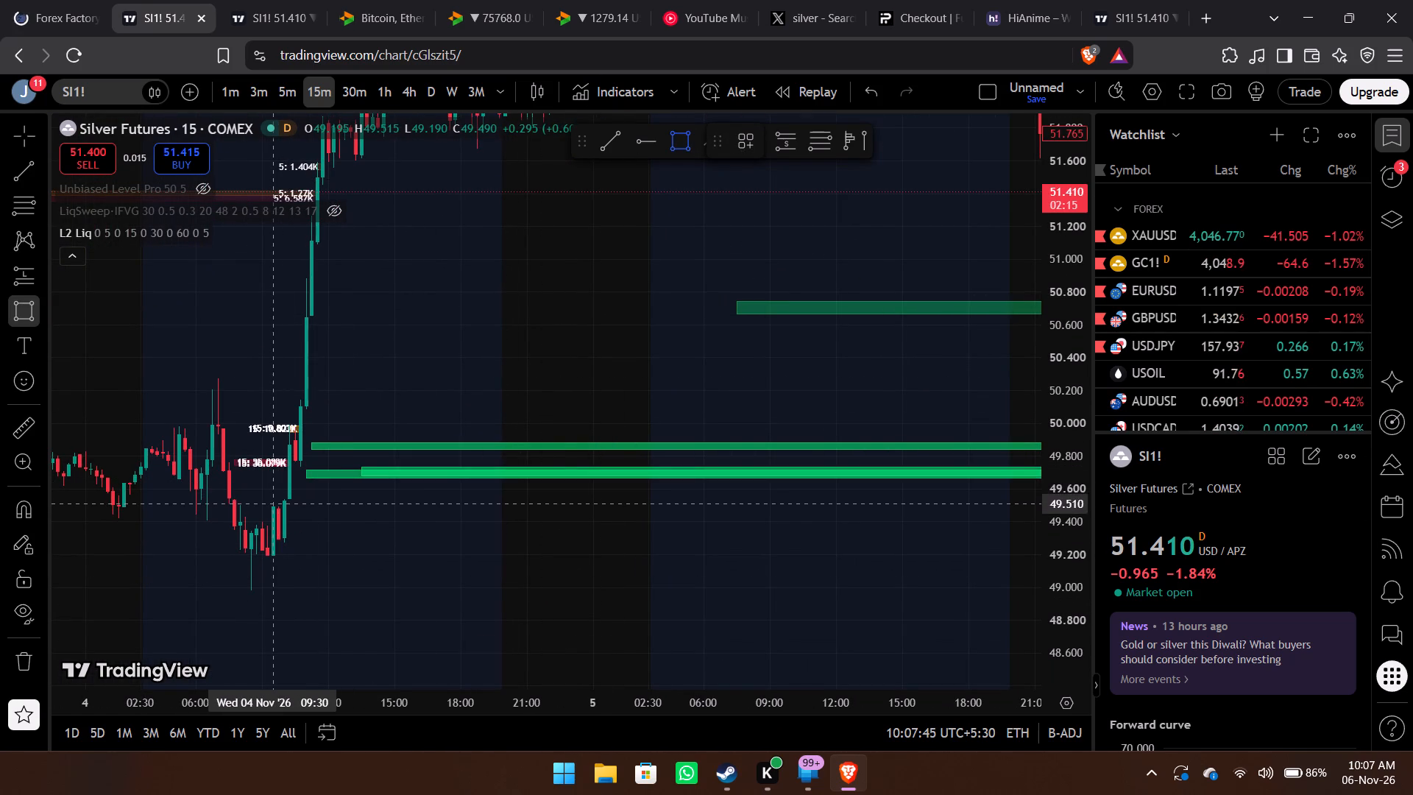
pyautogui.moveTo(271, 504); pyautogui.dragTo(528, 540)
pyautogui.click(528, 540)
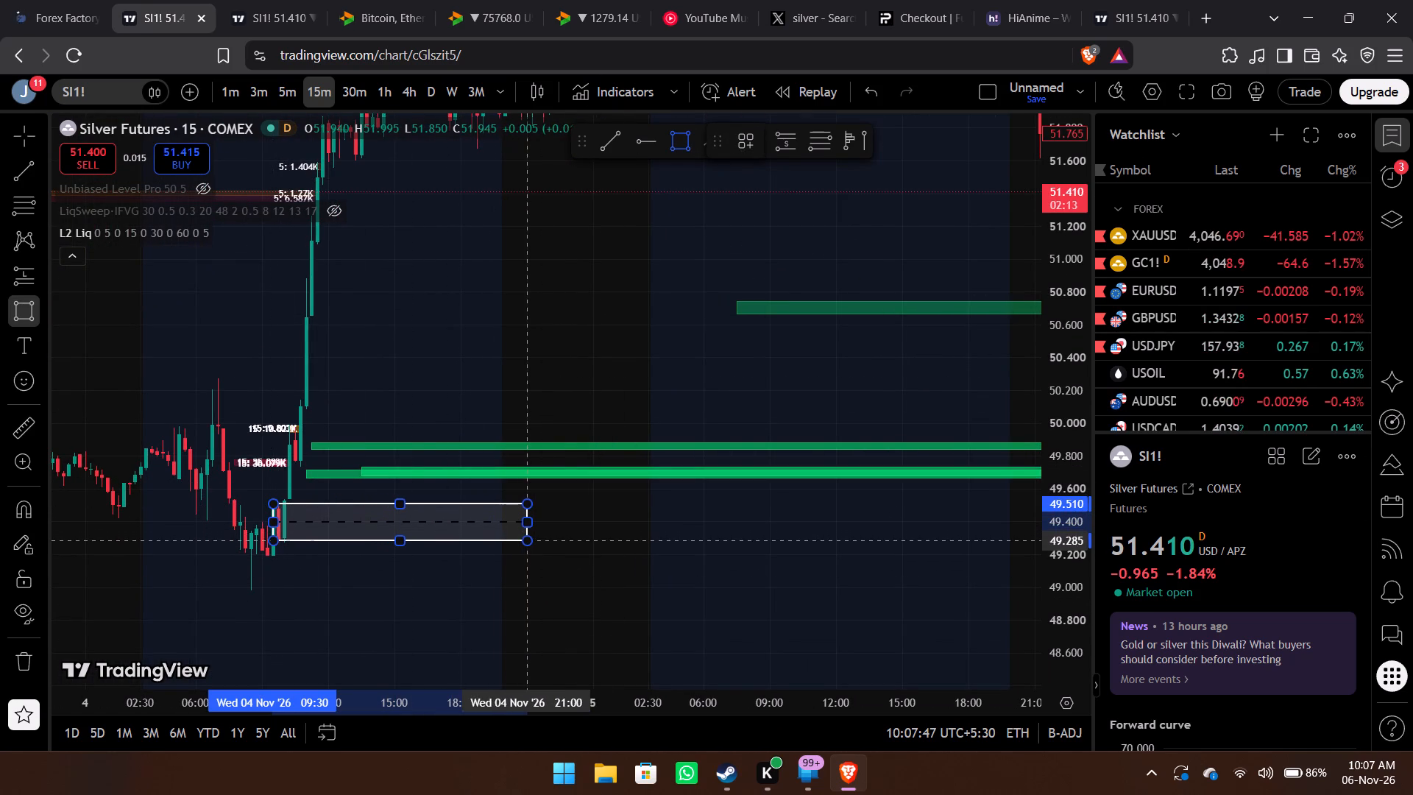
# Extend the end of the lower price-zone rectangle to Fri 6 Nov 21:30.
pyautogui.moveTo(524, 520); pyautogui.dragTo(904, 503)
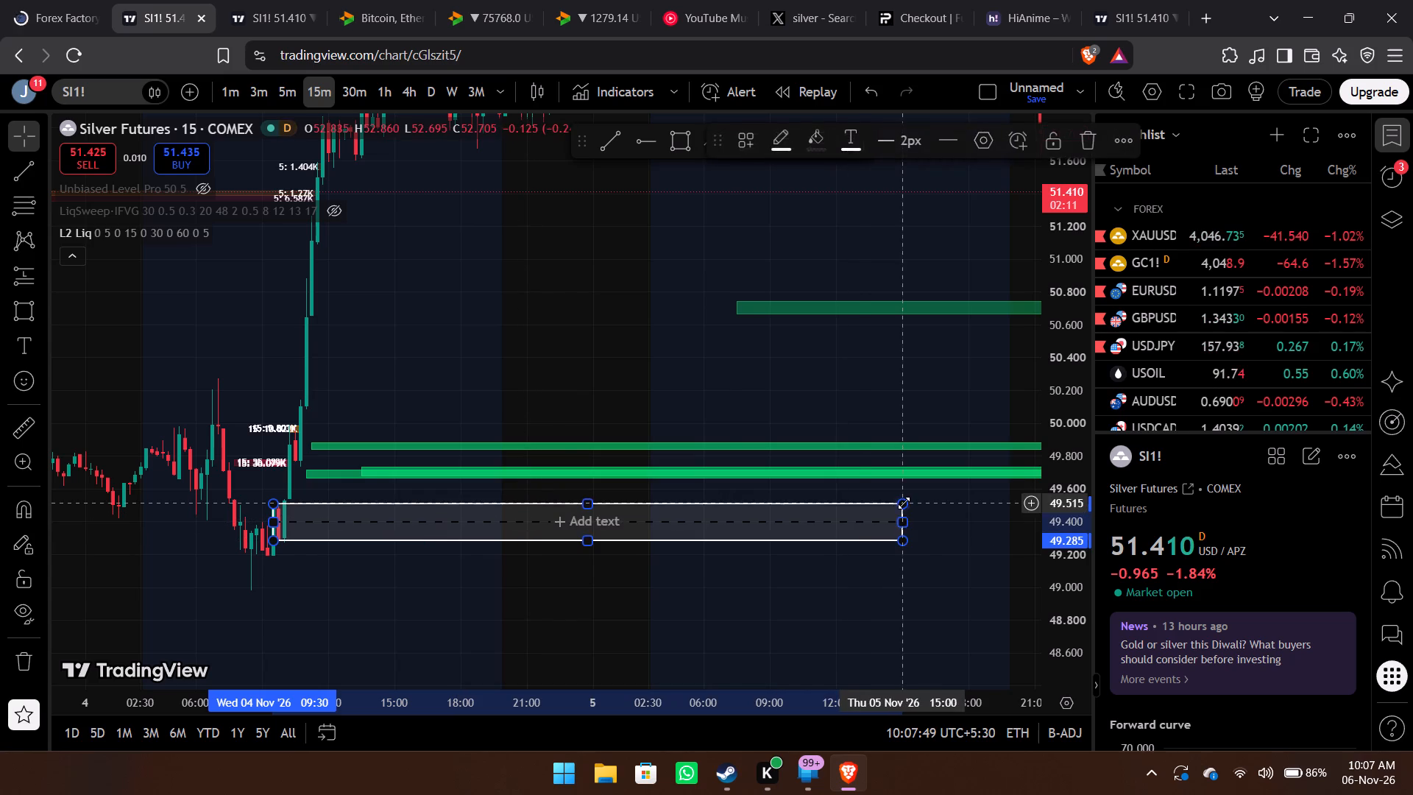
pyautogui.hscroll(-4, 856, 568)
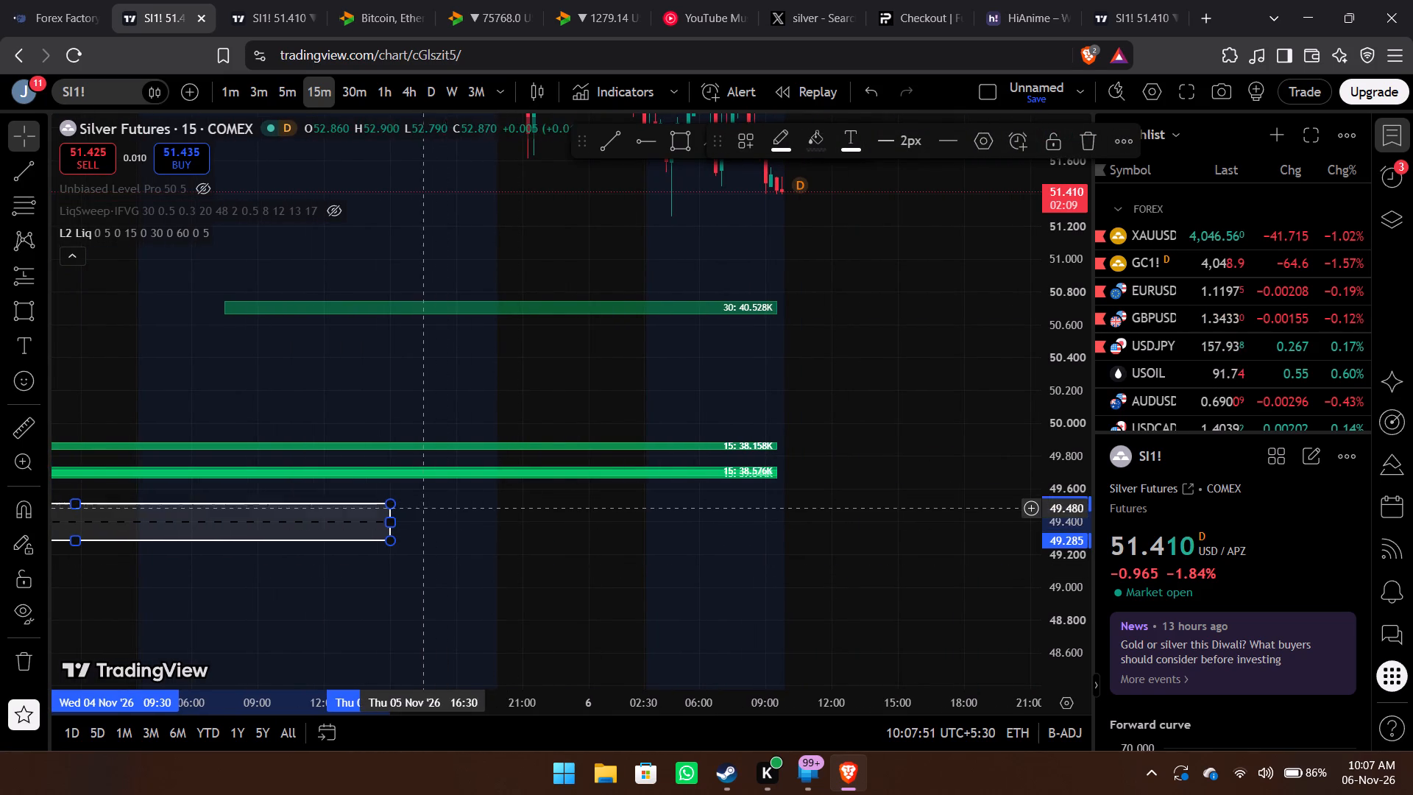
pyautogui.moveTo(389, 527); pyautogui.dragTo(1060, 495)
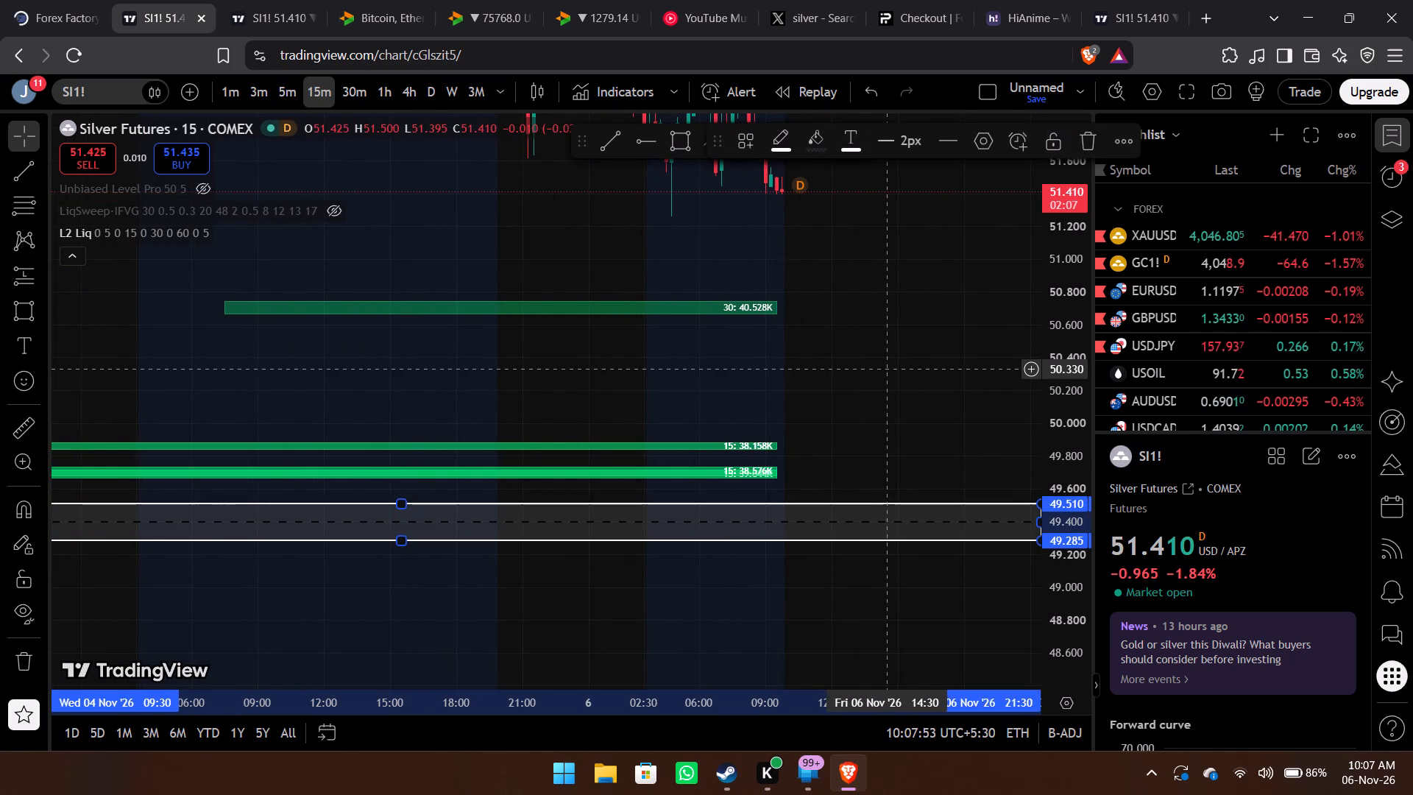
pyautogui.click(886, 370)
# Examine the 15-minute price action around the lower zone between 3 and 6 November.
pyautogui.moveTo(863, 396); pyautogui.dragTo(802, 702)
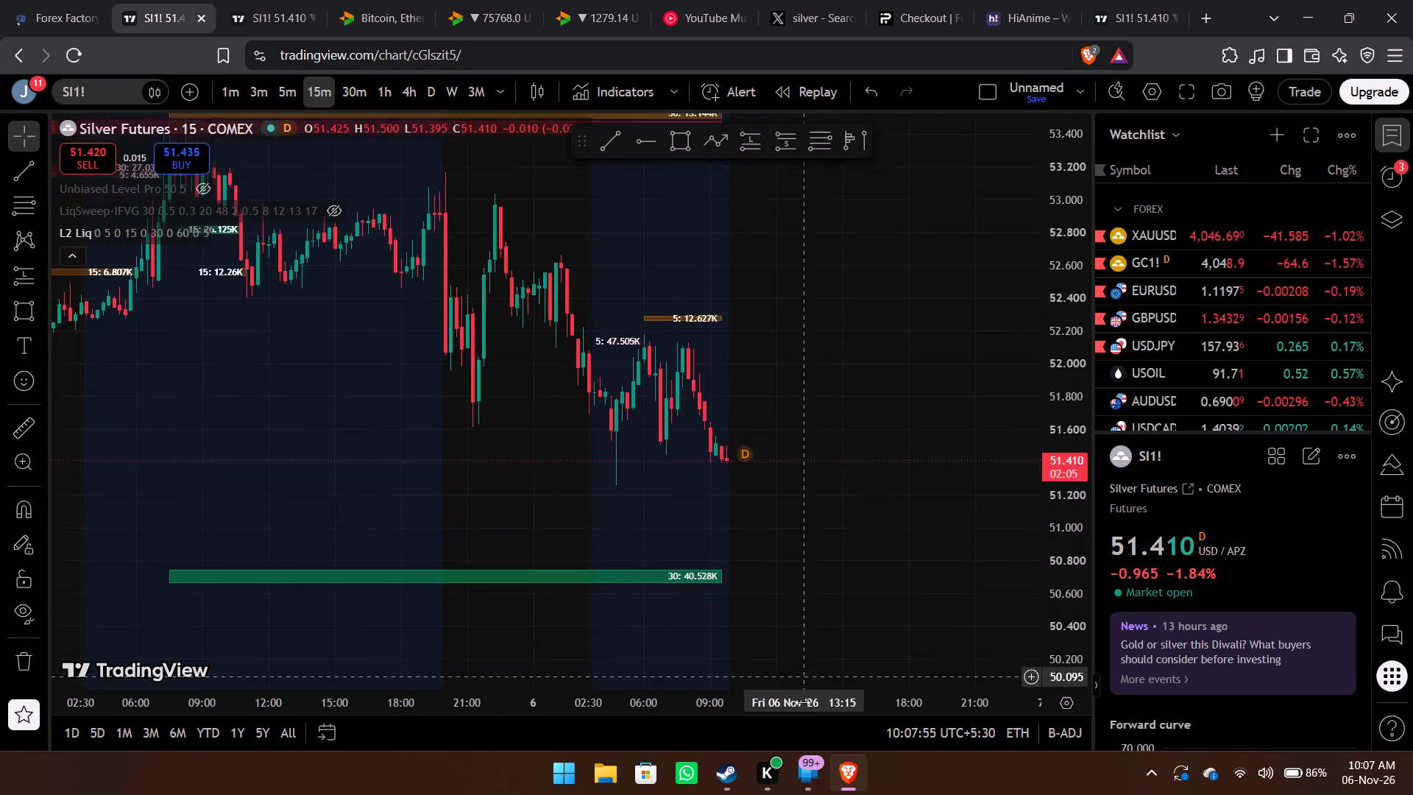
pyautogui.moveTo(802, 702); pyautogui.dragTo(814, 308)
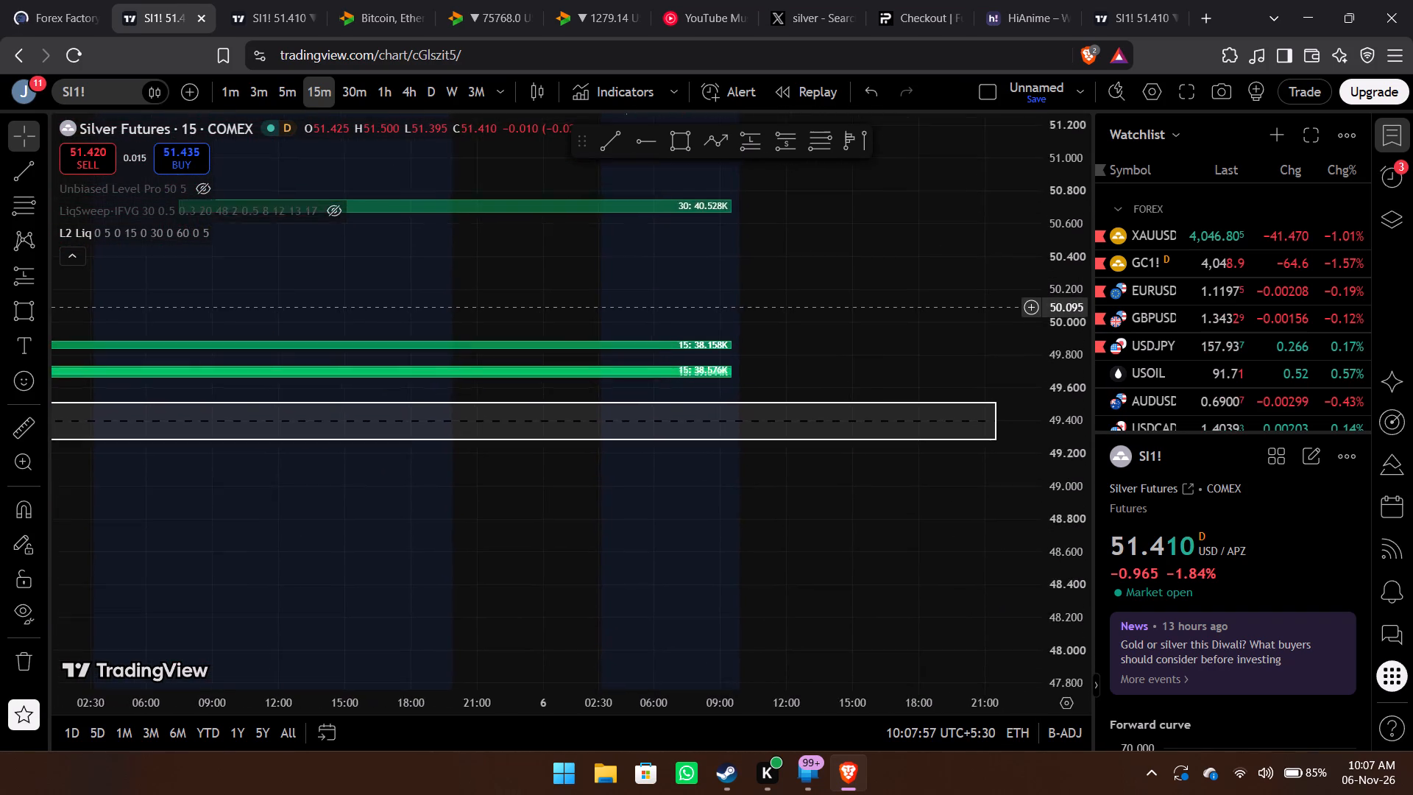
pyautogui.moveTo(814, 308); pyautogui.dragTo(946, 383)
pyautogui.hscroll(5, 503, 383)
pyautogui.hscroll(-1, 503, 383)
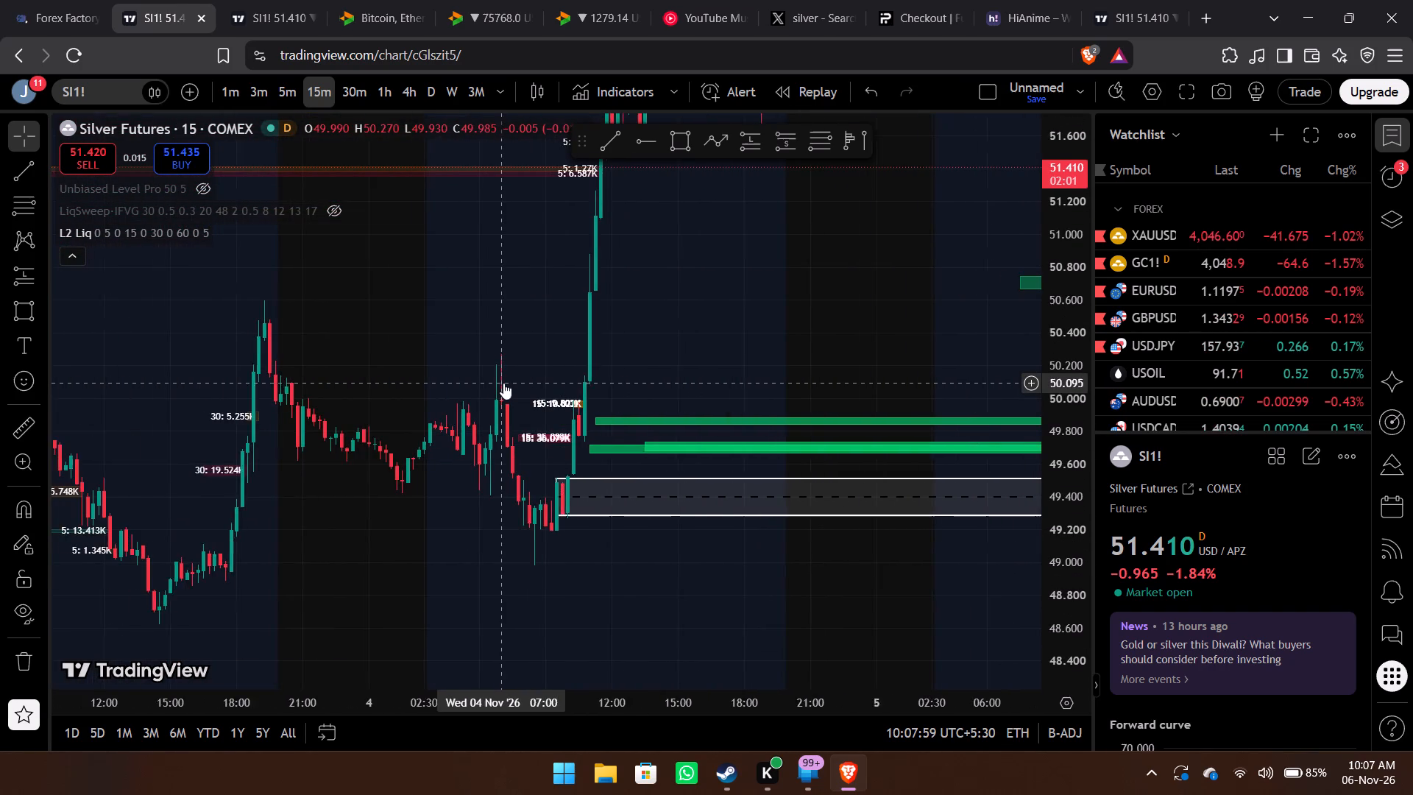
pyautogui.hscroll(-1, 503, 383)
# Switch to the 1-hour timeframe and examine price between the upper and lower zones with the price scale compressed.
pyautogui.click(378, 92)
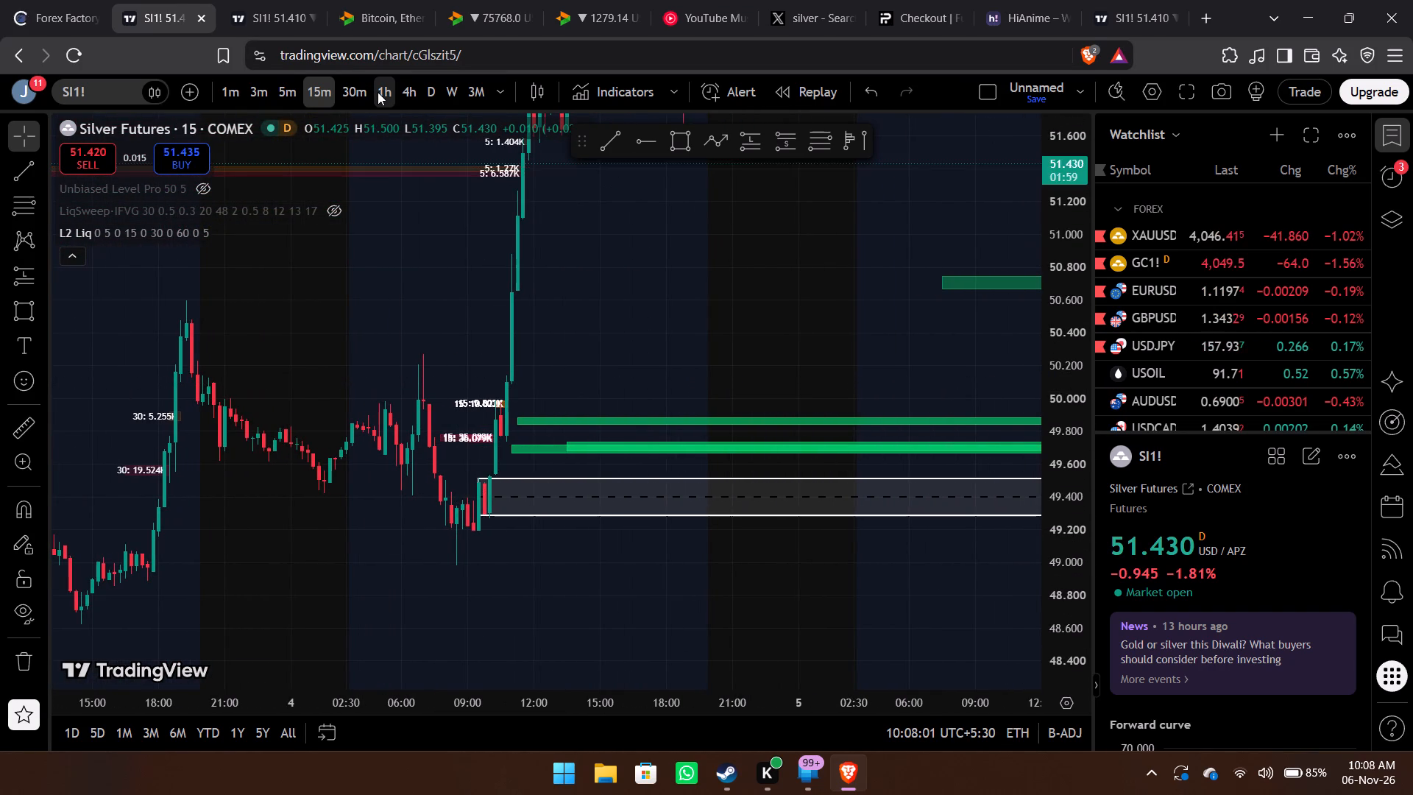
pyautogui.hscroll(-4, 837, 519)
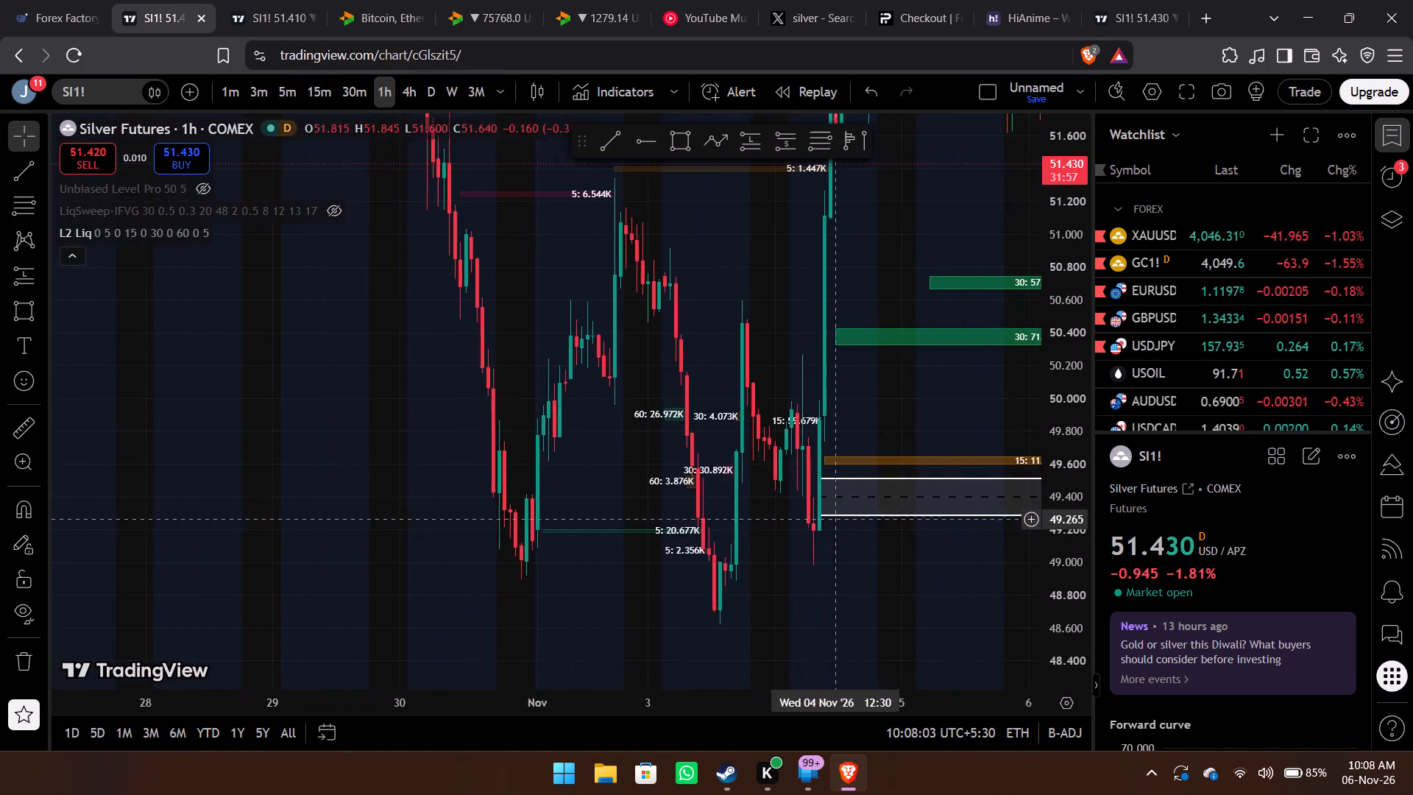
pyautogui.hscroll(-2, 837, 519)
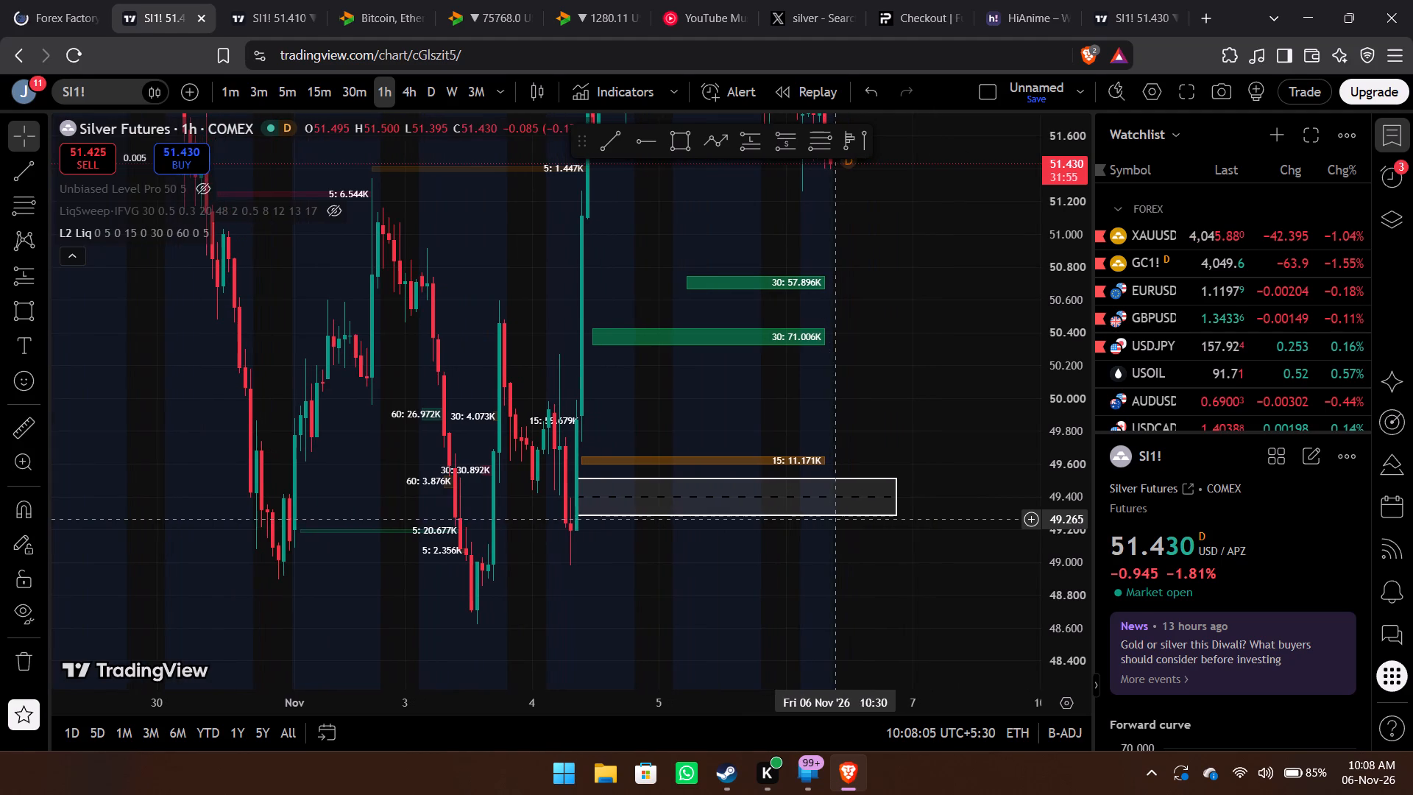
pyautogui.hscroll(-1, 837, 519)
pyautogui.moveTo(916, 378); pyautogui.dragTo(897, 694)
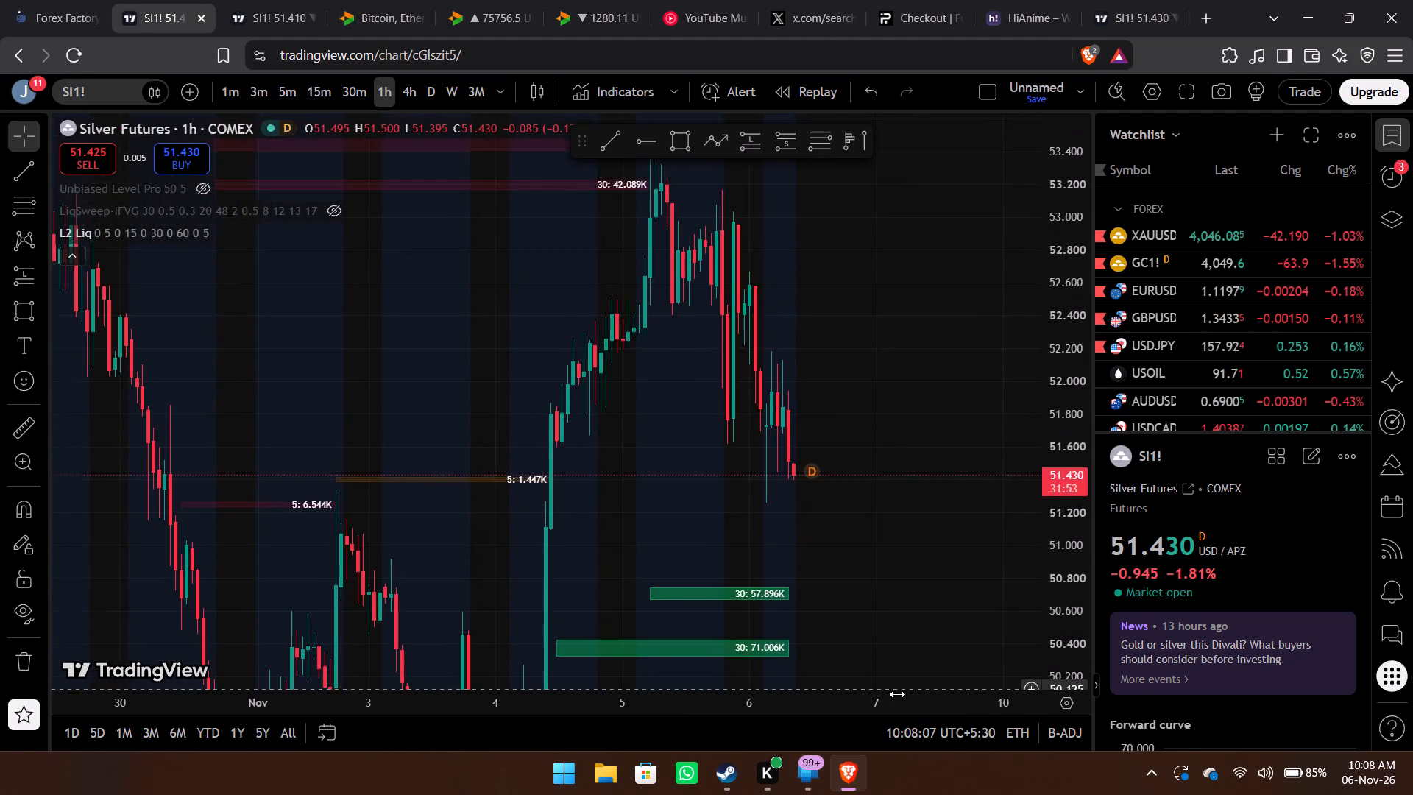
pyautogui.moveTo(897, 694); pyautogui.dragTo(931, 570)
pyautogui.moveTo(1058, 295); pyautogui.dragTo(1021, 516)
pyautogui.moveTo(932, 385); pyautogui.dragTo(932, 384)
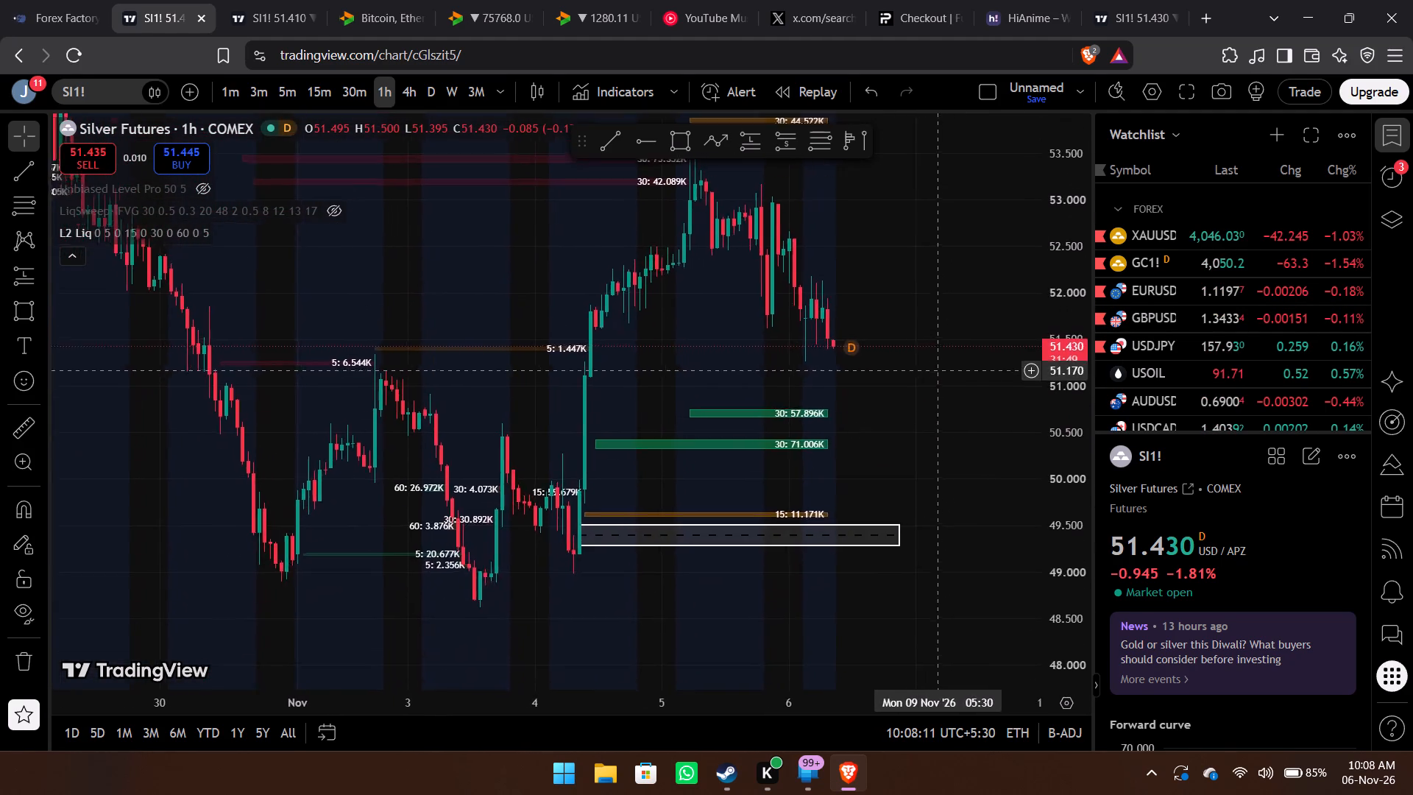
pyautogui.moveTo(932, 384); pyautogui.dragTo(942, 499)
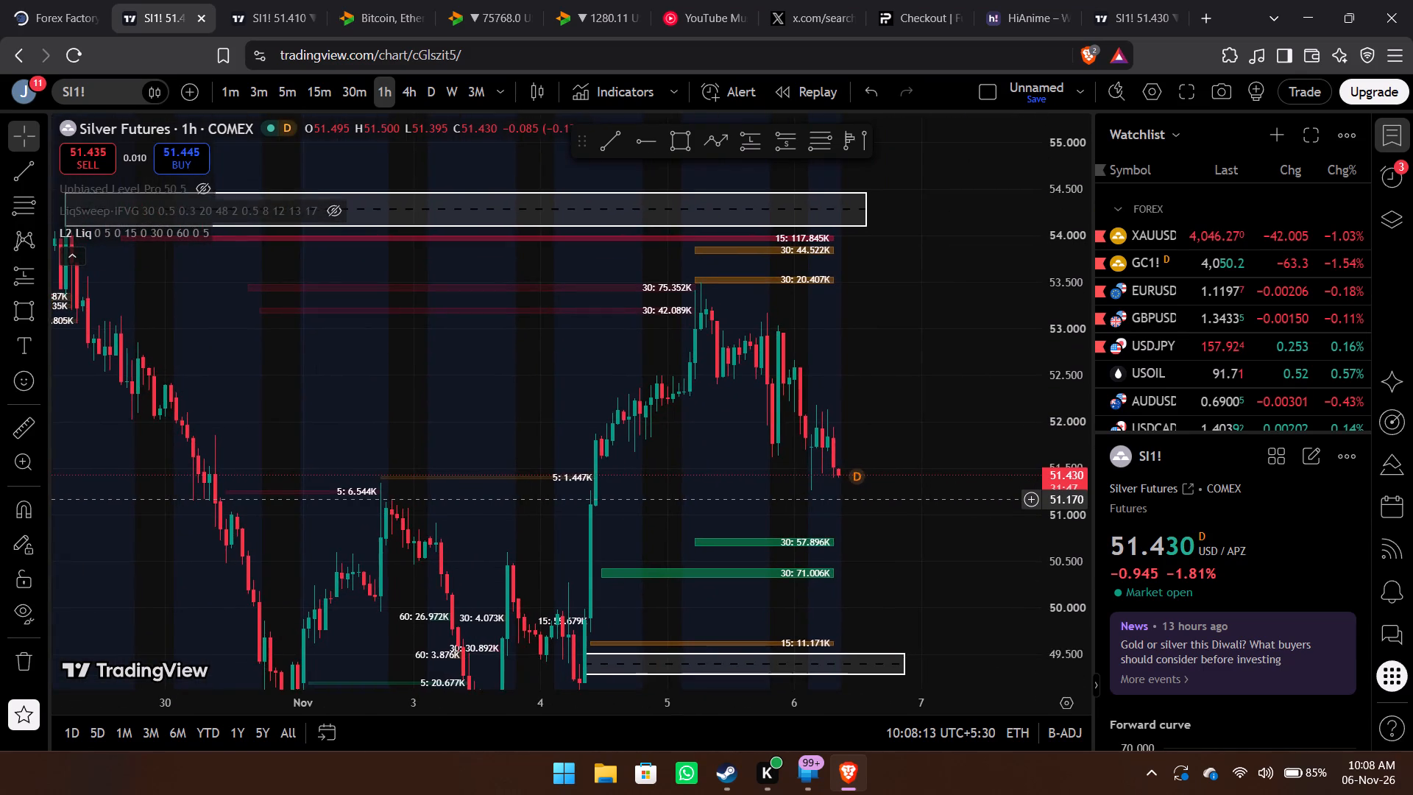
pyautogui.moveTo(942, 499); pyautogui.dragTo(918, 374)
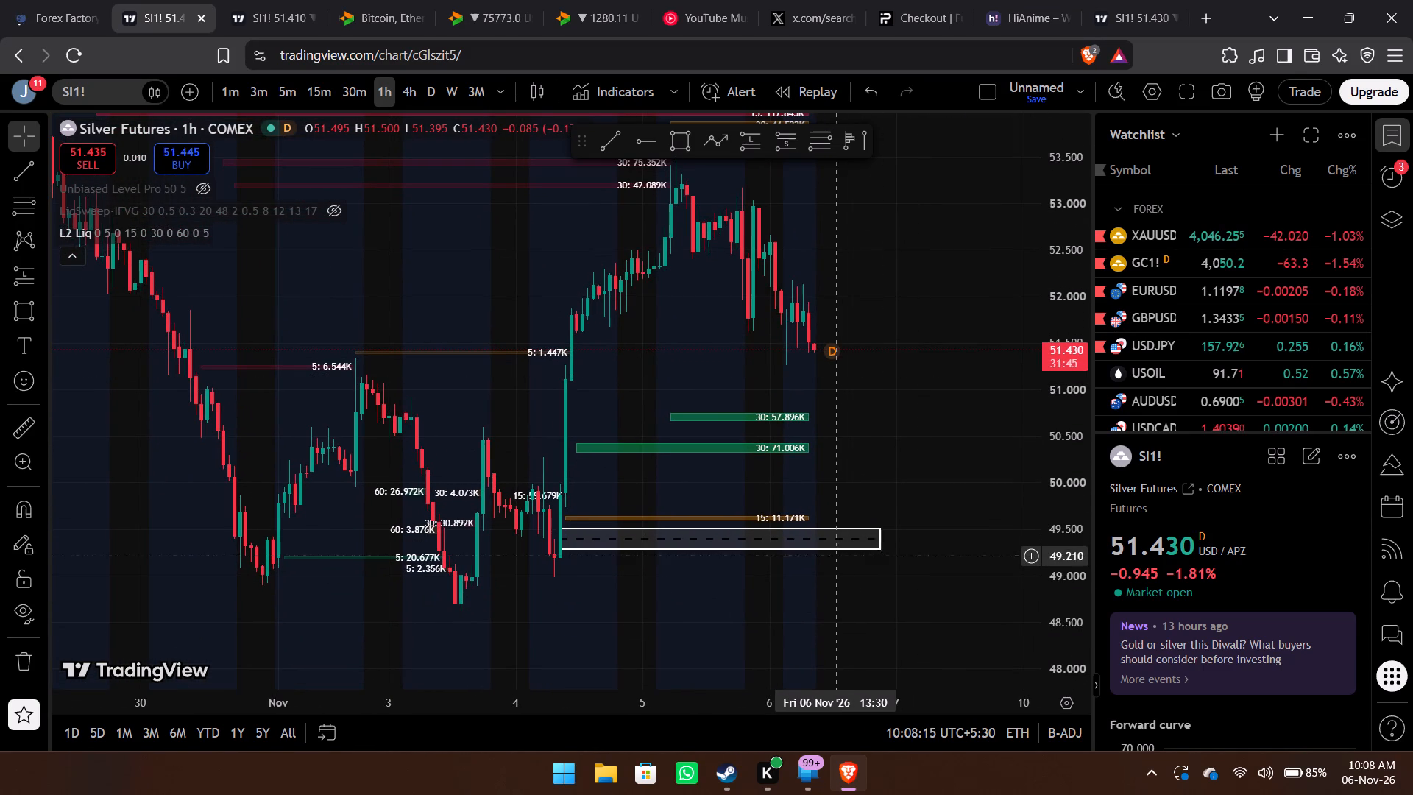
# Resize the lower zone rectangle to start at 4 Nov 06:30 and span from about 49.4 down to 49.015.
pyautogui.click(867, 540)
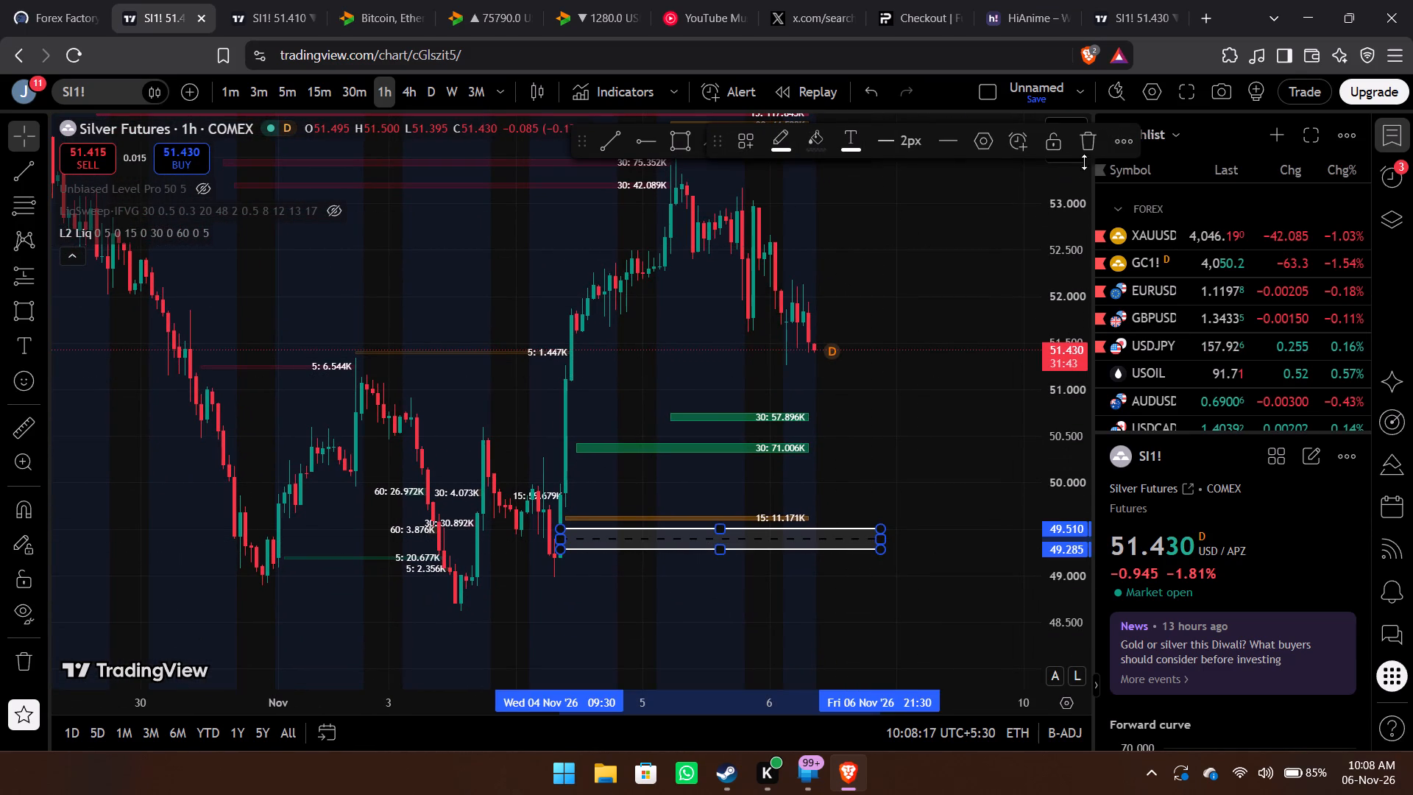
pyautogui.click(1087, 158)
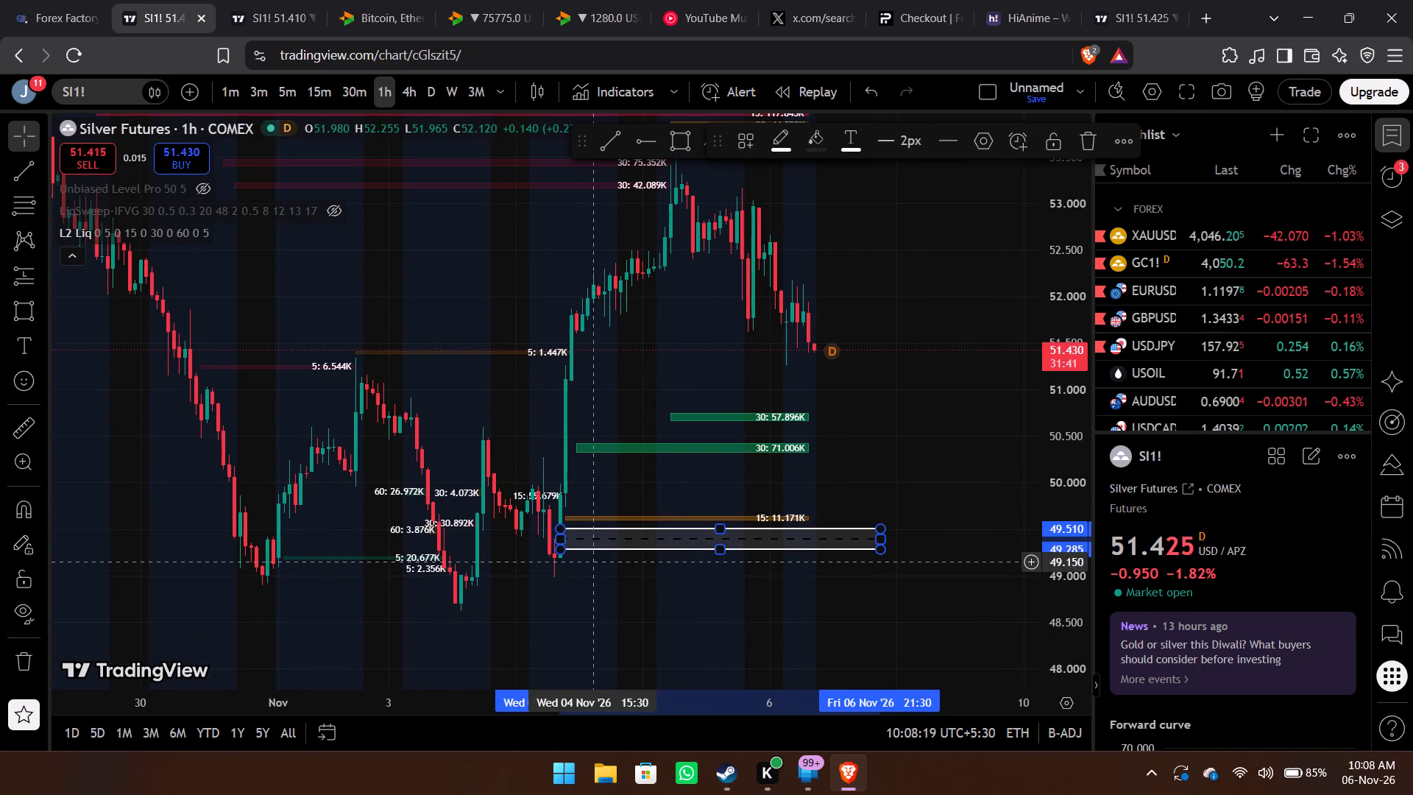
pyautogui.moveTo(560, 549); pyautogui.dragTo(553, 573)
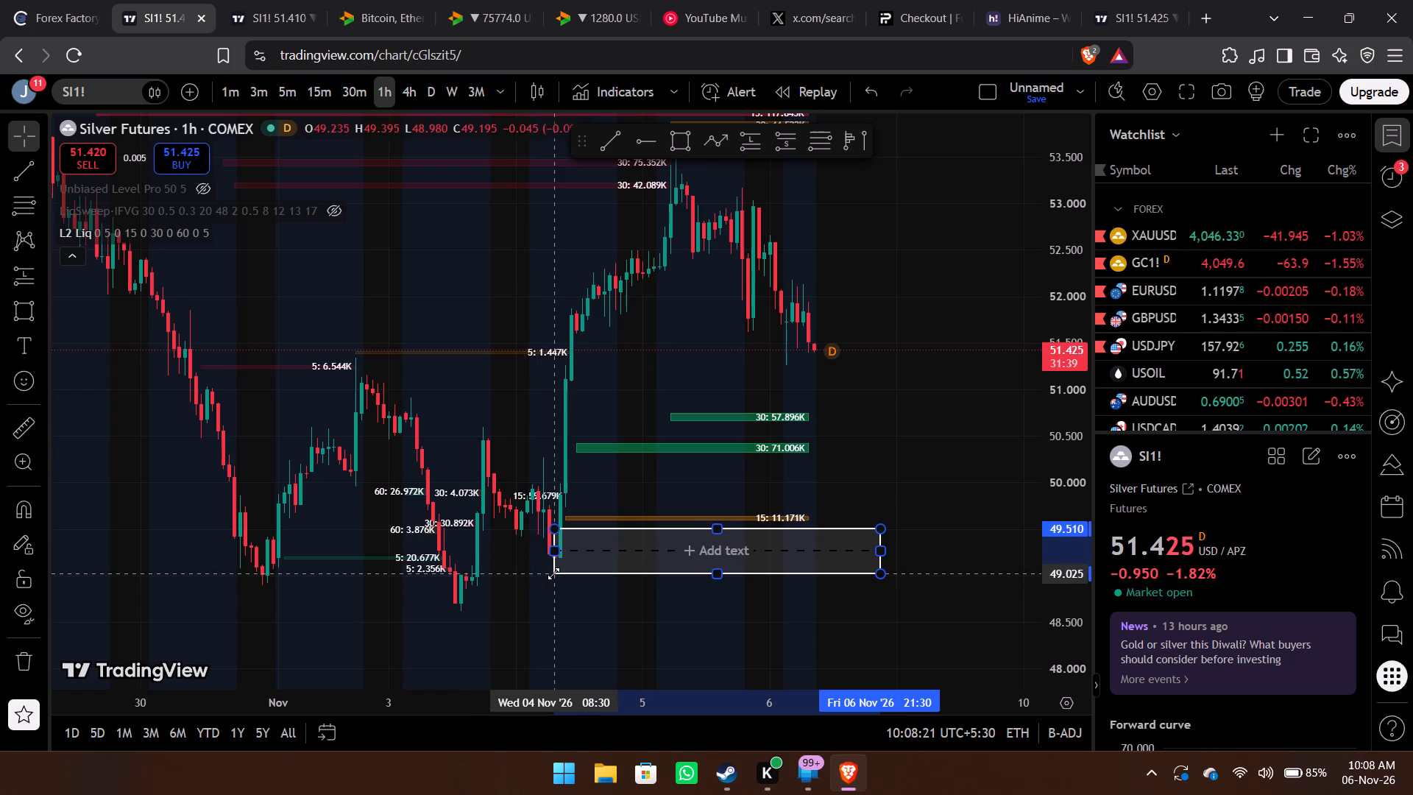
pyautogui.moveTo(553, 573); pyautogui.dragTo(545, 574)
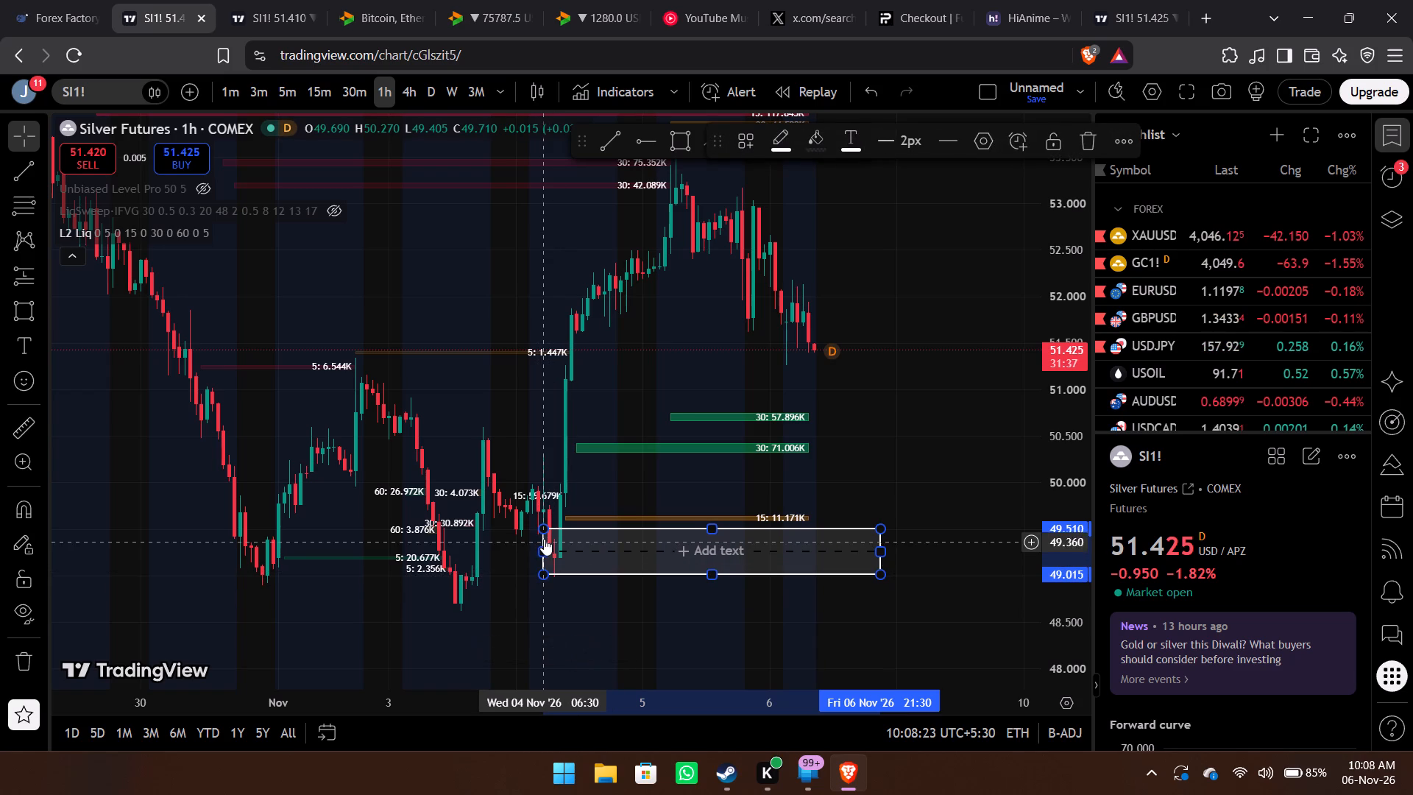
pyautogui.moveTo(538, 530); pyautogui.dragTo(545, 540)
pyautogui.click(617, 482)
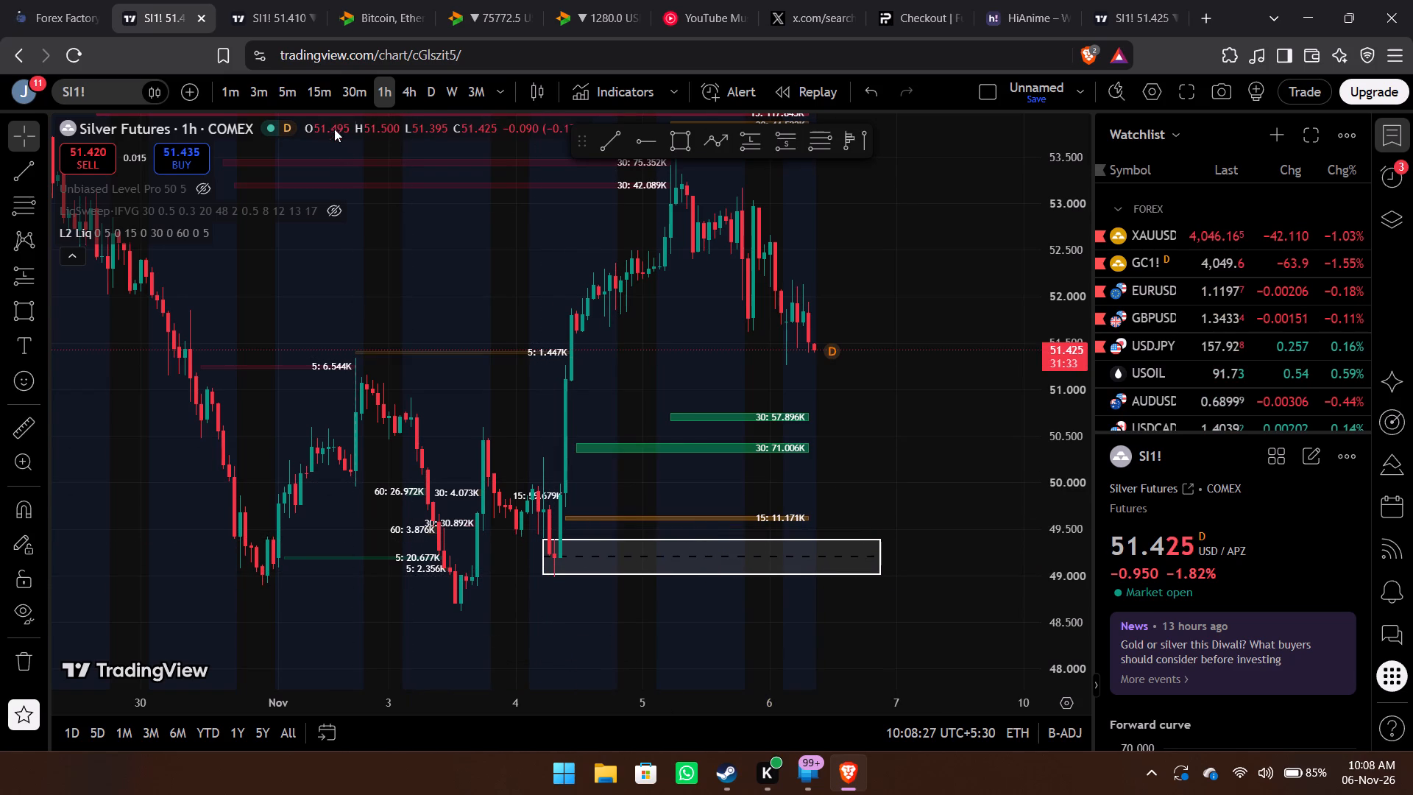
# Switch to the 5-minute timeframe and examine price action around the lower zone on the morning of 4 November.
pyautogui.click(286, 97)
pyautogui.hscroll(17, 602, 466)
pyautogui.hscroll(-1, 602, 466)
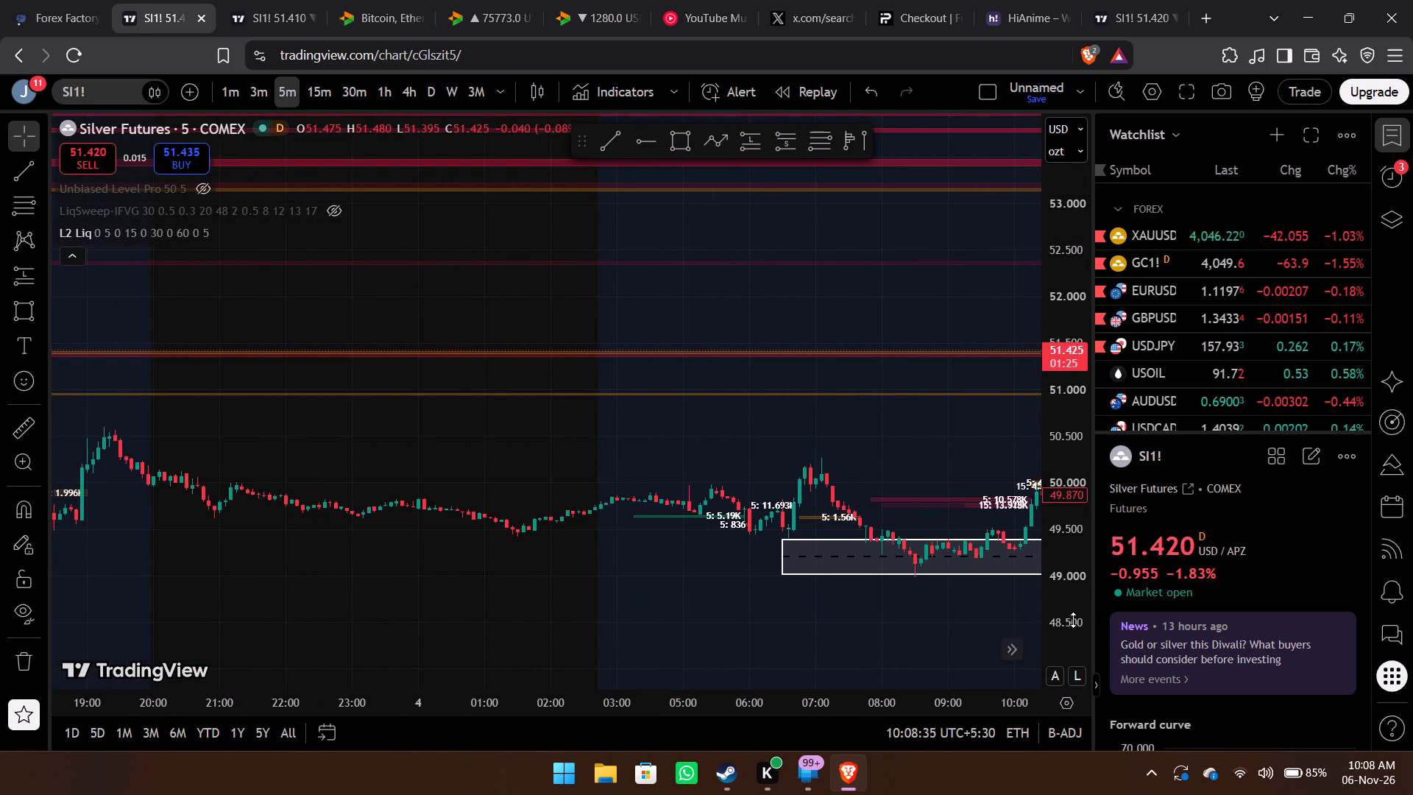
pyautogui.moveTo(1072, 621); pyautogui.dragTo(1049, 294)
pyautogui.click(897, 559)
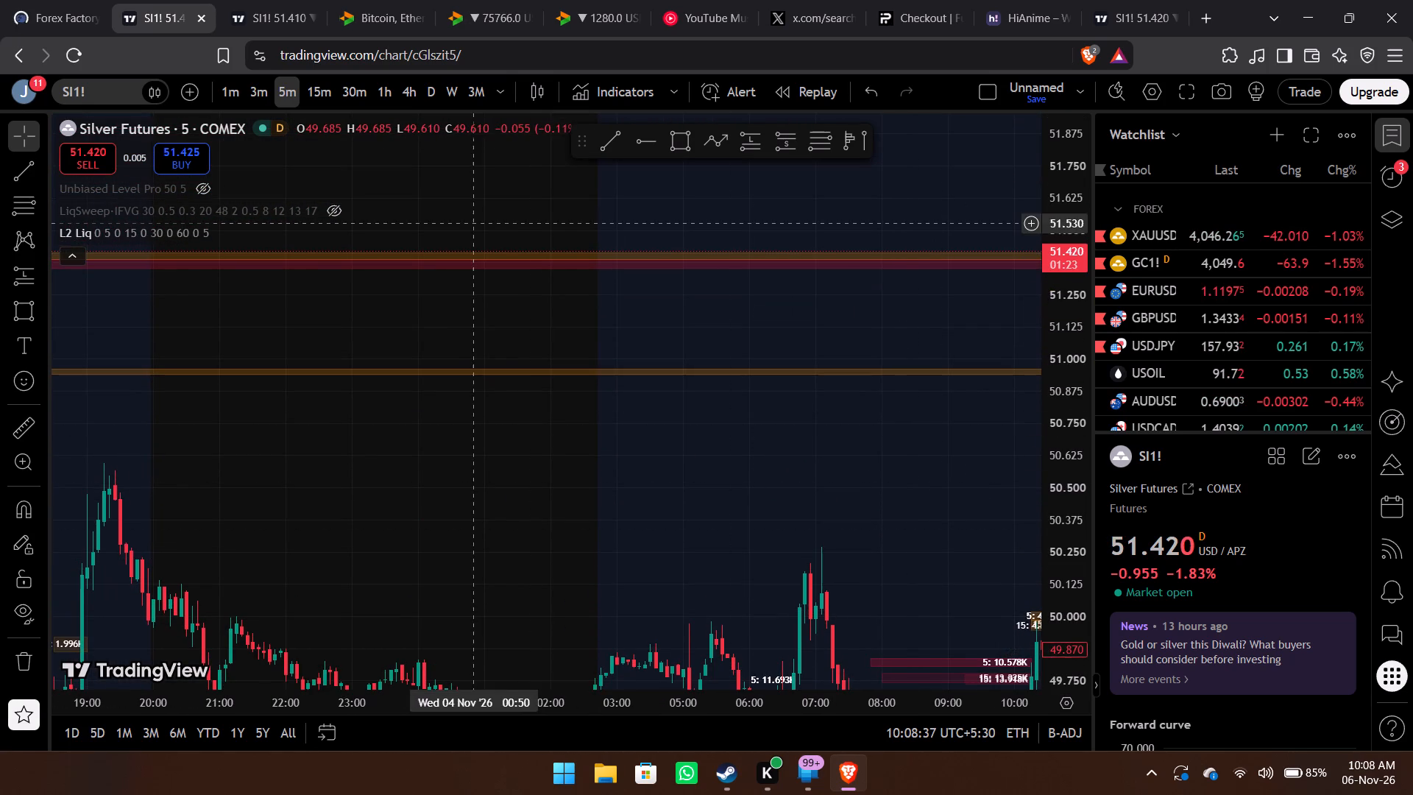
pyautogui.moveTo(616, 448); pyautogui.dragTo(245, 212)
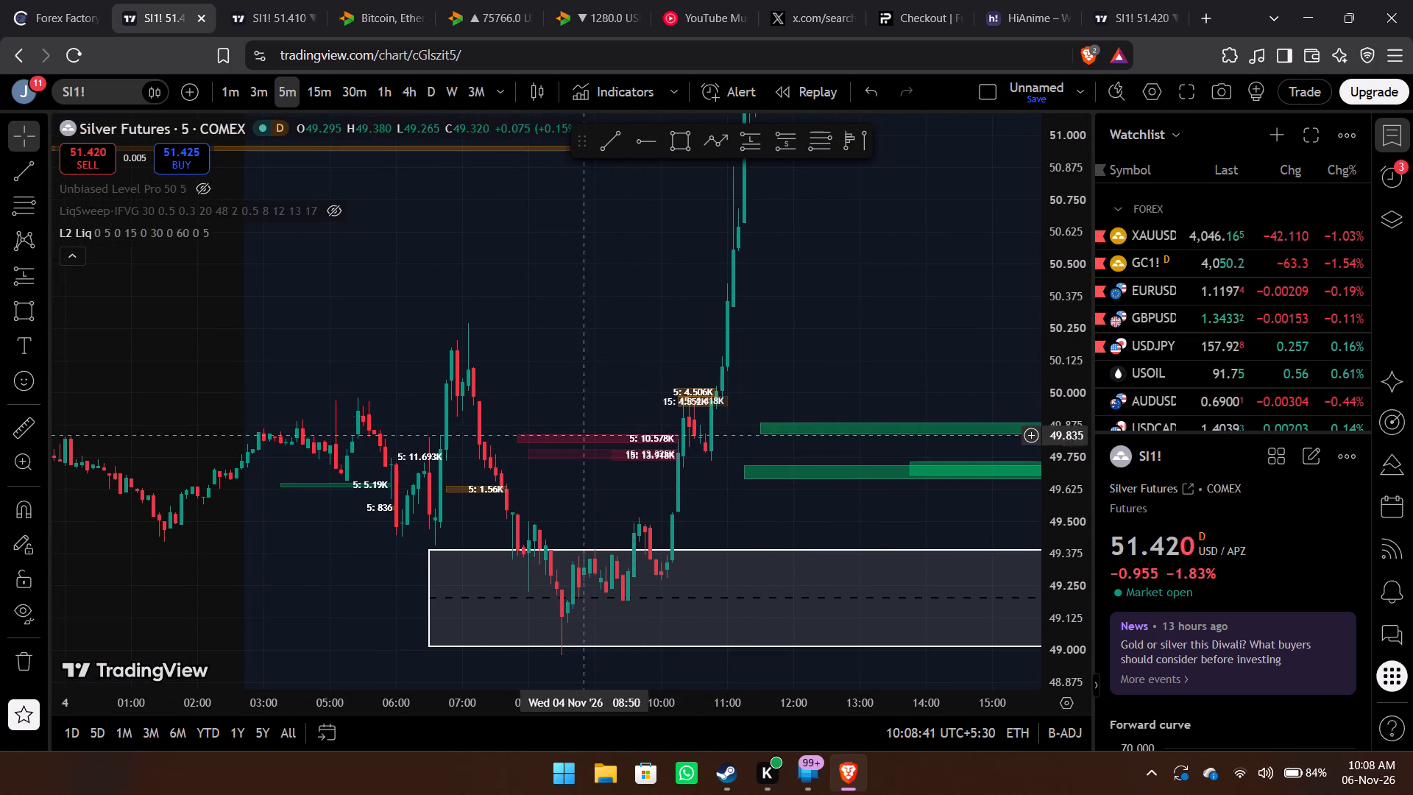
# On the 15-minute timeframe, resize the lower zone rectangle to start at 4 Nov 09:30 and span from 49.495 down to 49.280.
pyautogui.click(318, 93)
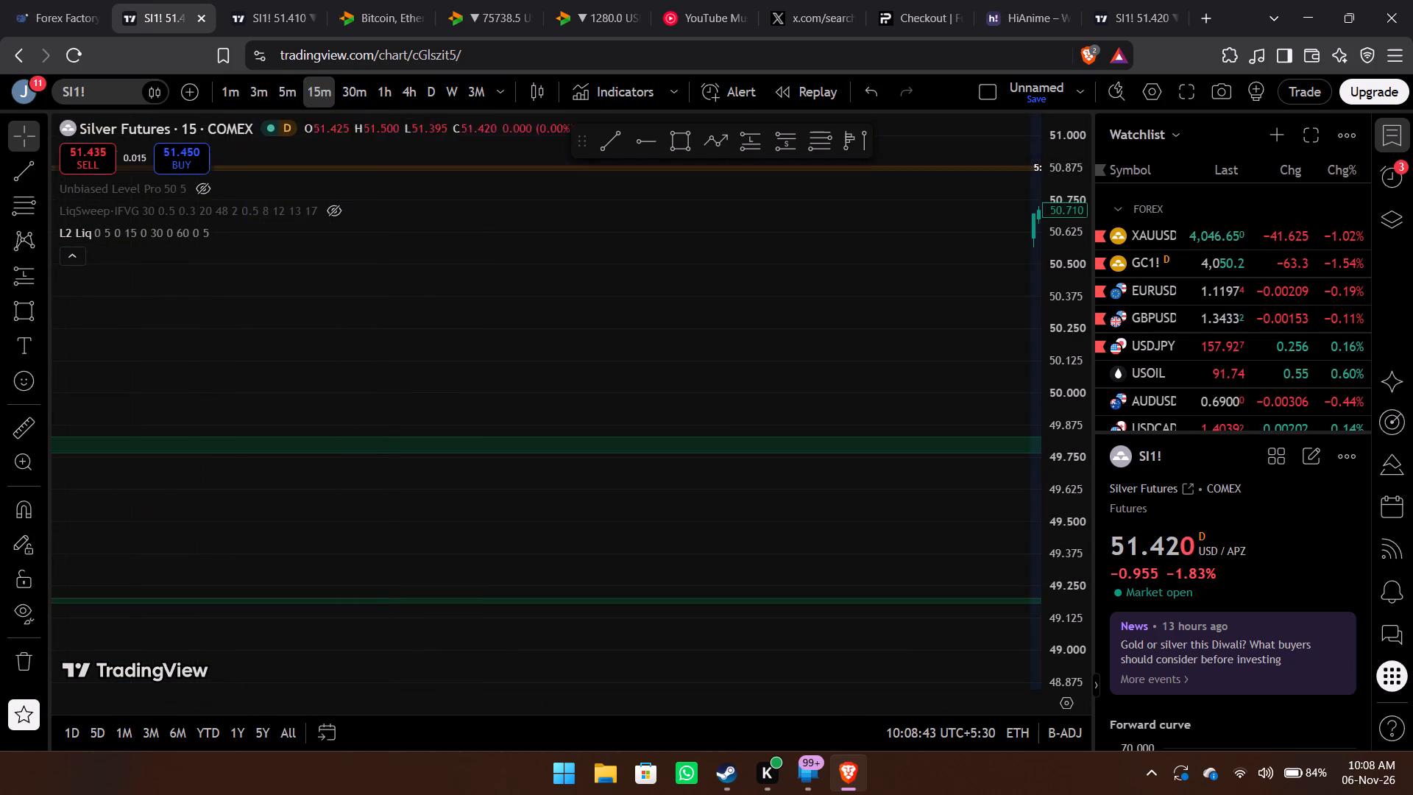
pyautogui.hscroll(-5, 743, 480)
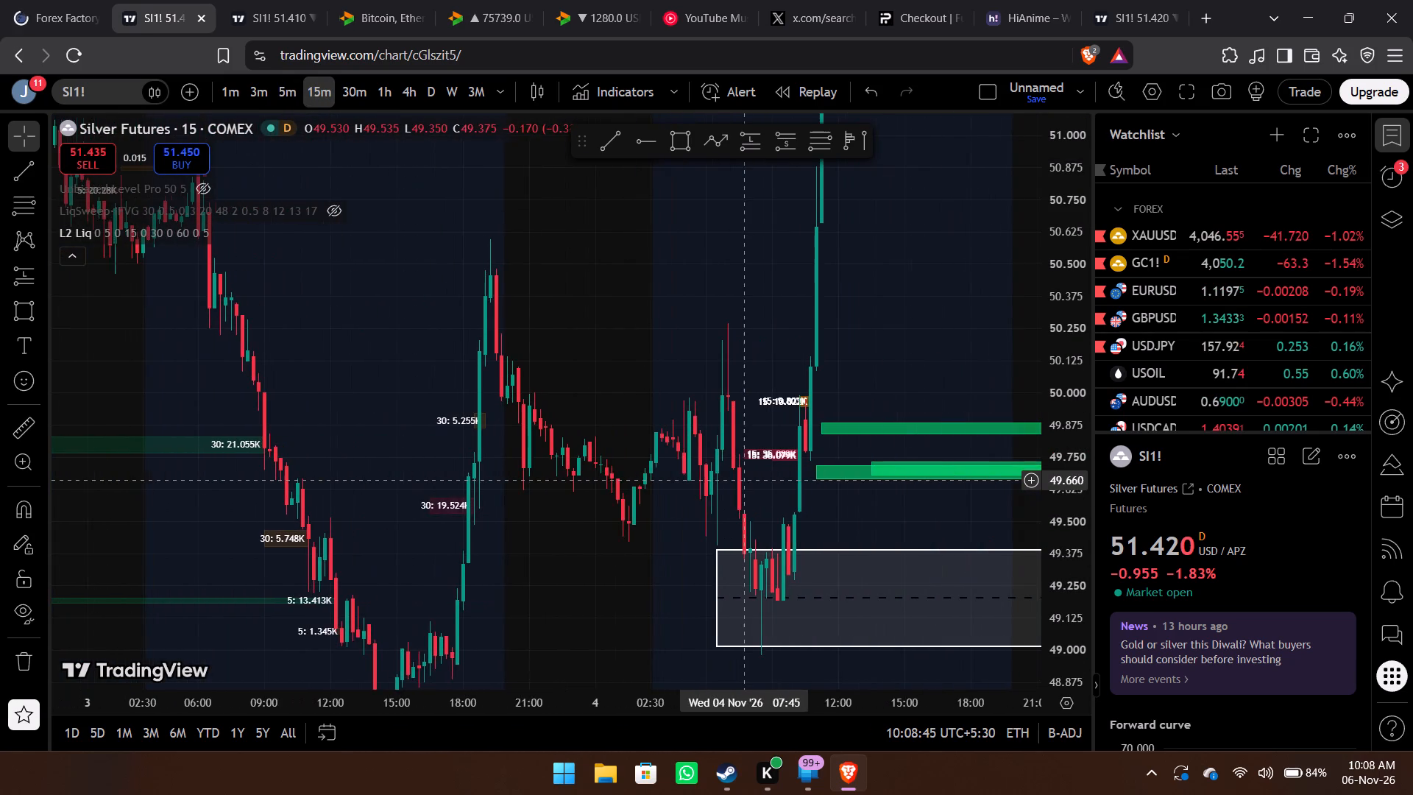
pyautogui.hscroll(-3, 743, 480)
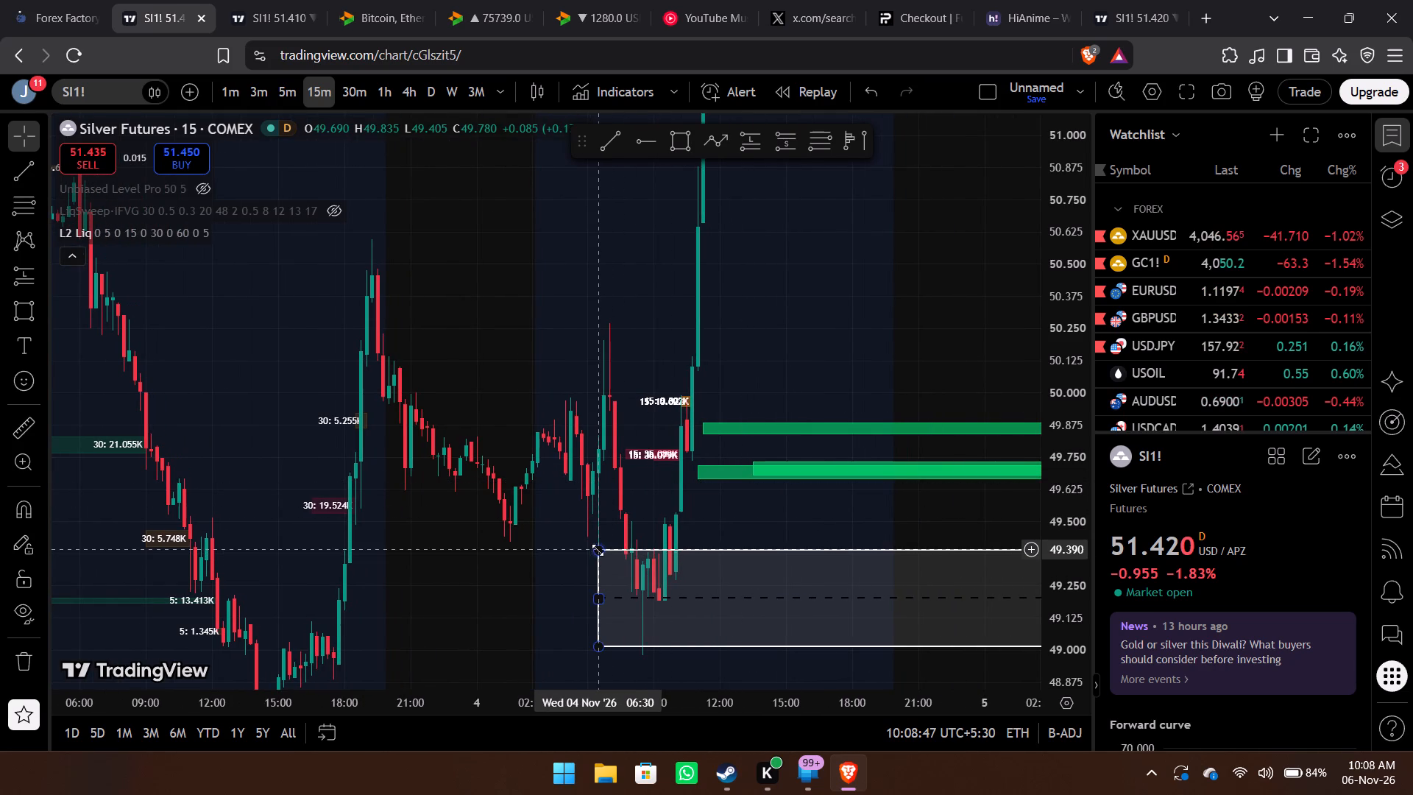
pyautogui.moveTo(598, 550); pyautogui.dragTo(654, 523)
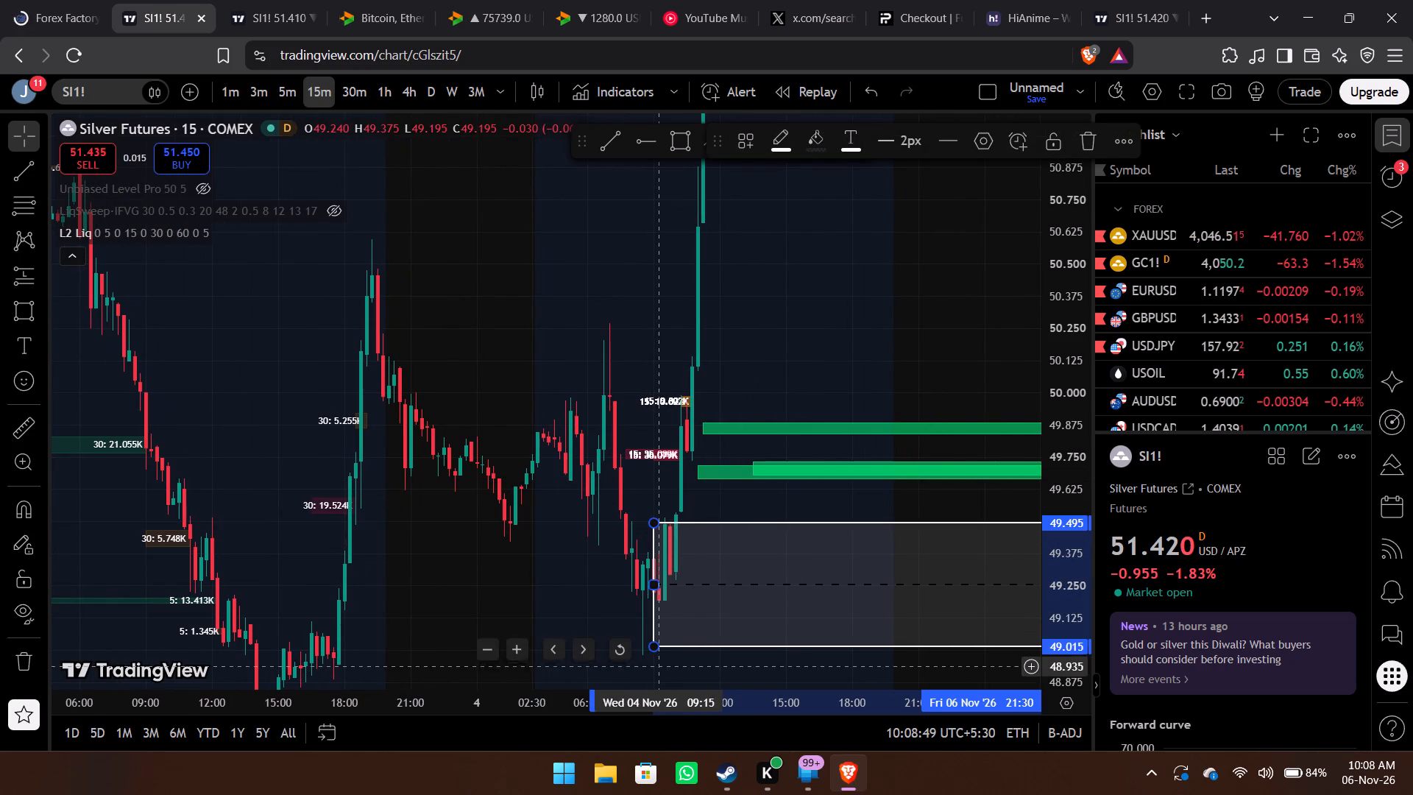
pyautogui.moveTo(651, 646); pyautogui.dragTo(667, 579)
# Examine the 15-minute price action on 5 and 6 November between the lower and upper zones.
pyautogui.hscroll(-3, 829, 442)
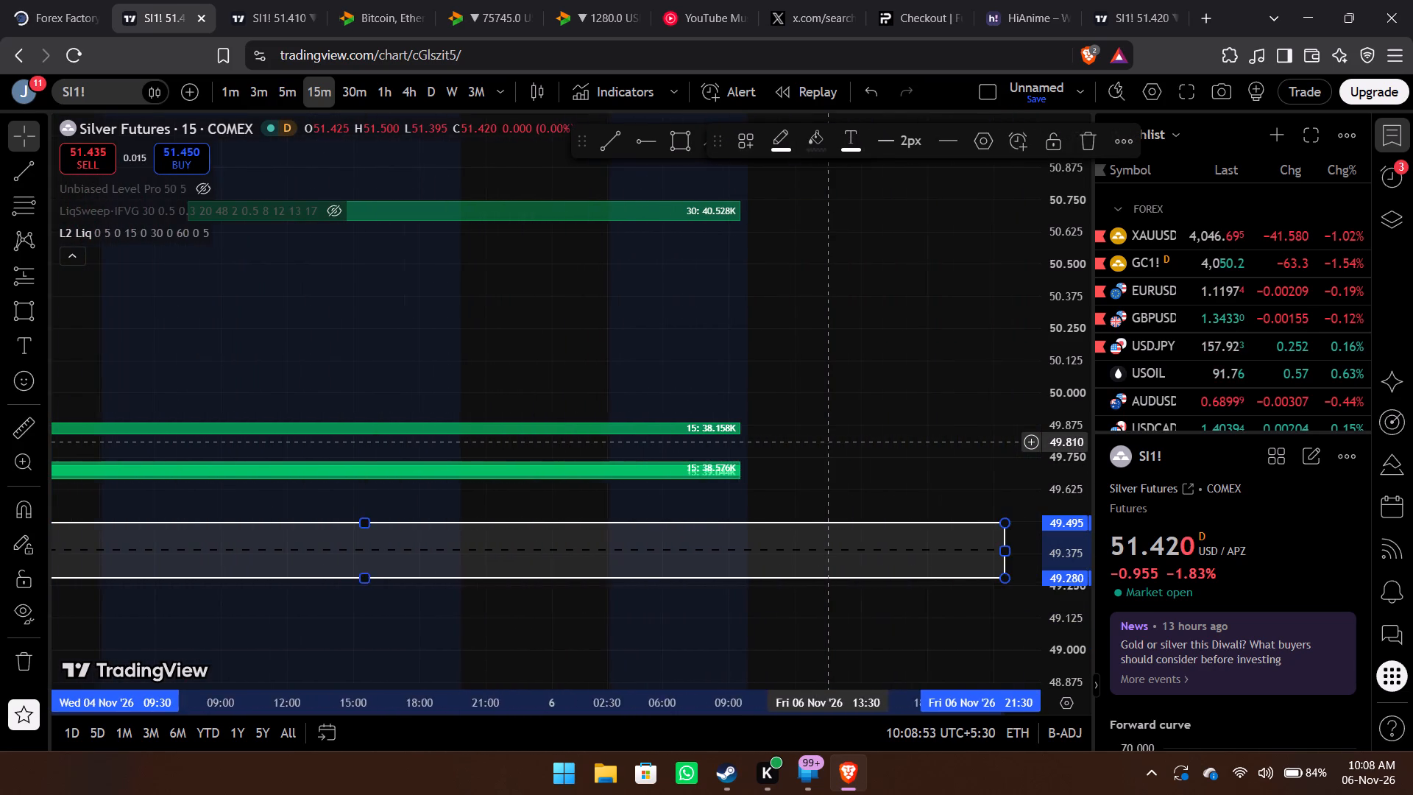
pyautogui.hscroll(-1, 829, 442)
pyautogui.moveTo(796, 355); pyautogui.dragTo(886, 523)
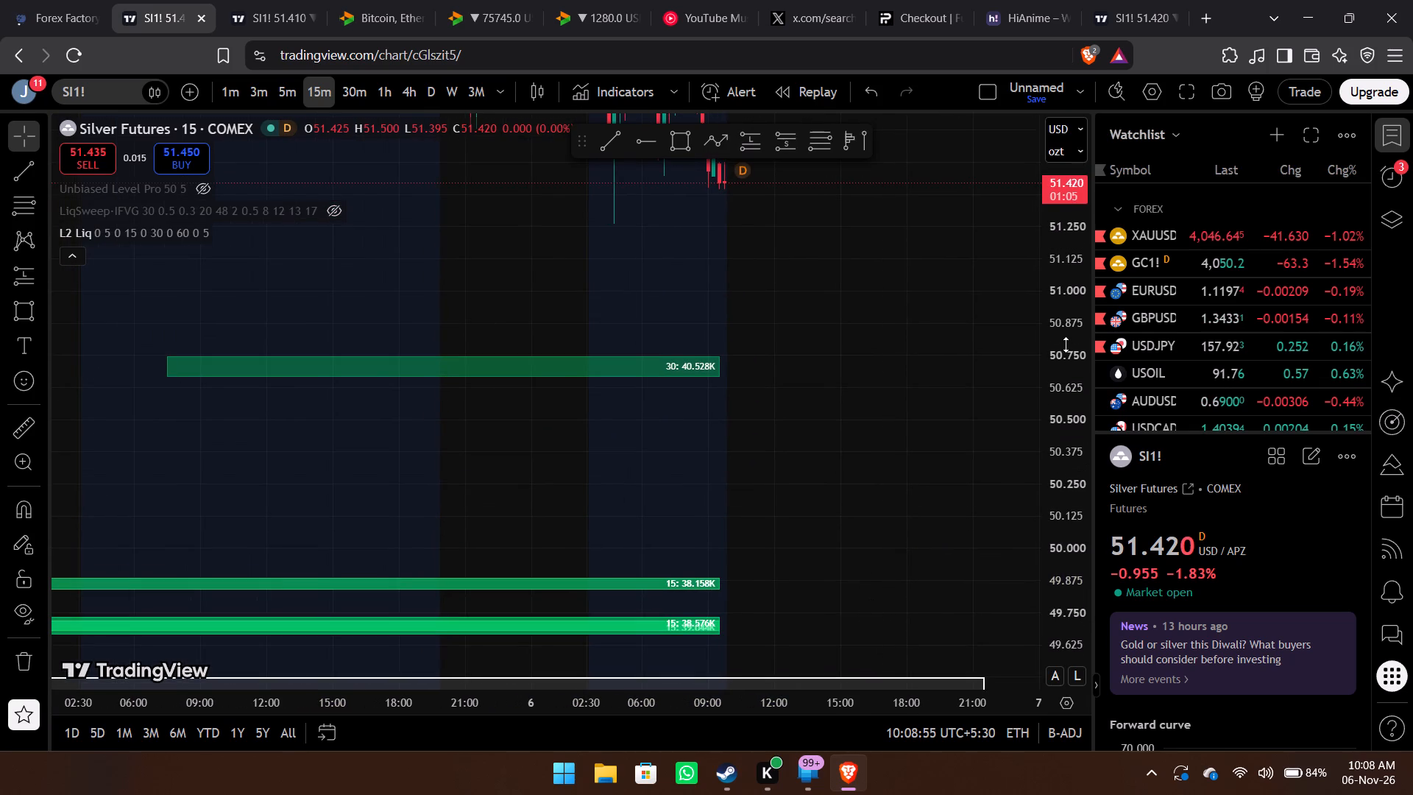
pyautogui.moveTo(1078, 333); pyautogui.dragTo(1063, 514)
pyautogui.moveTo(814, 411); pyautogui.dragTo(846, 467)
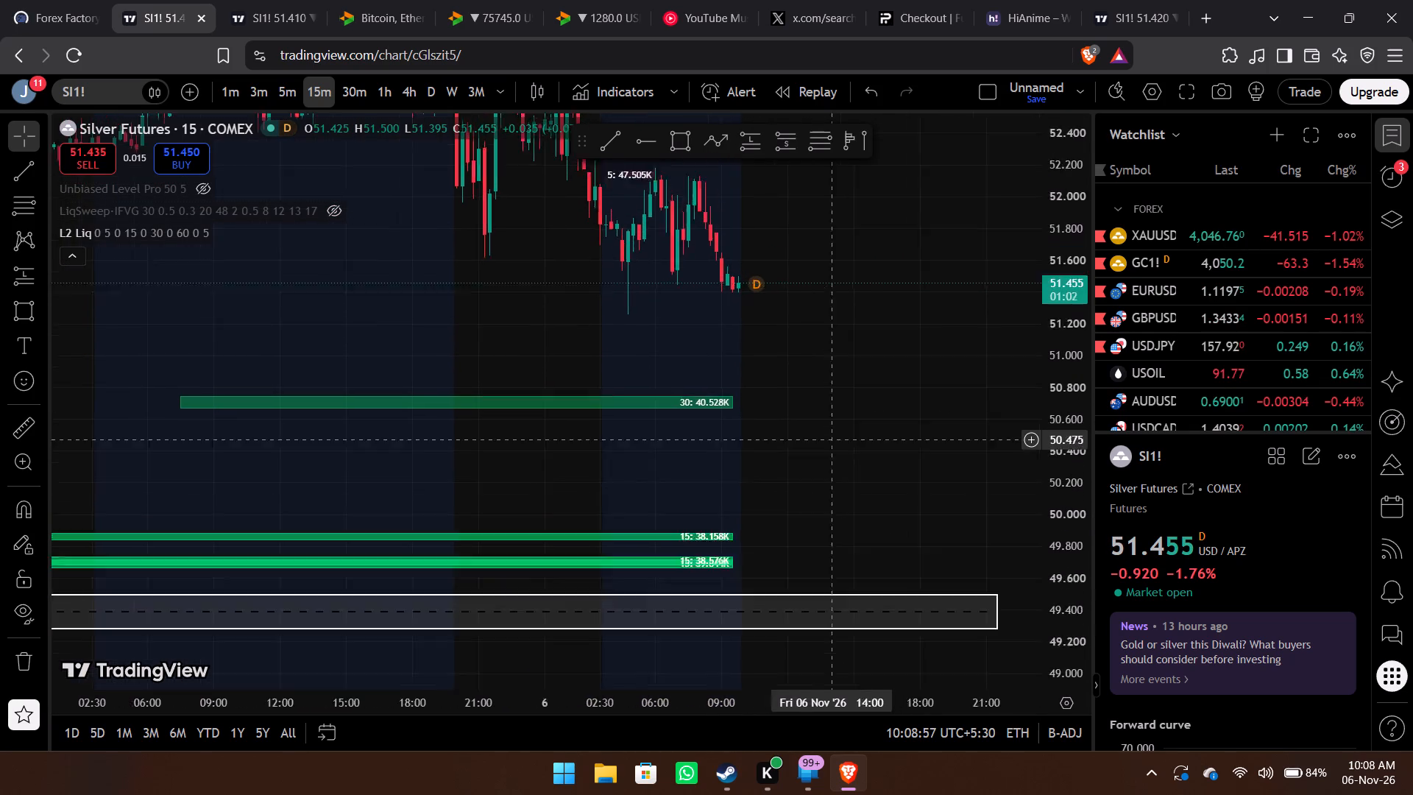
pyautogui.moveTo(846, 467); pyautogui.dragTo(818, 502)
pyautogui.click(818, 502)
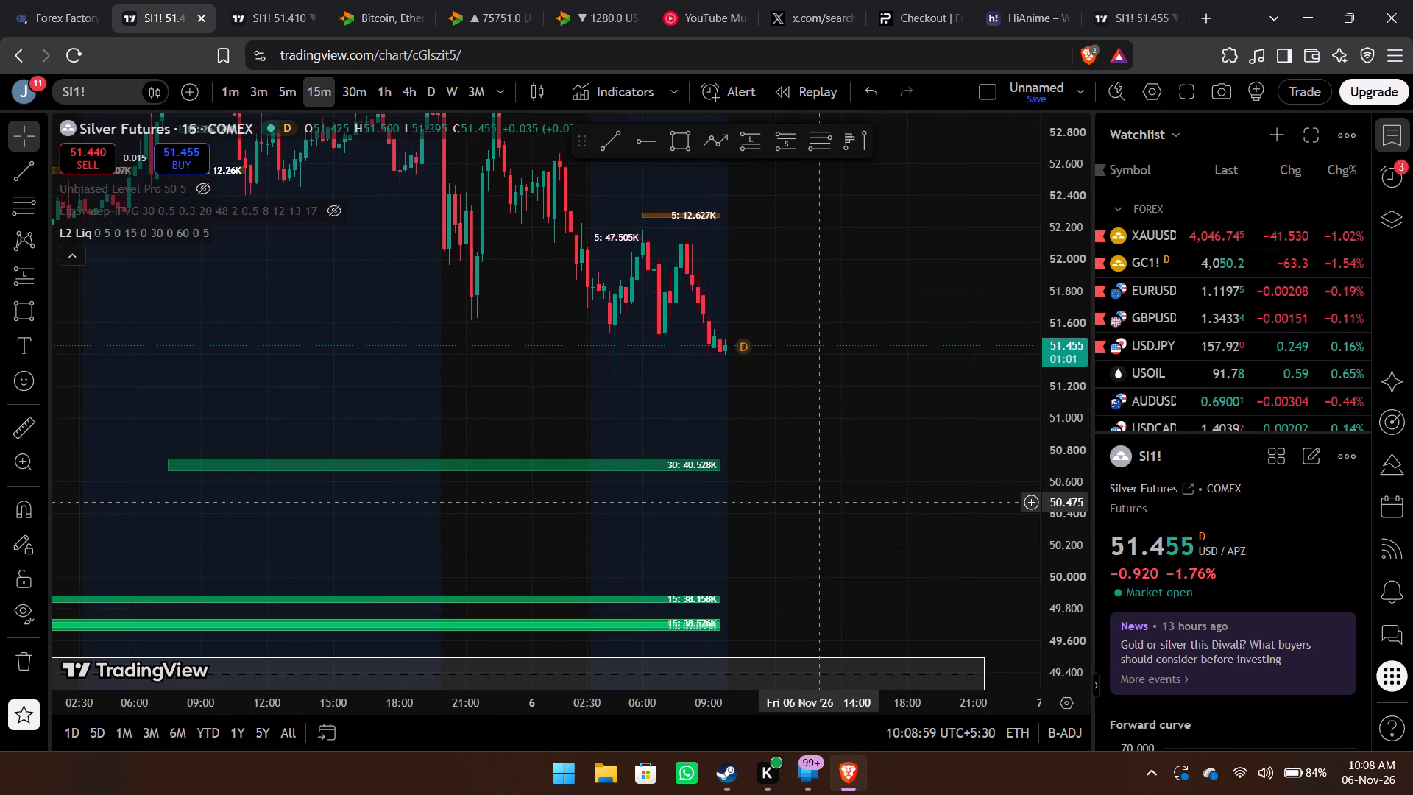
pyautogui.moveTo(818, 502); pyautogui.dragTo(830, 386)
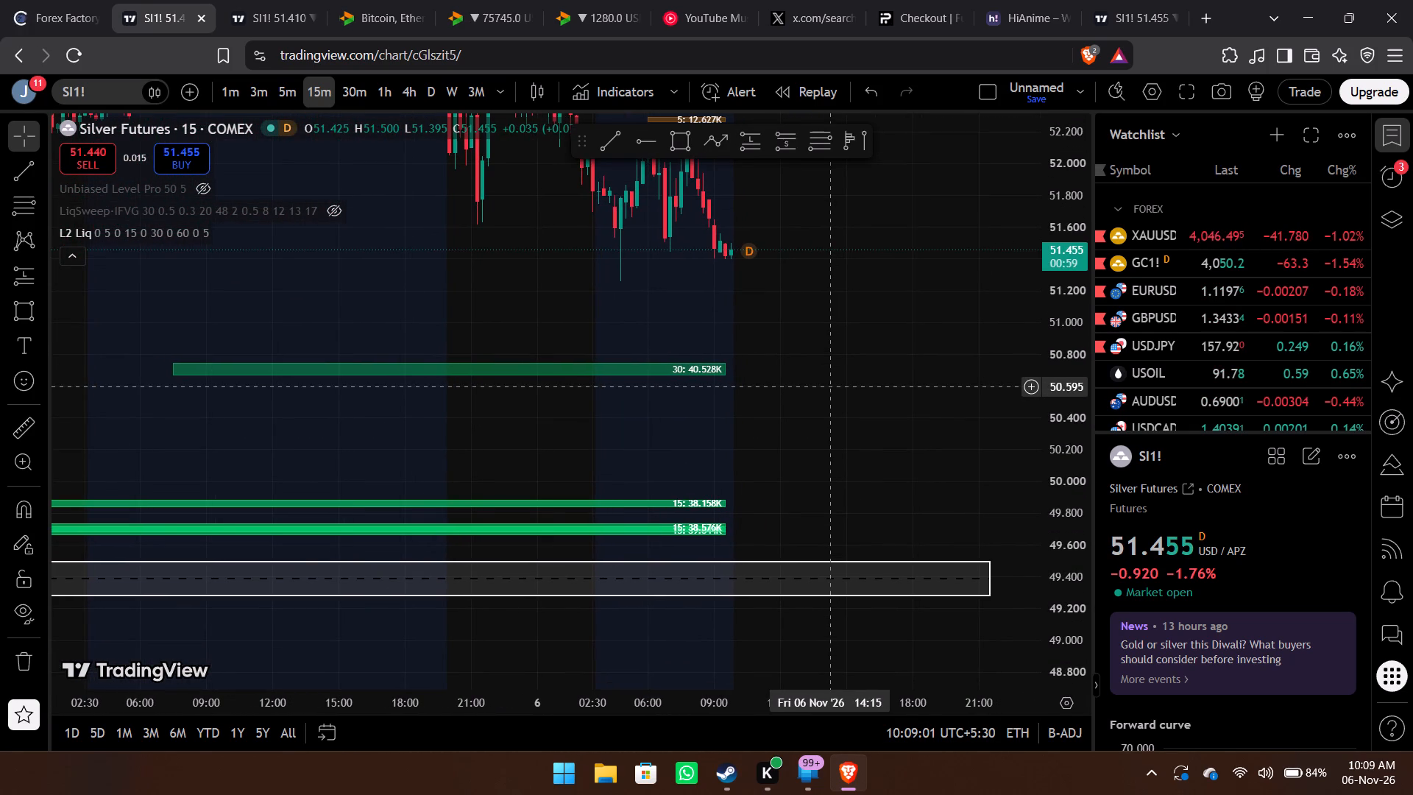
pyautogui.moveTo(830, 386); pyautogui.dragTo(823, 782)
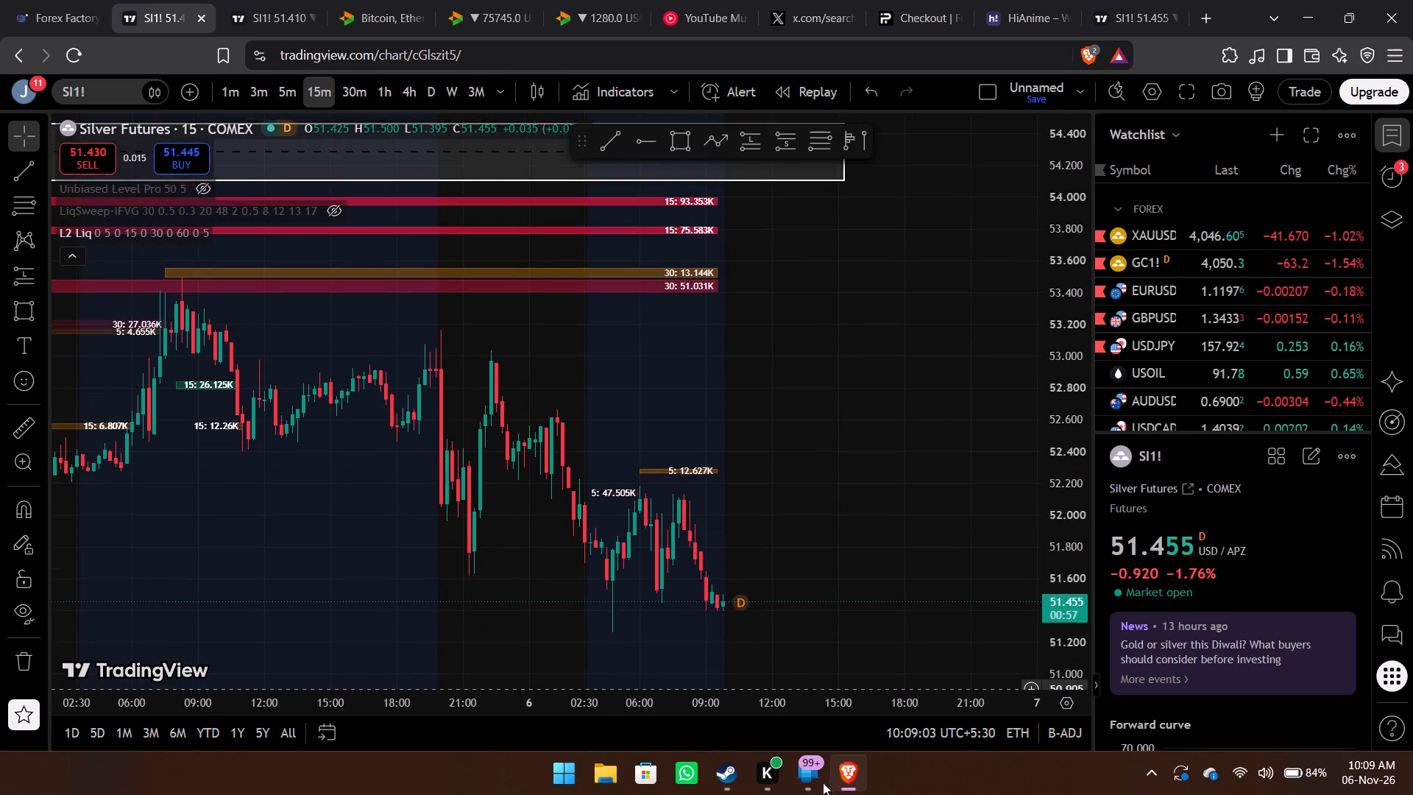
pyautogui.moveTo(823, 782); pyautogui.dragTo(824, 794)
pyautogui.moveTo(726, 391); pyautogui.dragTo(740, 437)
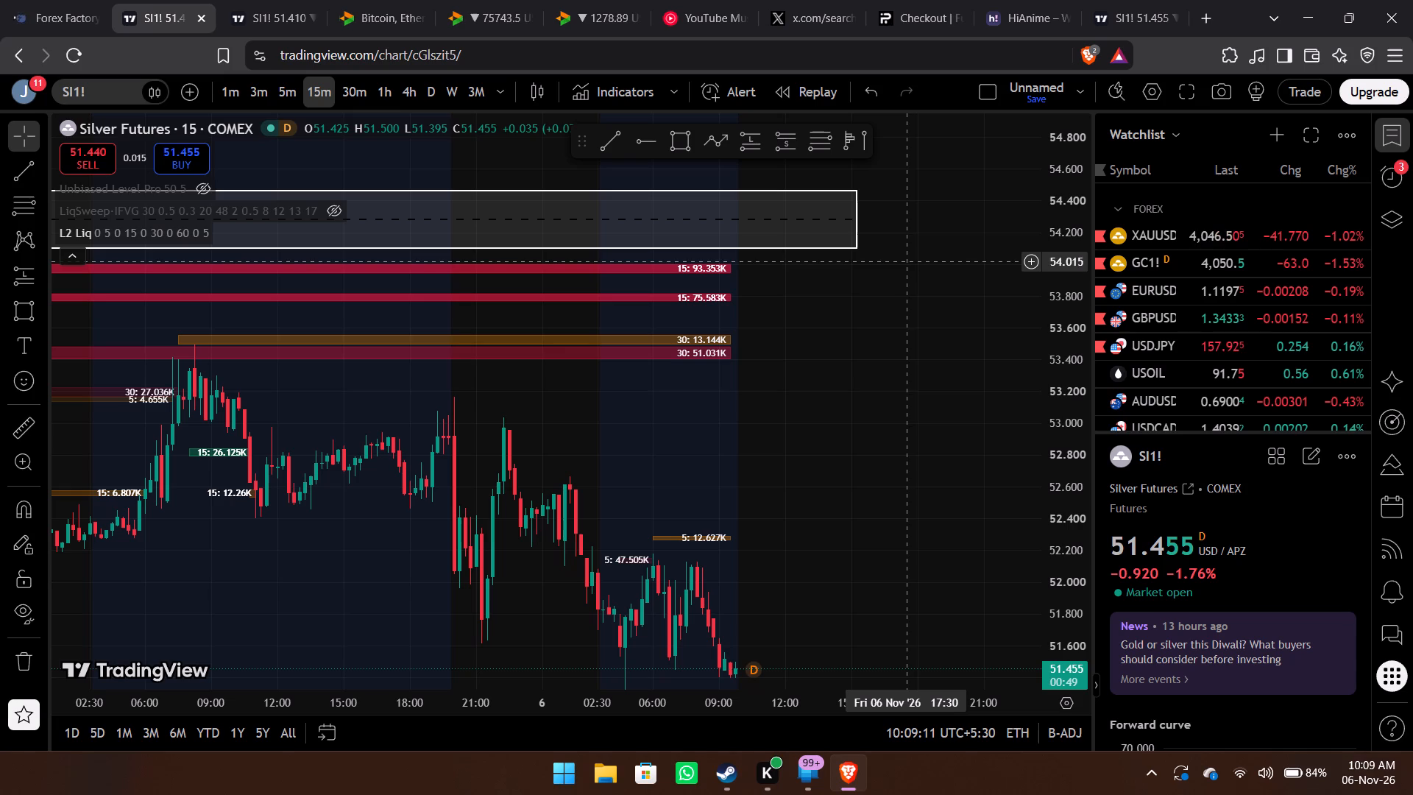
pyautogui.moveTo(824, 448); pyautogui.dragTo(743, 102)
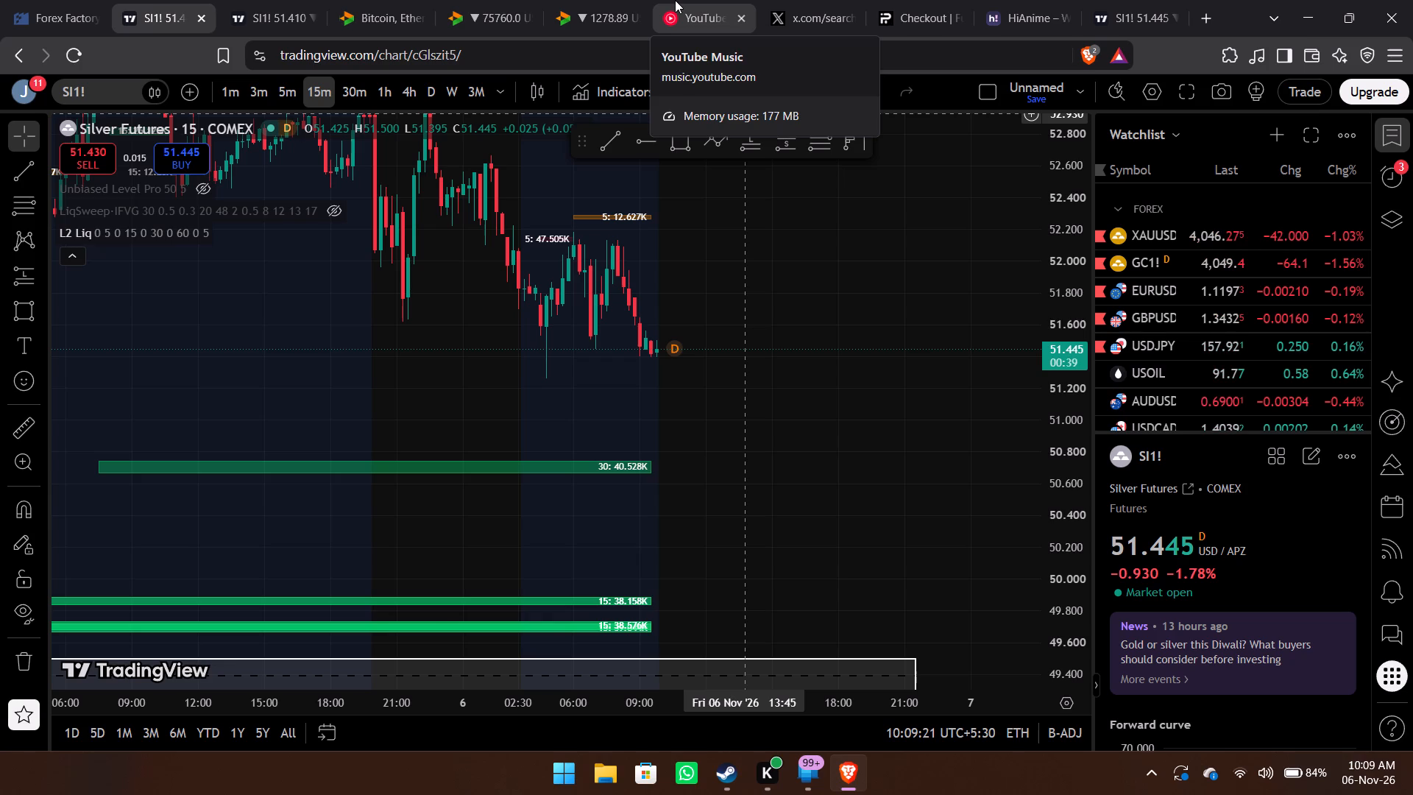
# Switch to YouTube Music and start playback of Jaat Theme Song.
pyautogui.click(675, 0)
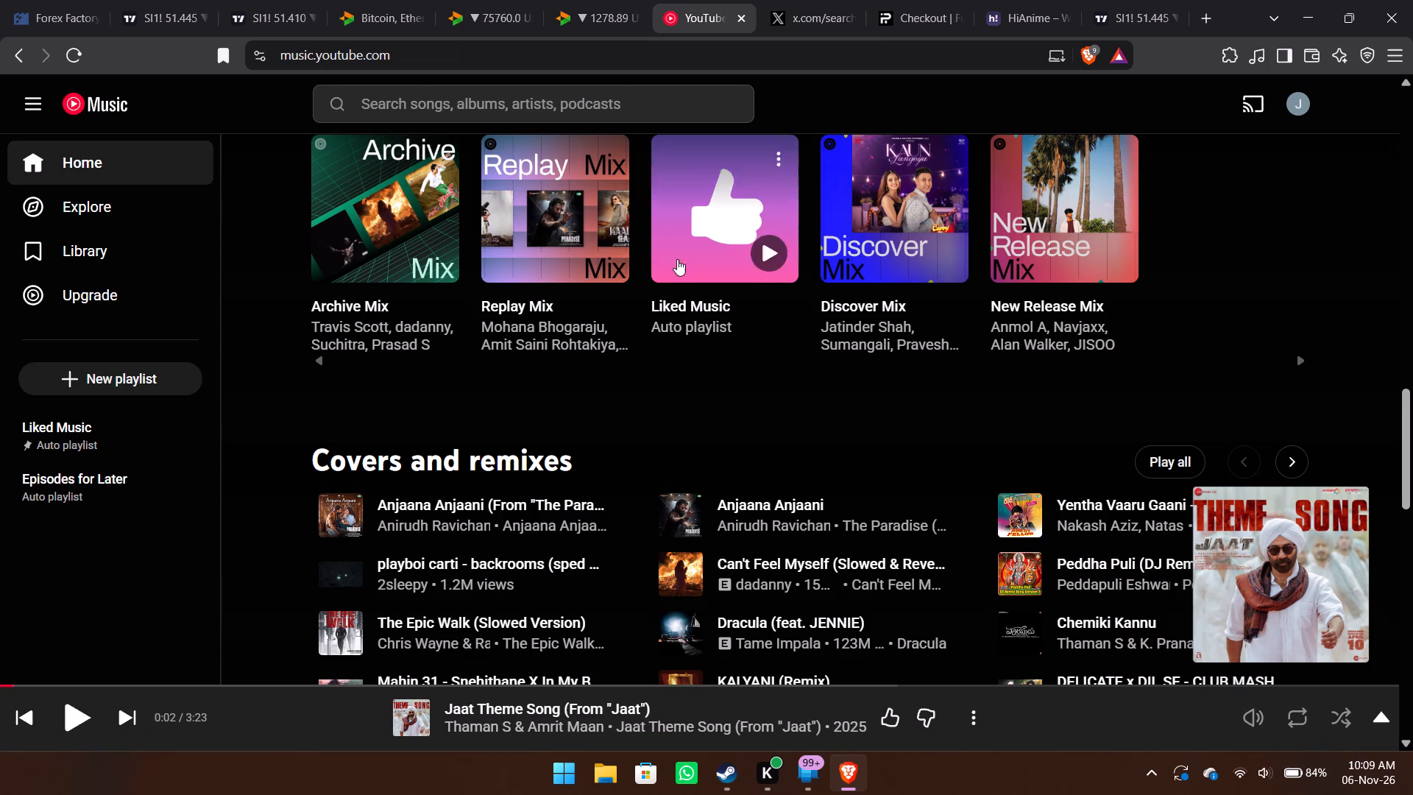
pyautogui.press('space')
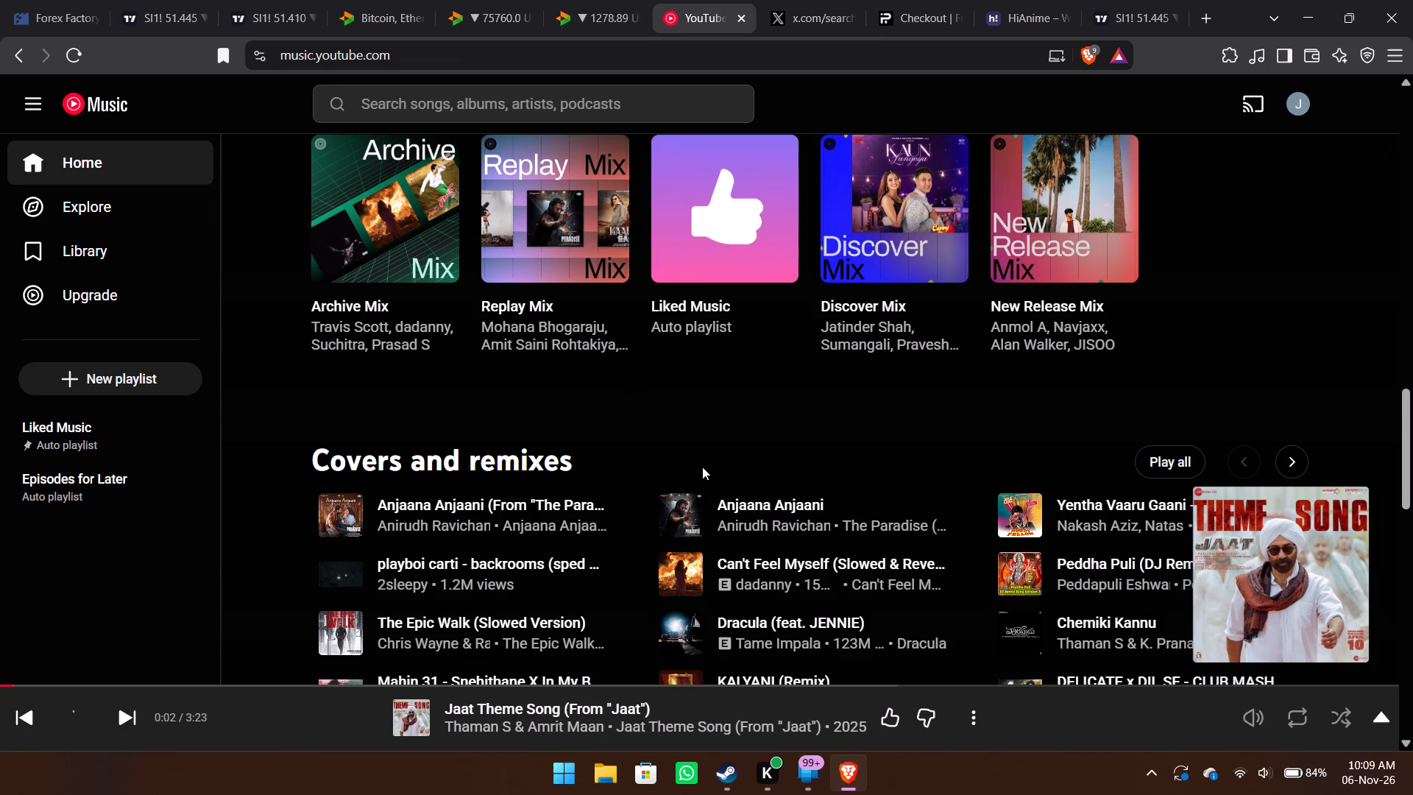
pyautogui.press('space')
pyautogui.press('space')
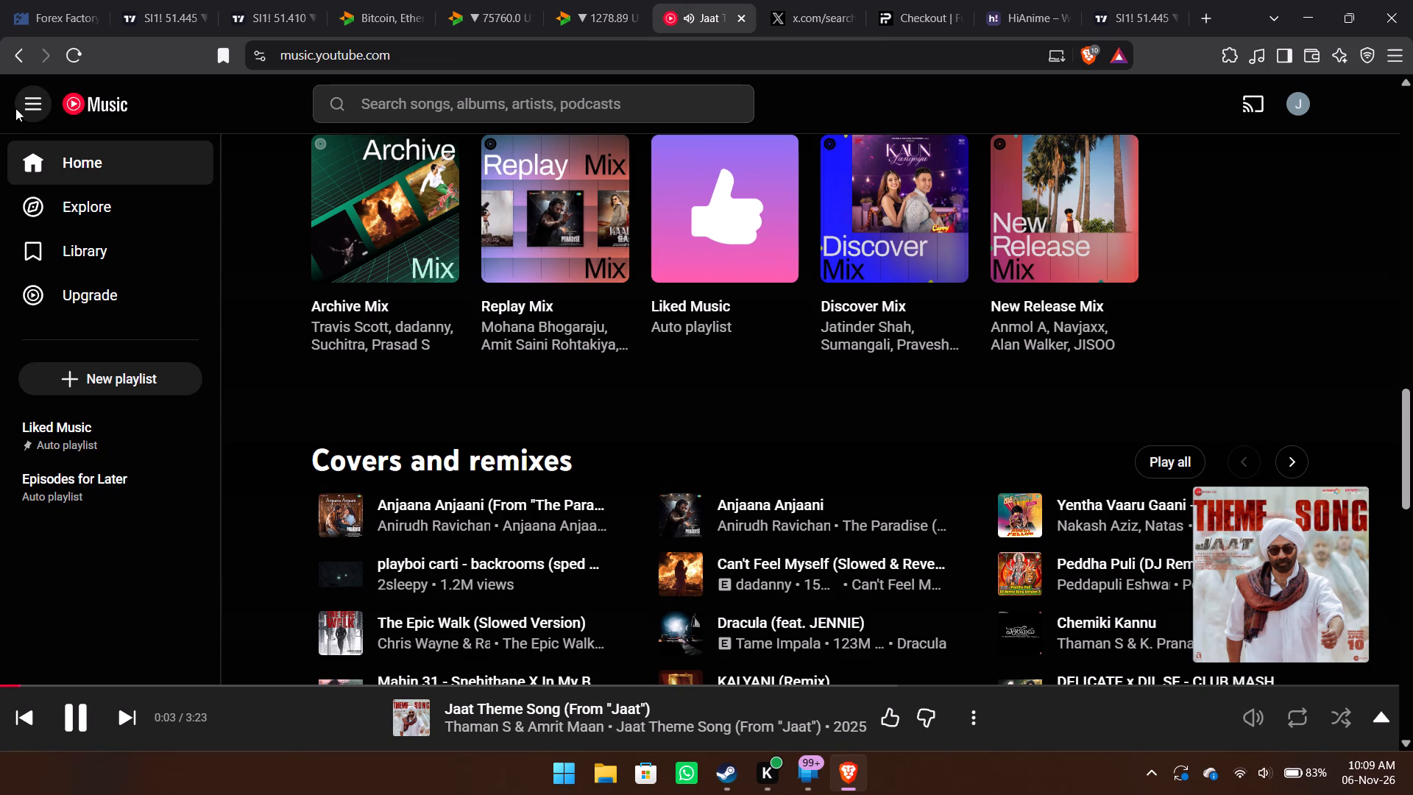
# Switch to the second TradingView Silver Futures chart and dismiss the closed-connection notice.
pyautogui.click(189, 1)
pyautogui.click(255, 0)
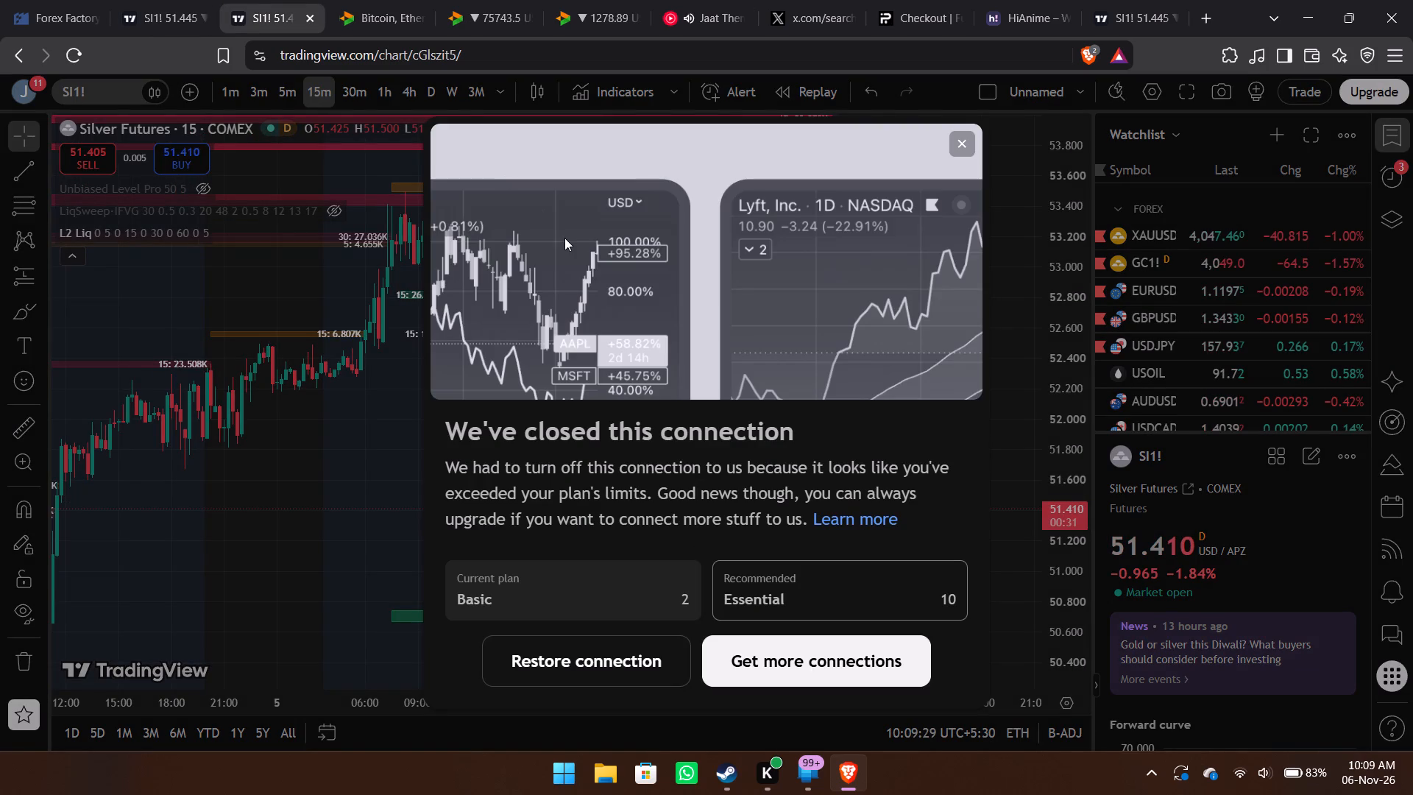
pyautogui.click(964, 134)
# Examine the 15-minute Silver Futures price action from 4 to 6 November against the upper and lower zones and liquidity levels.
pyautogui.moveTo(704, 445); pyautogui.dragTo(796, 249)
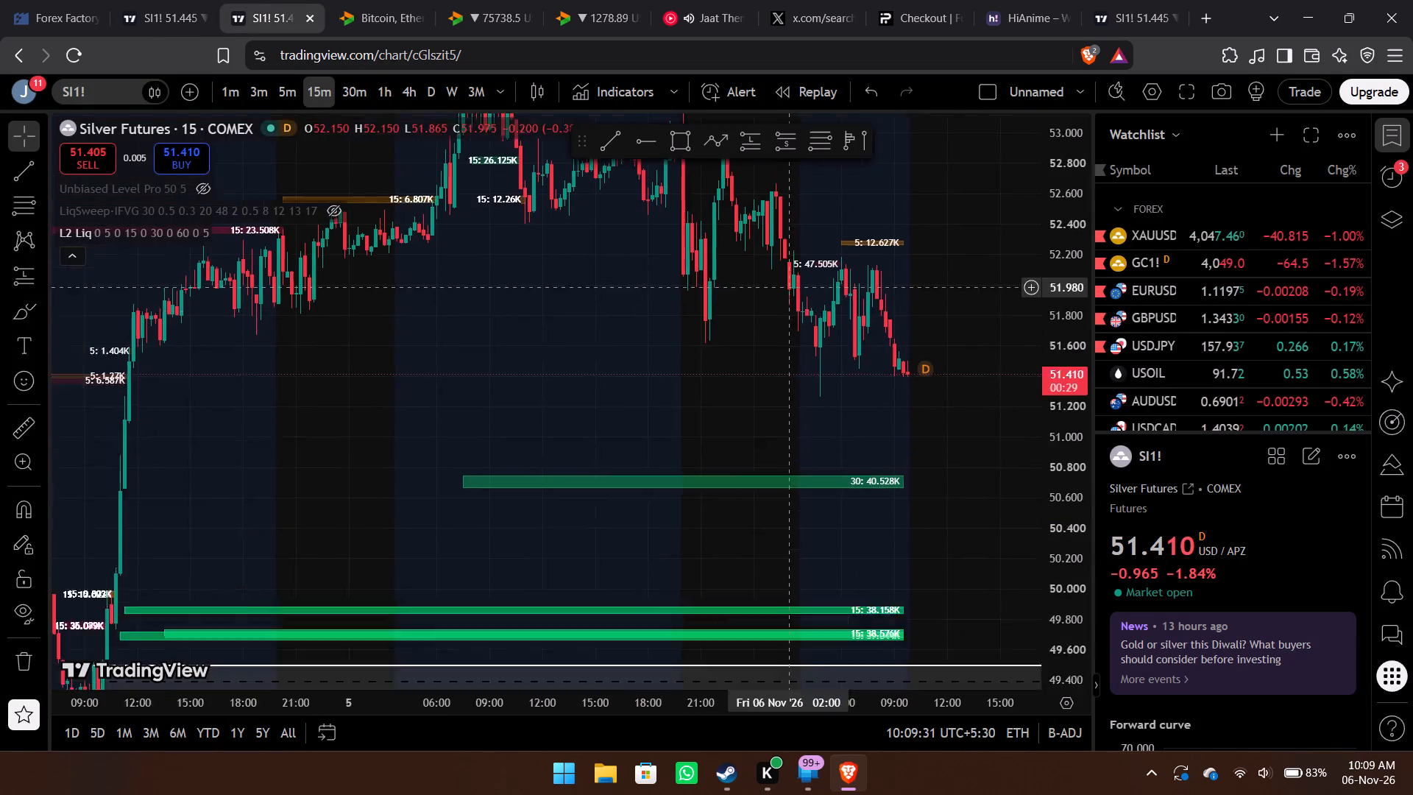
pyautogui.moveTo(796, 249); pyautogui.dragTo(736, 453)
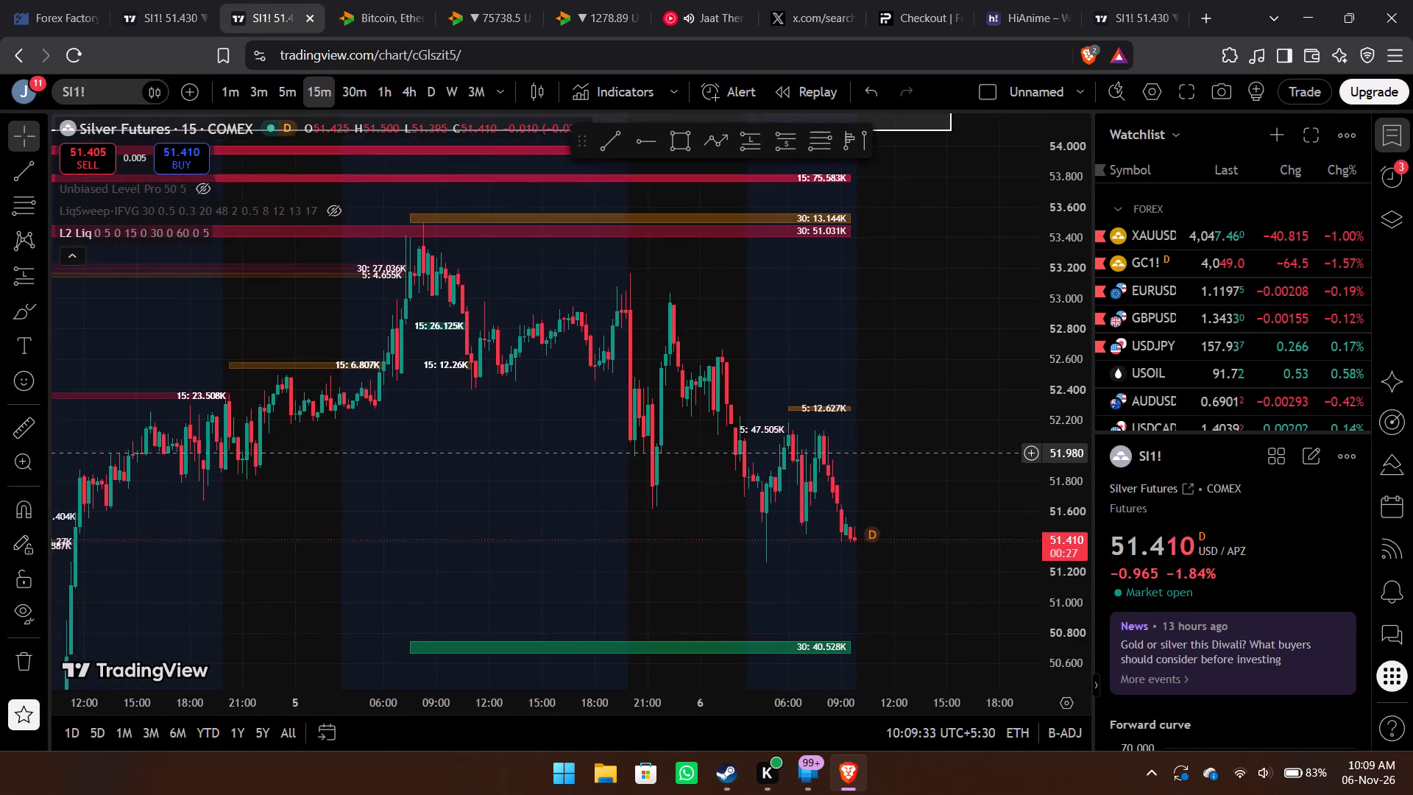
pyautogui.moveTo(736, 453); pyautogui.dragTo(726, 469)
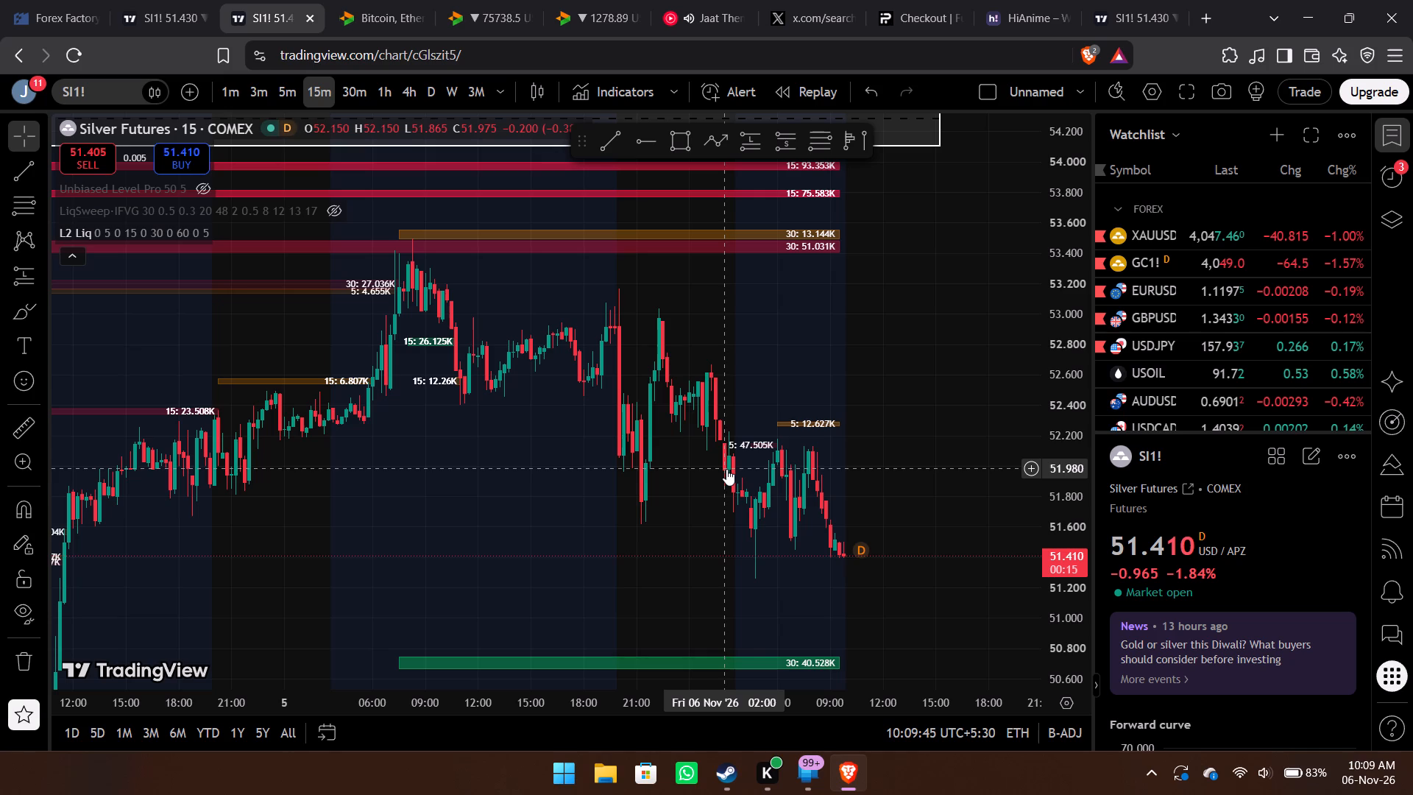
pyautogui.moveTo(712, 550); pyautogui.dragTo(674, 371)
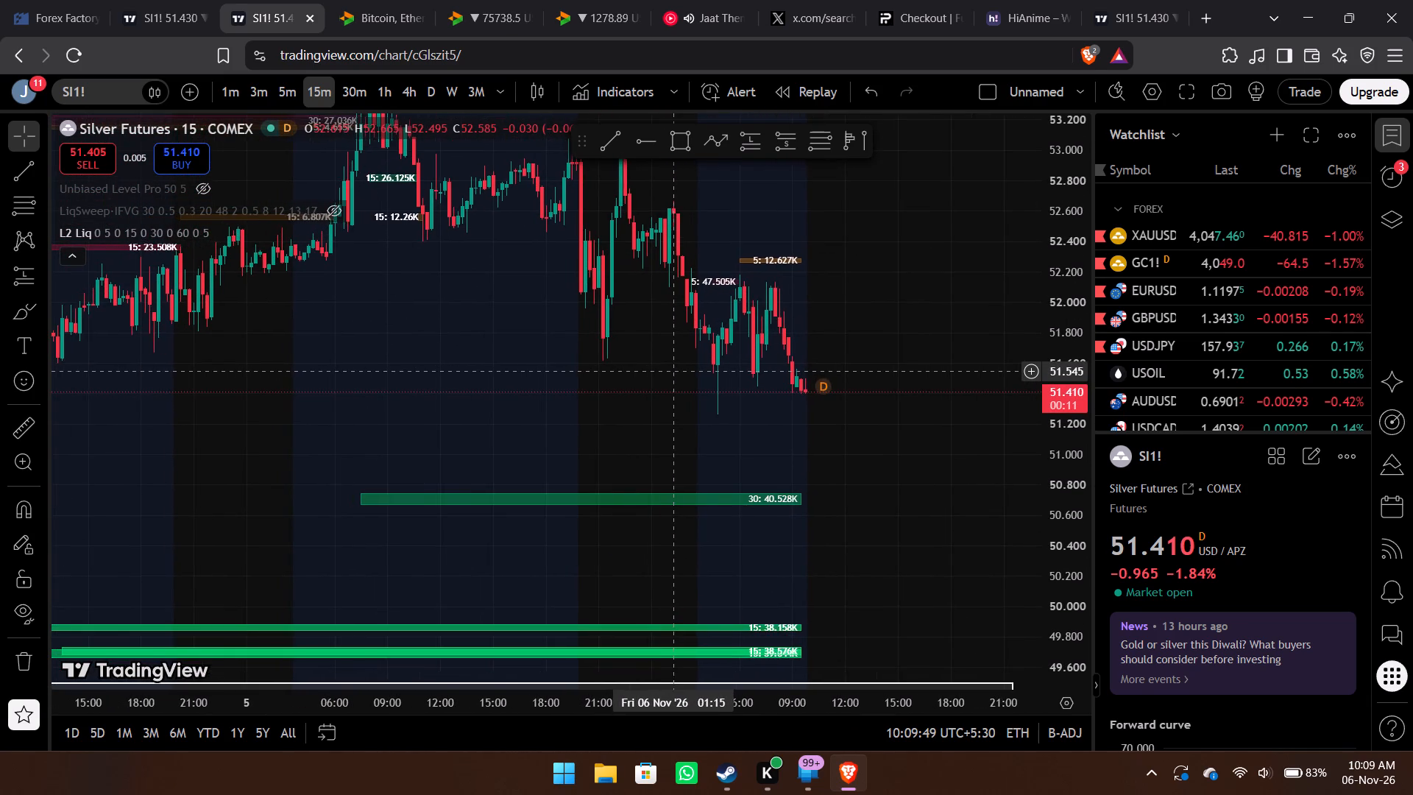
pyautogui.hscroll(6, 674, 371)
pyautogui.hscroll(-2, 674, 371)
pyautogui.moveTo(615, 518); pyautogui.dragTo(612, 335)
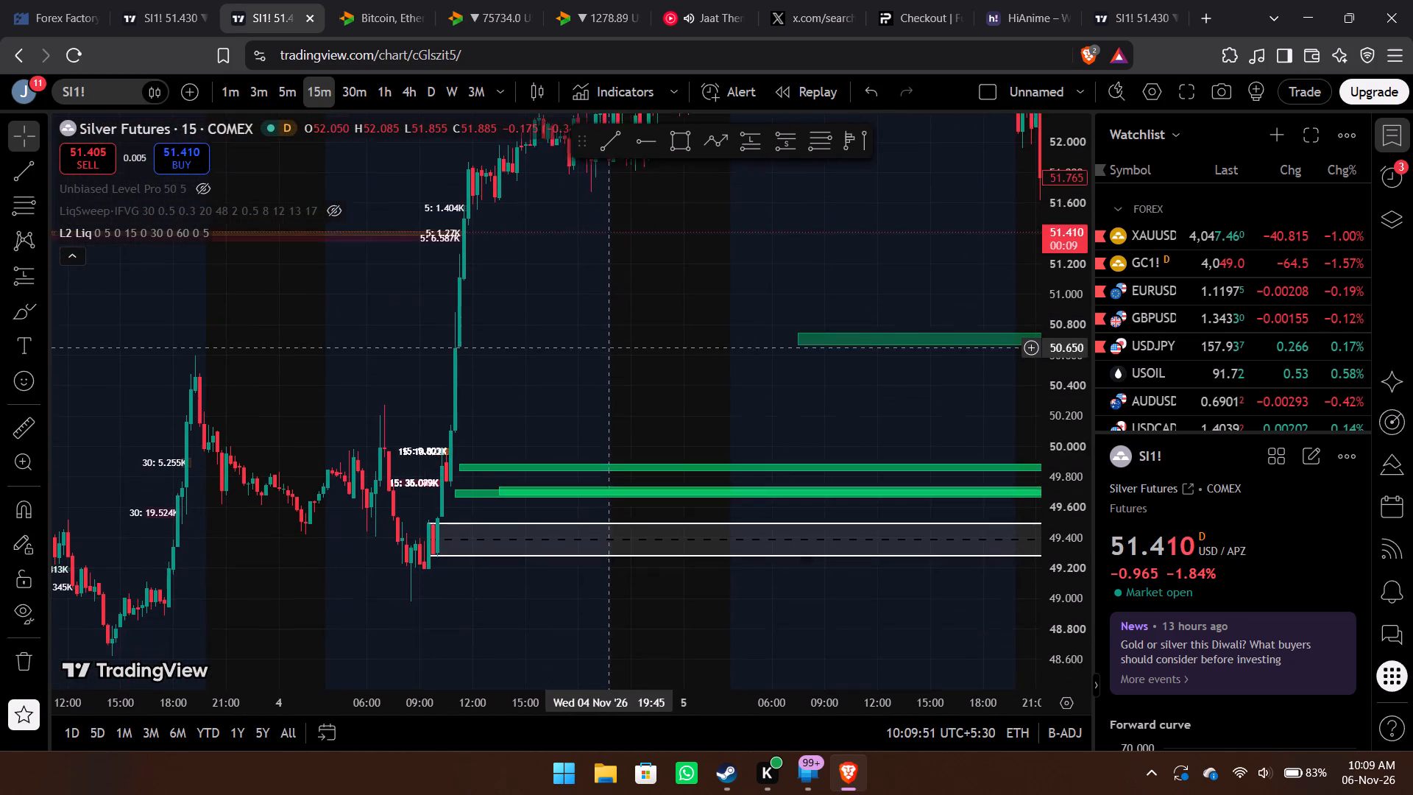
pyautogui.moveTo(612, 335); pyautogui.dragTo(519, 502)
pyautogui.hscroll(-2, 519, 502)
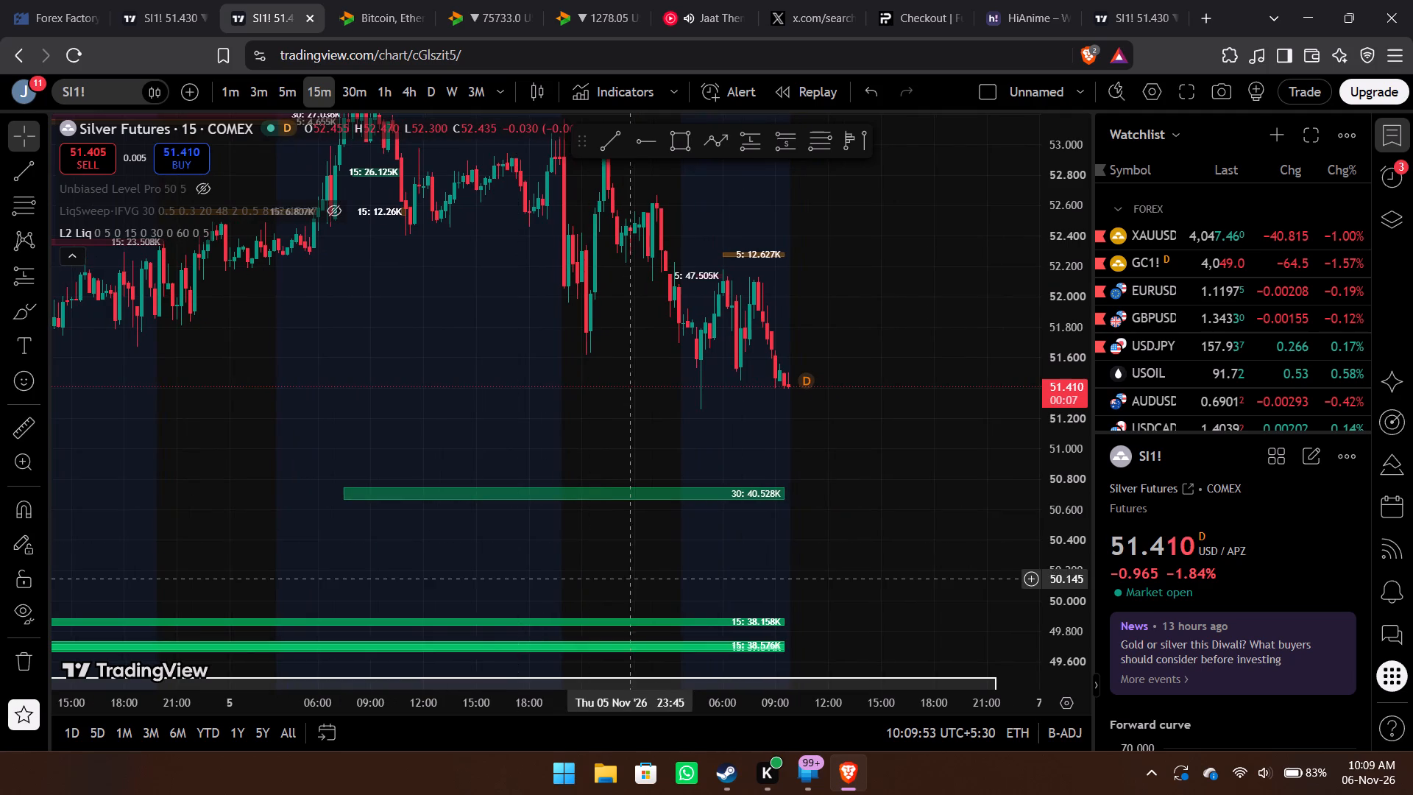
pyautogui.moveTo(635, 582); pyautogui.dragTo(551, 492)
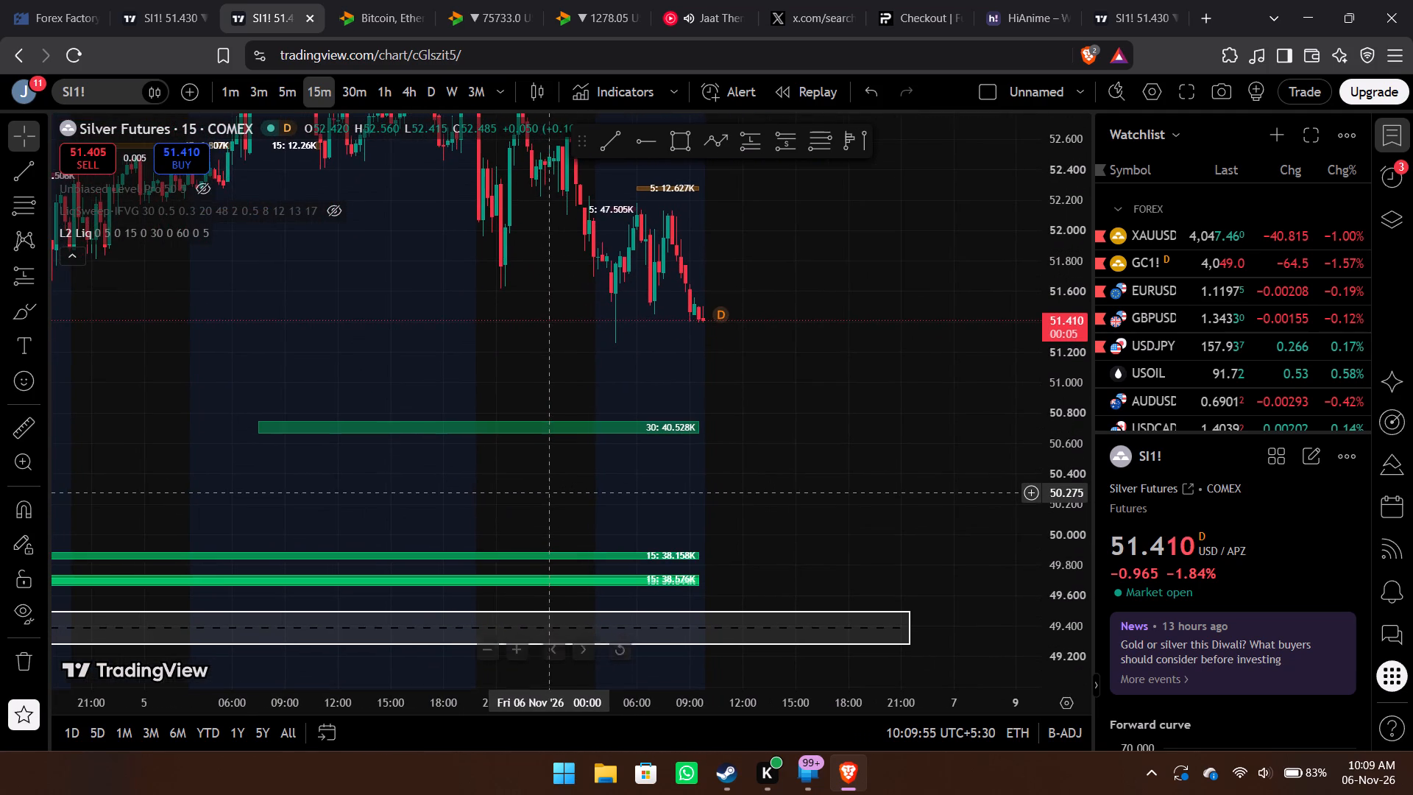
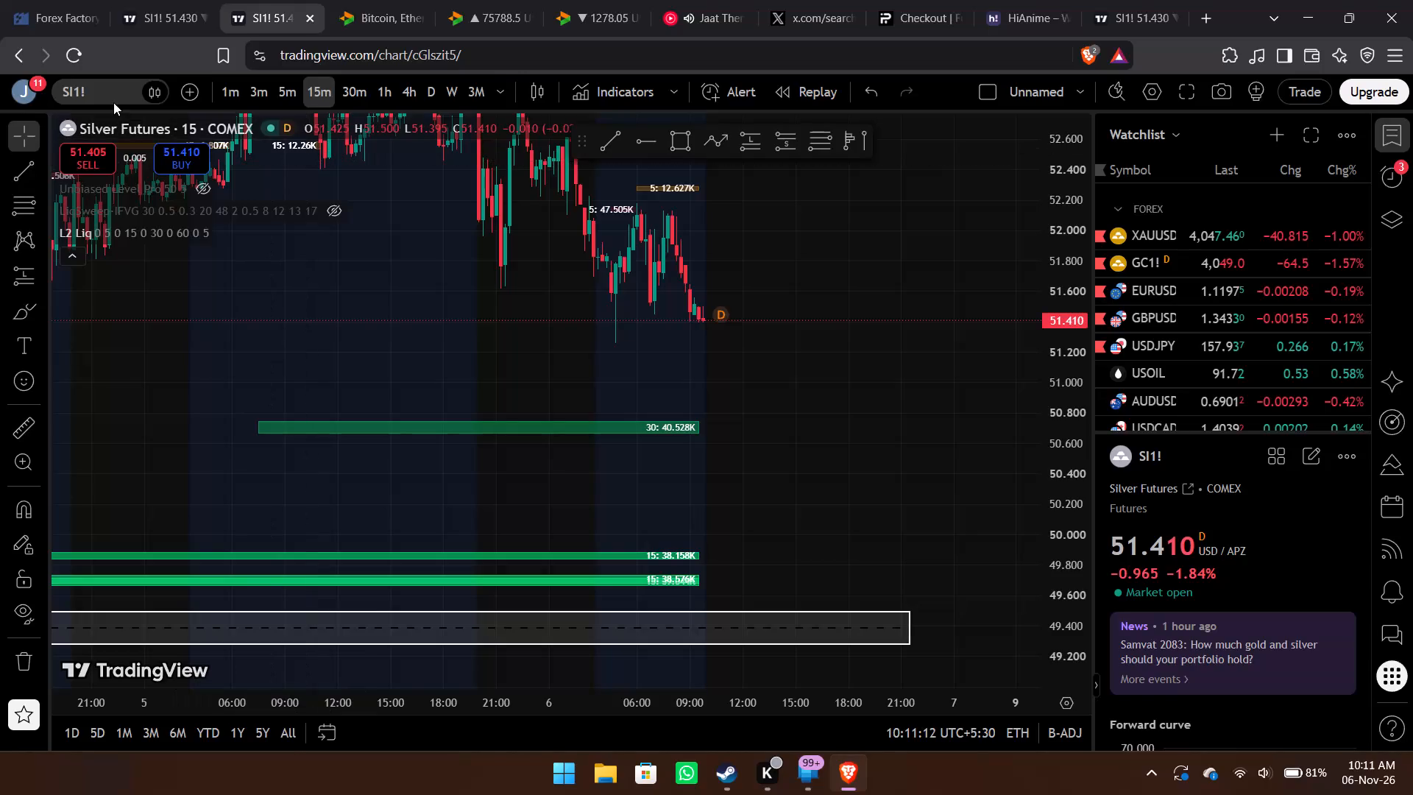
# Search for xag and change the second Silver Futures chart to Binance's XAGUSDT.P perpetual contract.
pyautogui.click(110, 96)
pyautogui.press('BackSpace')
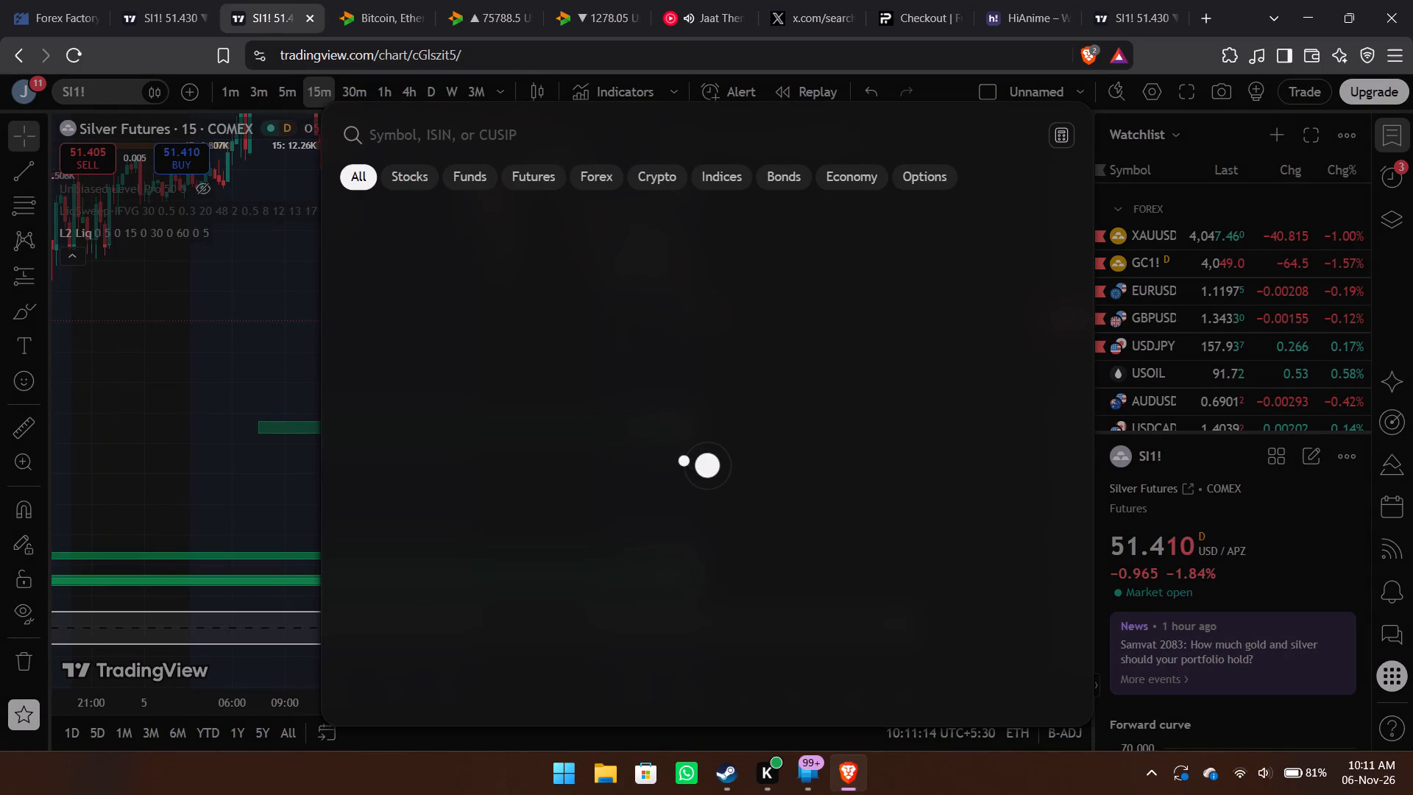
pyautogui.write('xag')
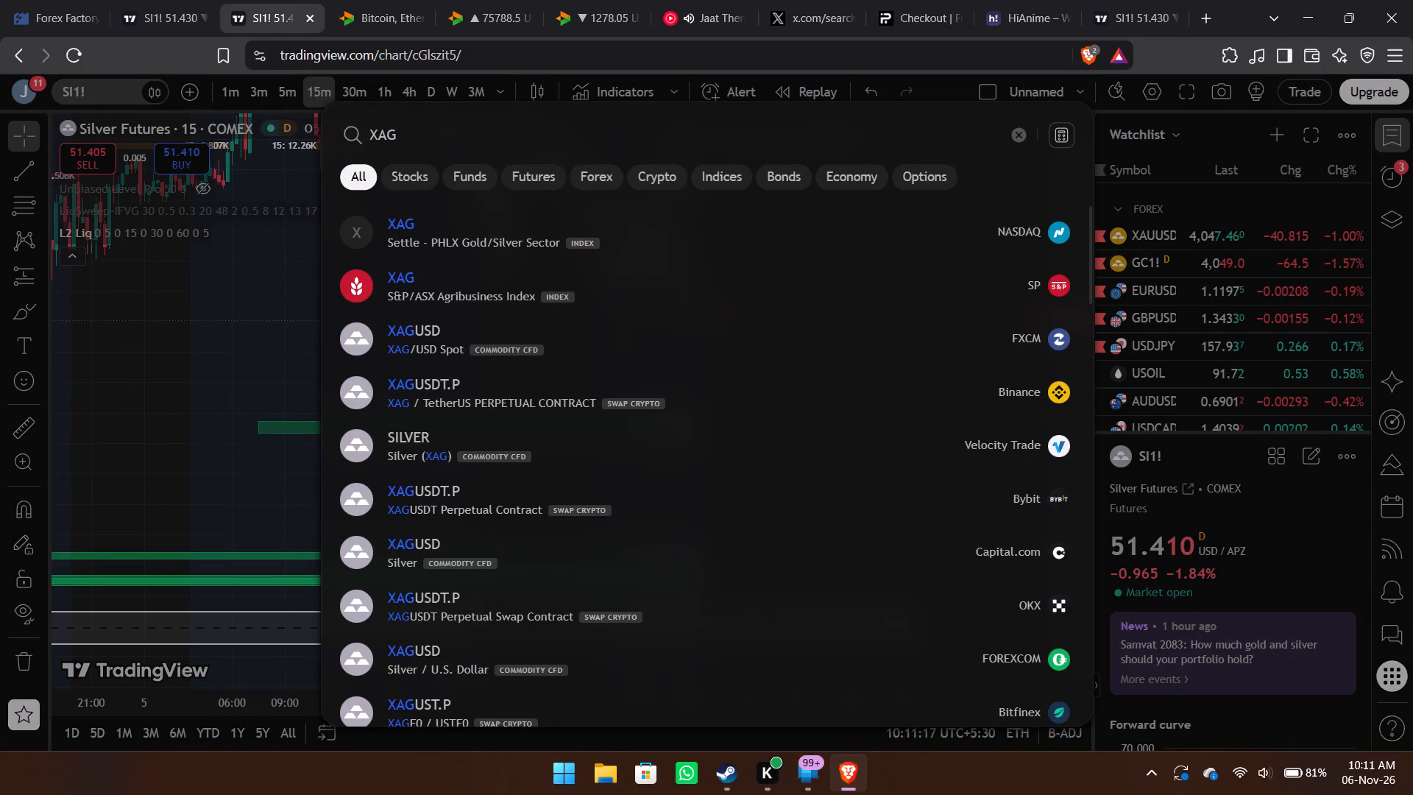
pyautogui.click(461, 409)
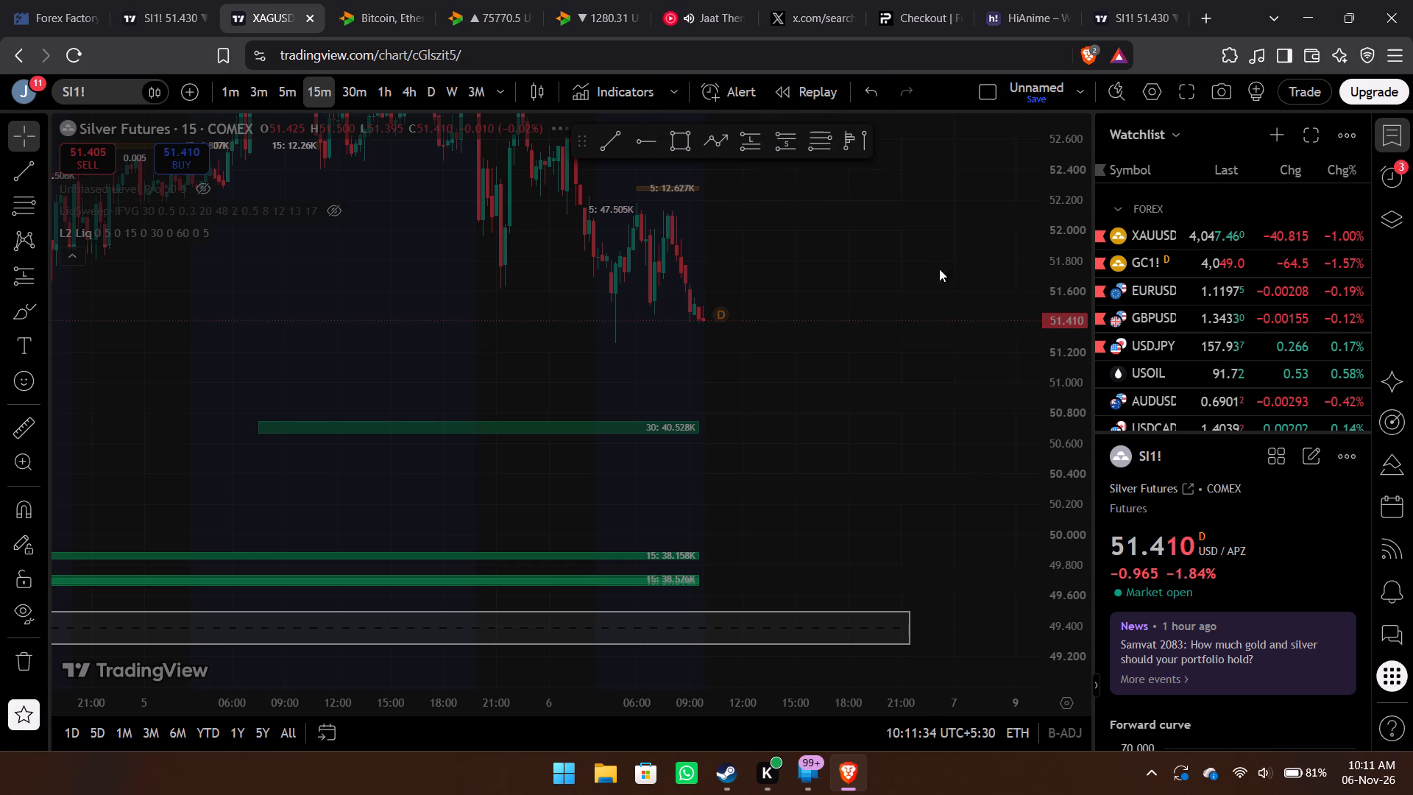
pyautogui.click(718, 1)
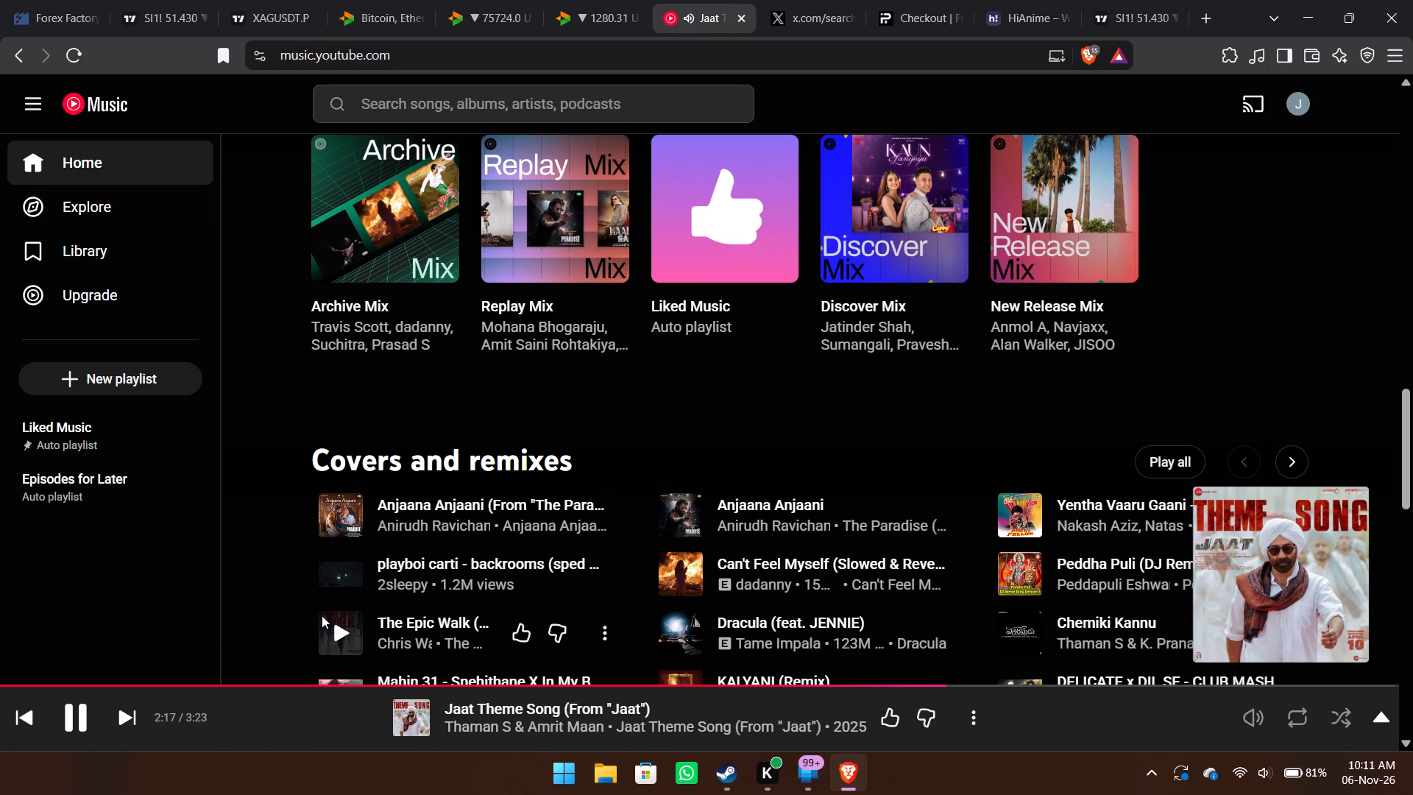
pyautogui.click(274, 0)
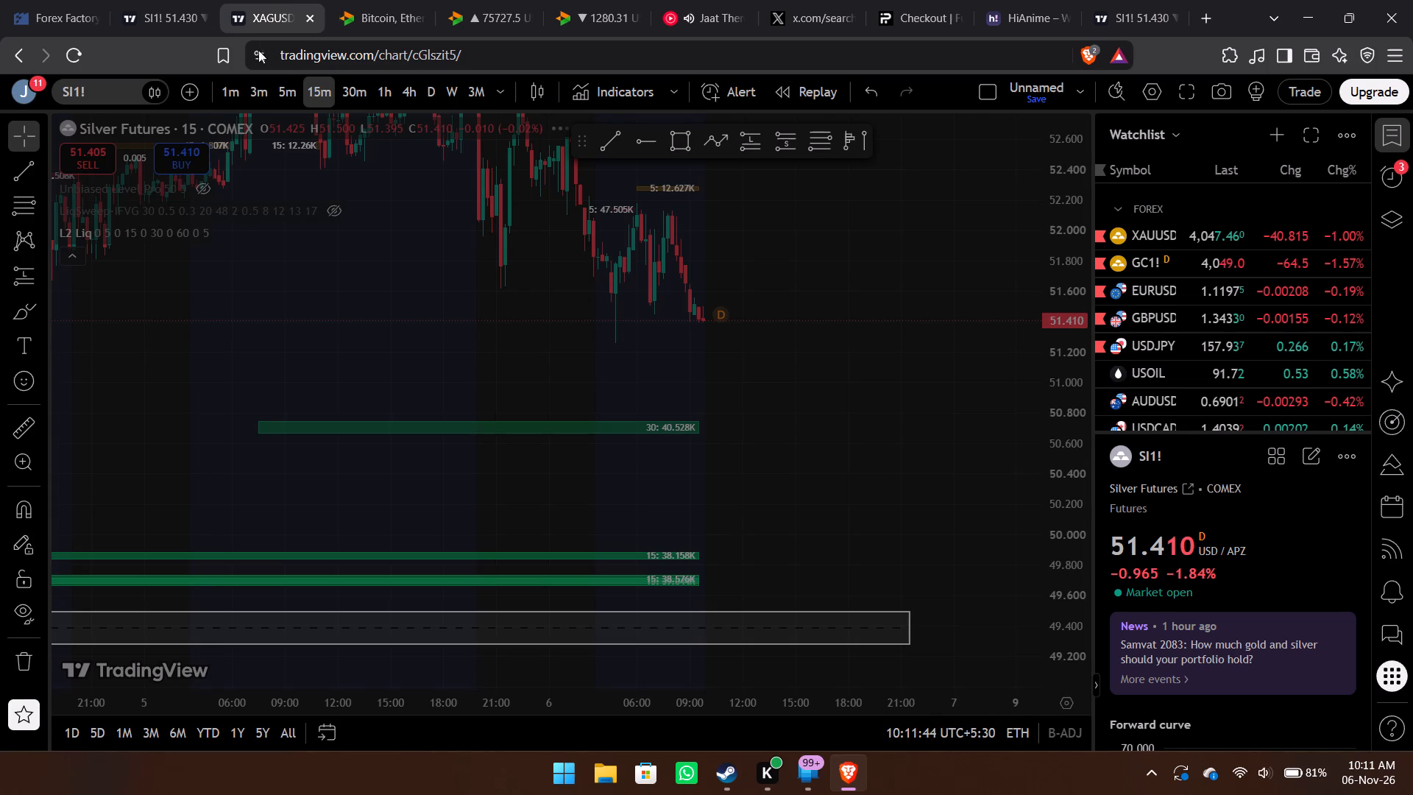
# Return to the first Silver Futures chart and close the spare SI1! chart tab at the end of the row.
pyautogui.click(148, 0)
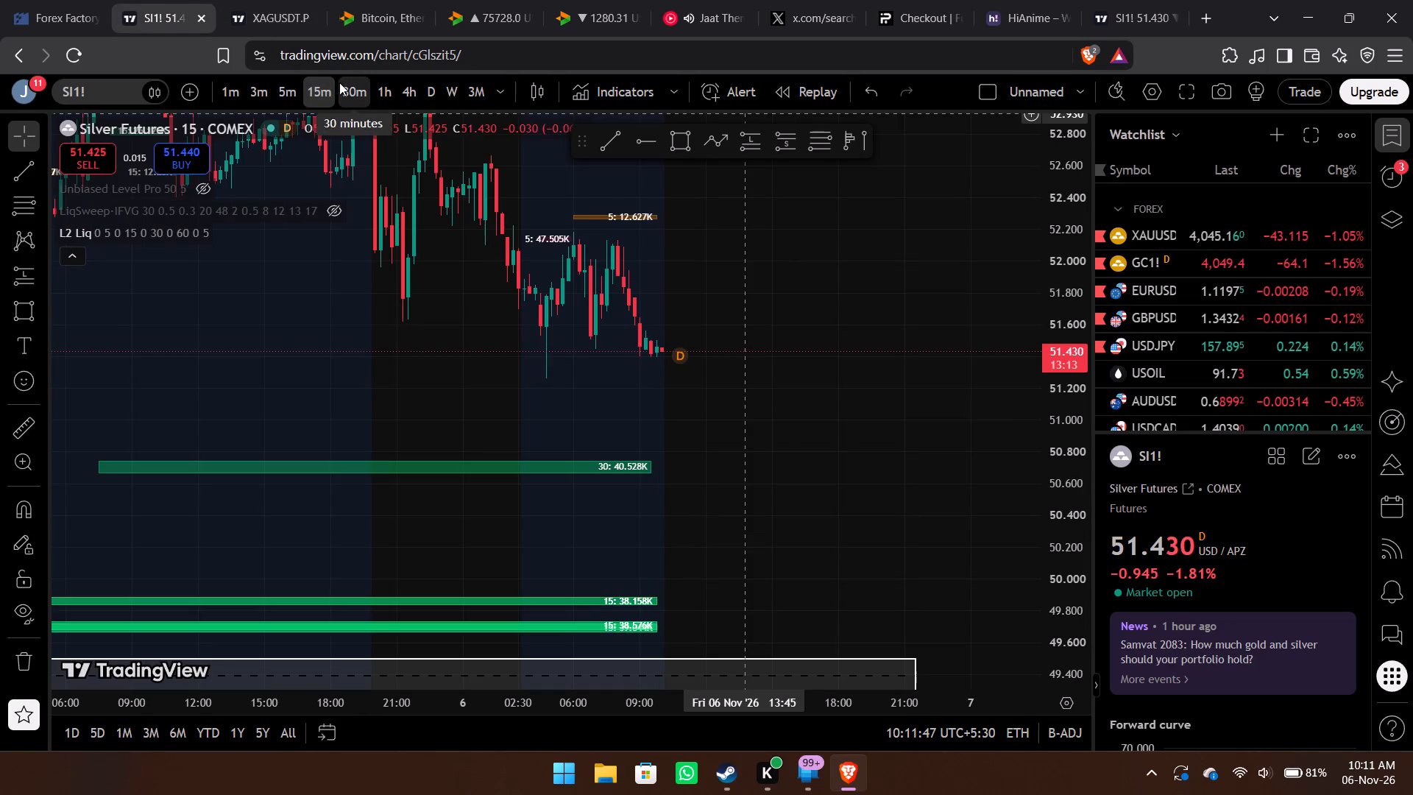
pyautogui.click(1176, 18)
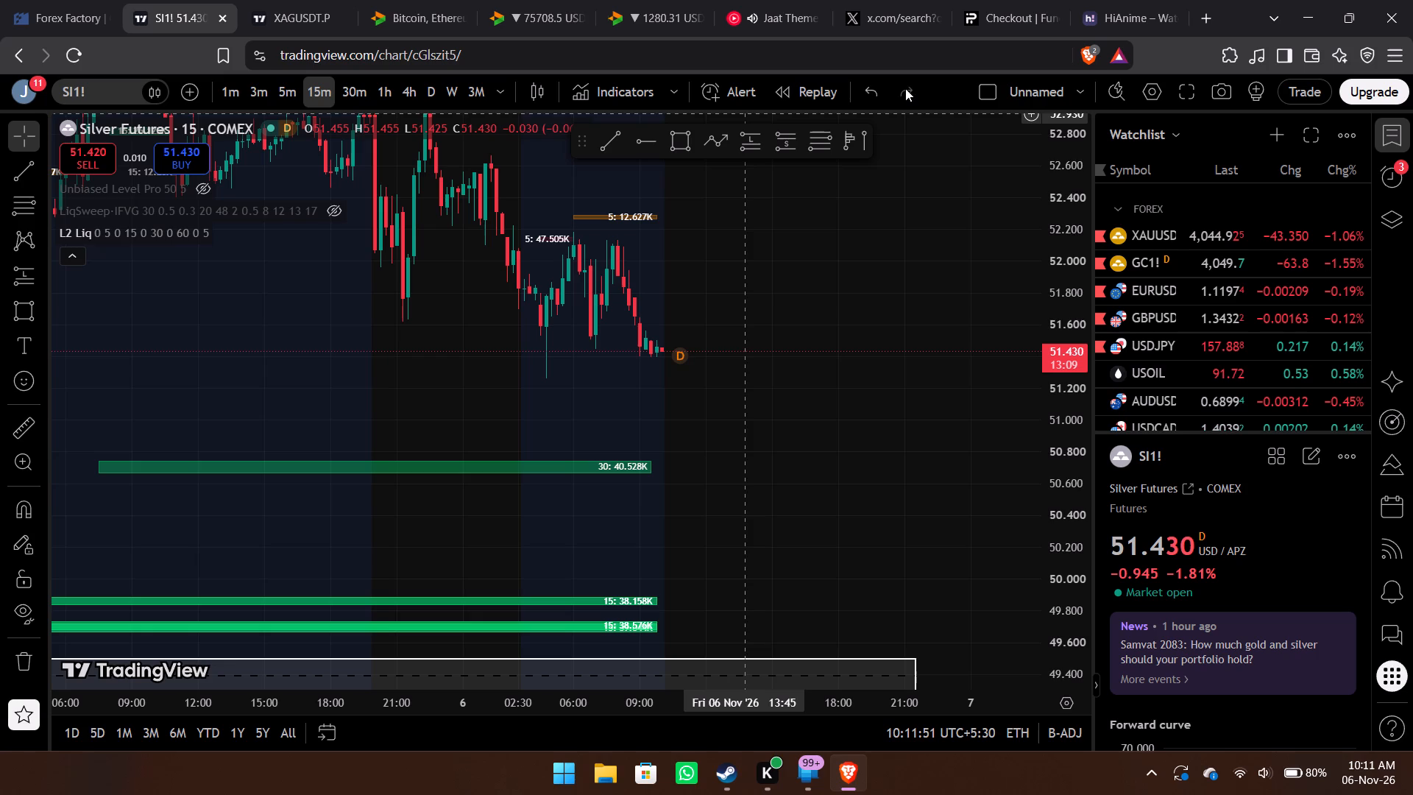
# Load XAUUSD from the watchlist and view its 15-minute price action on 5 and 6 November.
pyautogui.click(1218, 234)
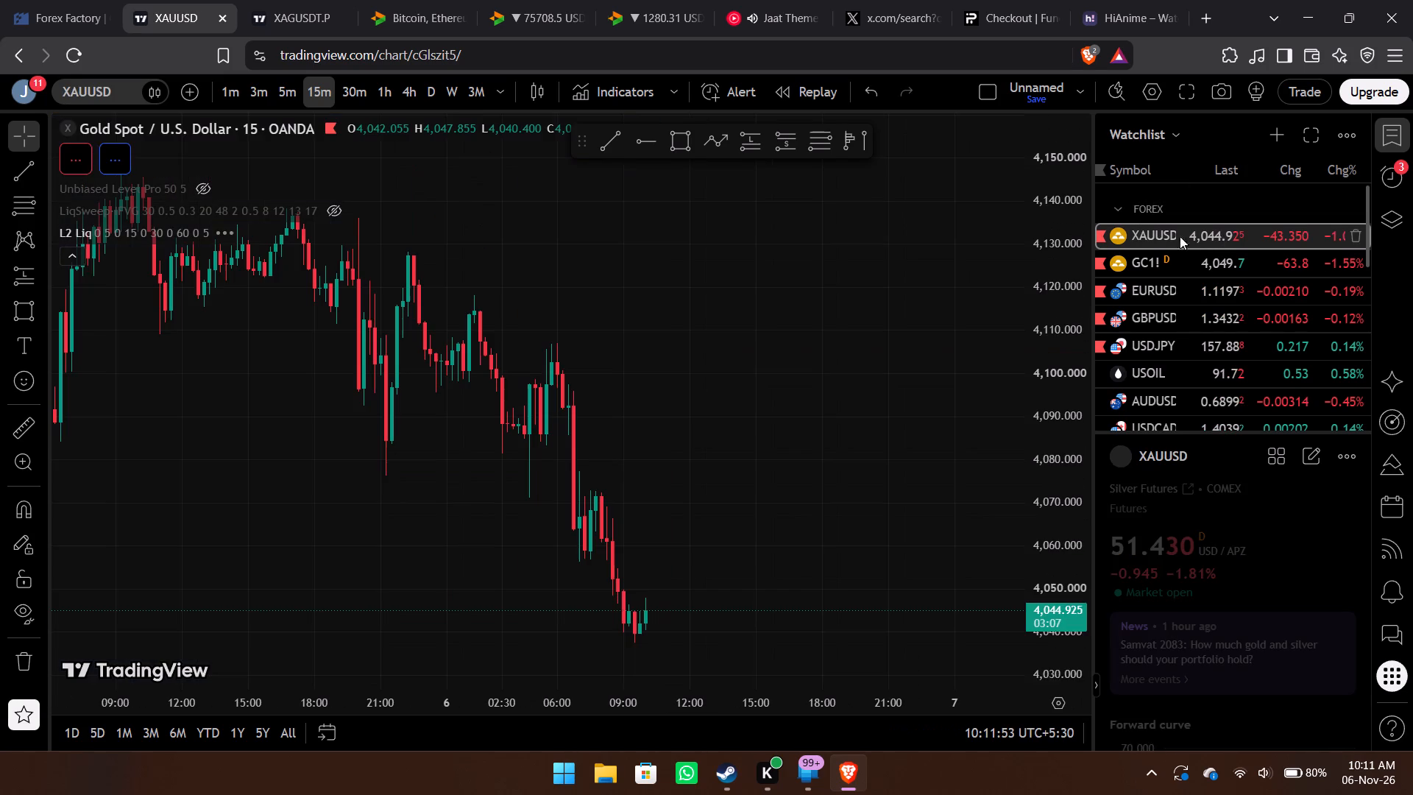
pyautogui.moveTo(1053, 366); pyautogui.dragTo(1050, 490)
pyautogui.moveTo(779, 505); pyautogui.dragTo(1115, 464)
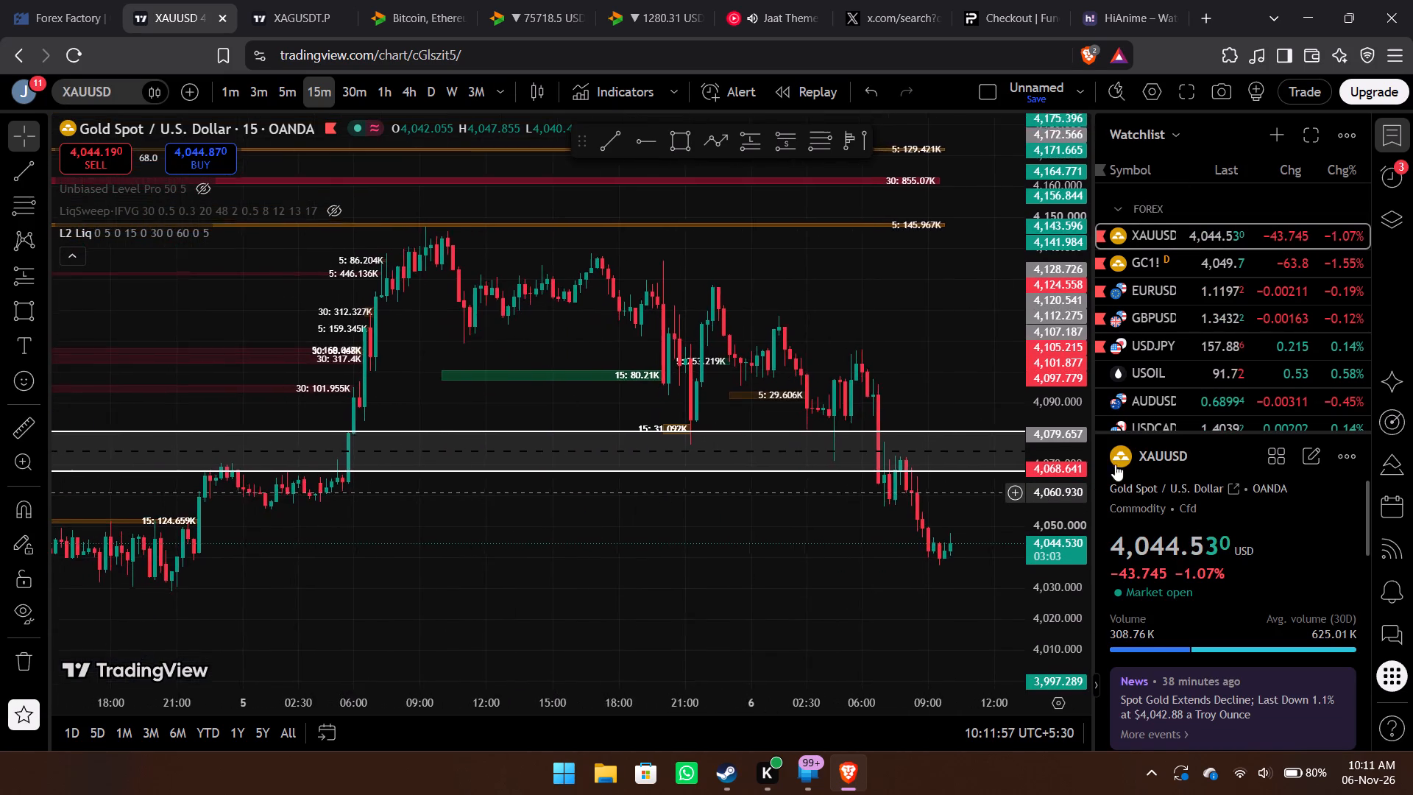
pyautogui.moveTo(1115, 464); pyautogui.dragTo(810, 419)
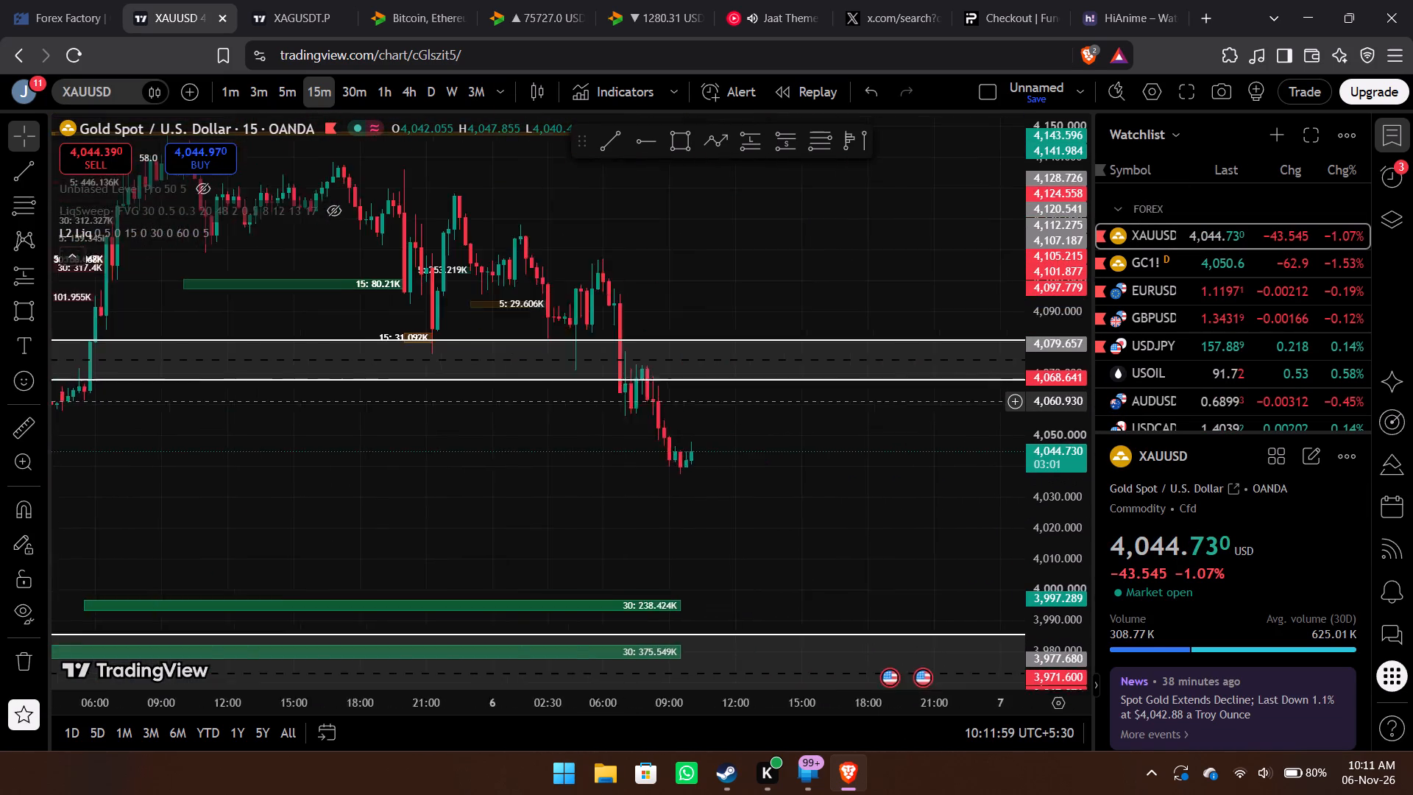
pyautogui.moveTo(810, 419); pyautogui.dragTo(791, 424)
pyautogui.click(288, 7)
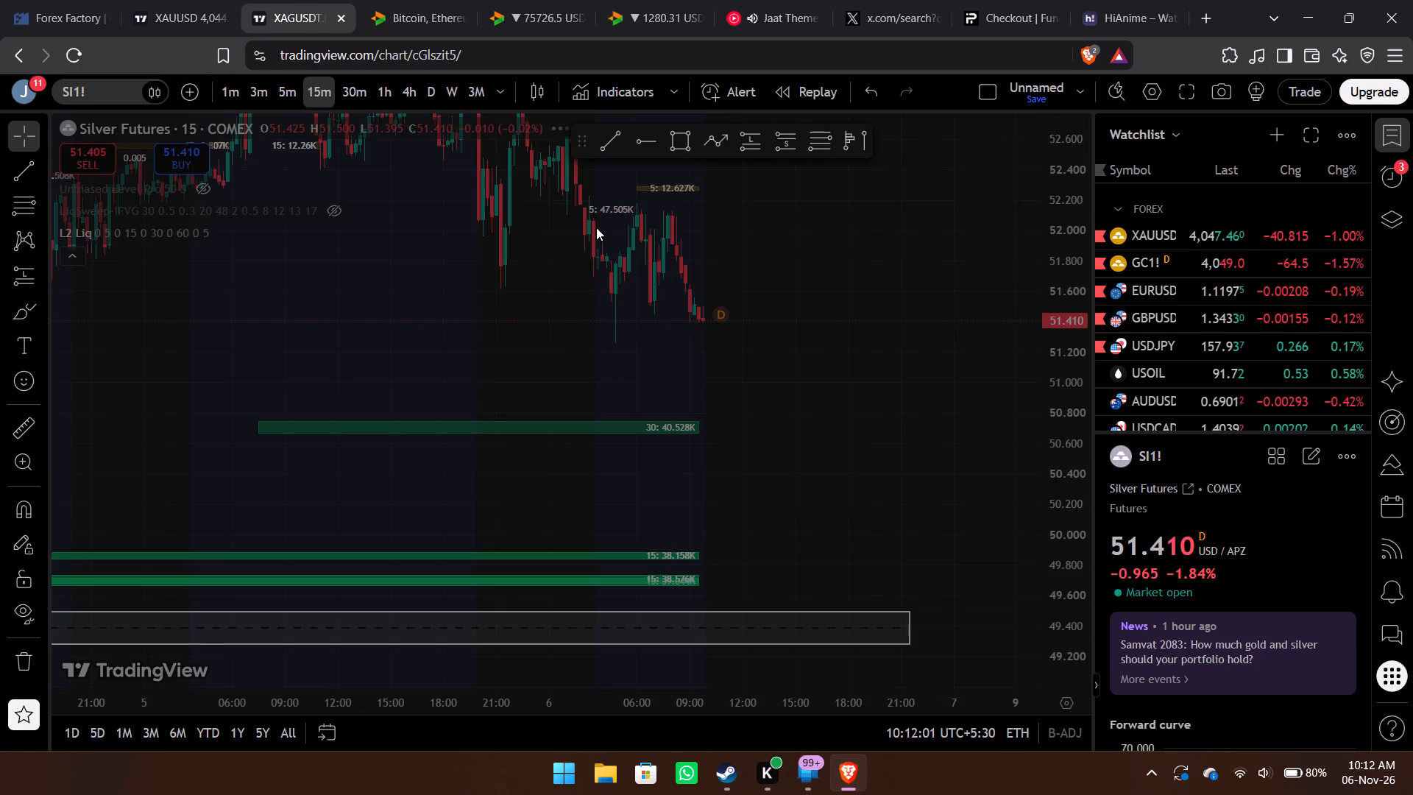
pyautogui.click(165, 0)
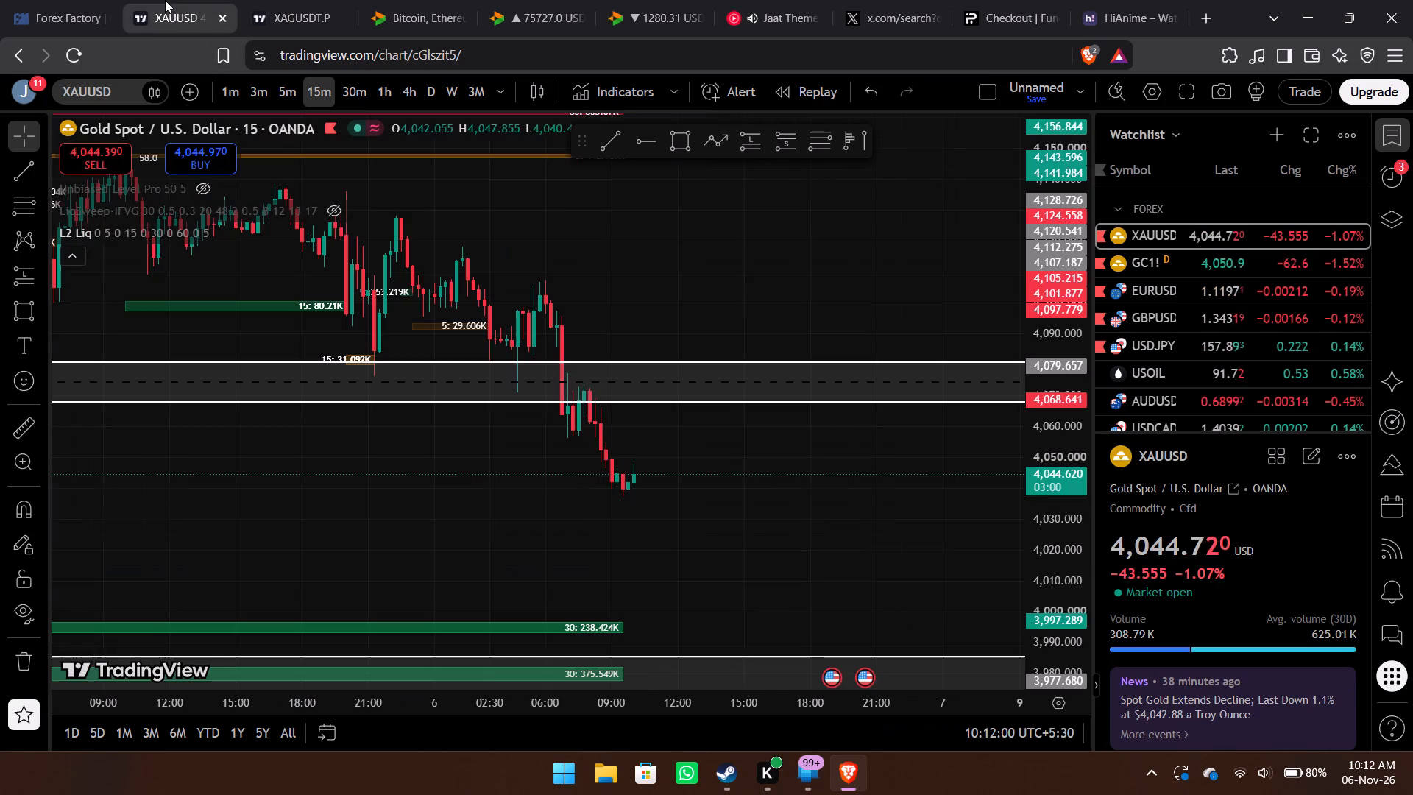
# Examine XAUUSD on the 4-hour timeframe from mid-October to 6 November against the marked price zones.
pyautogui.click(403, 96)
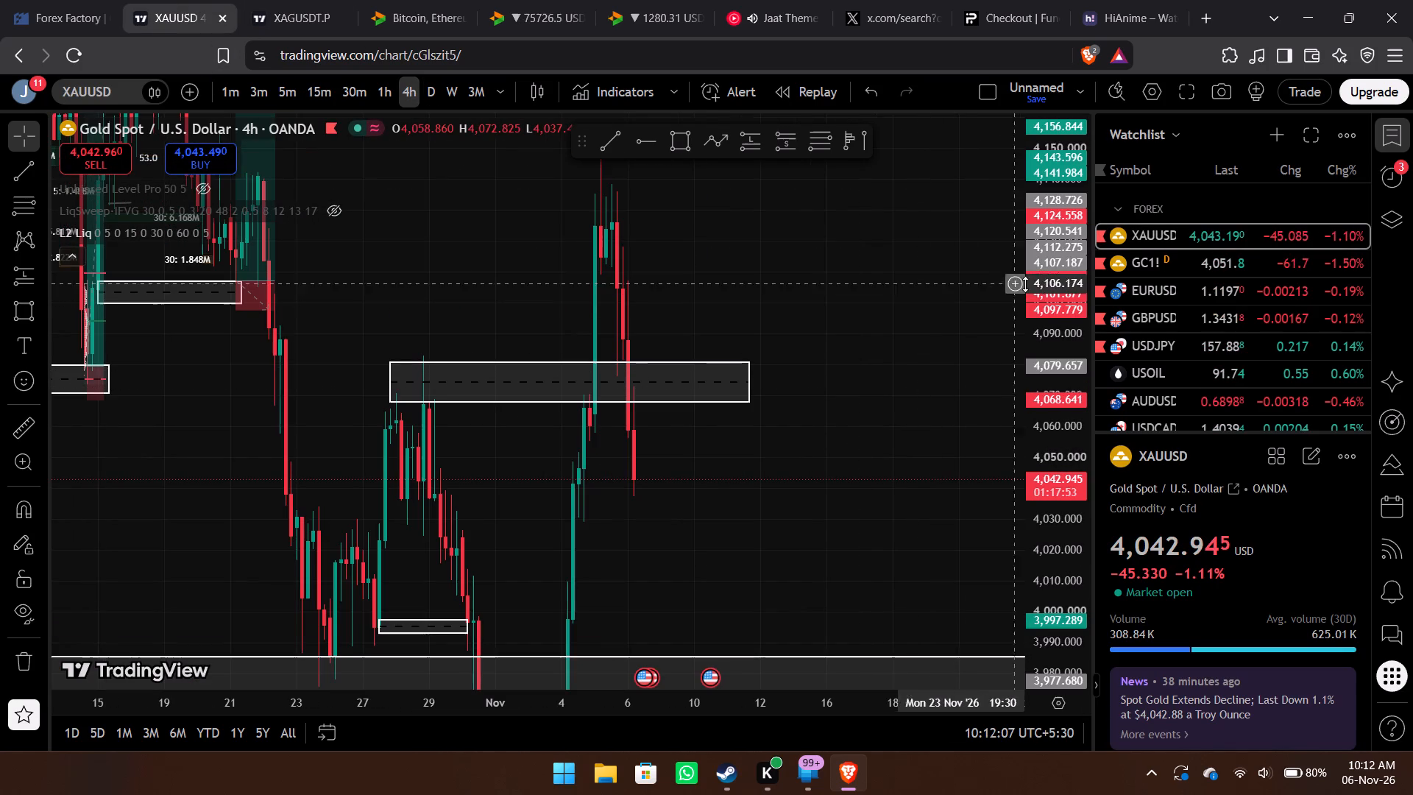
pyautogui.moveTo(1046, 283); pyautogui.dragTo(1035, 584)
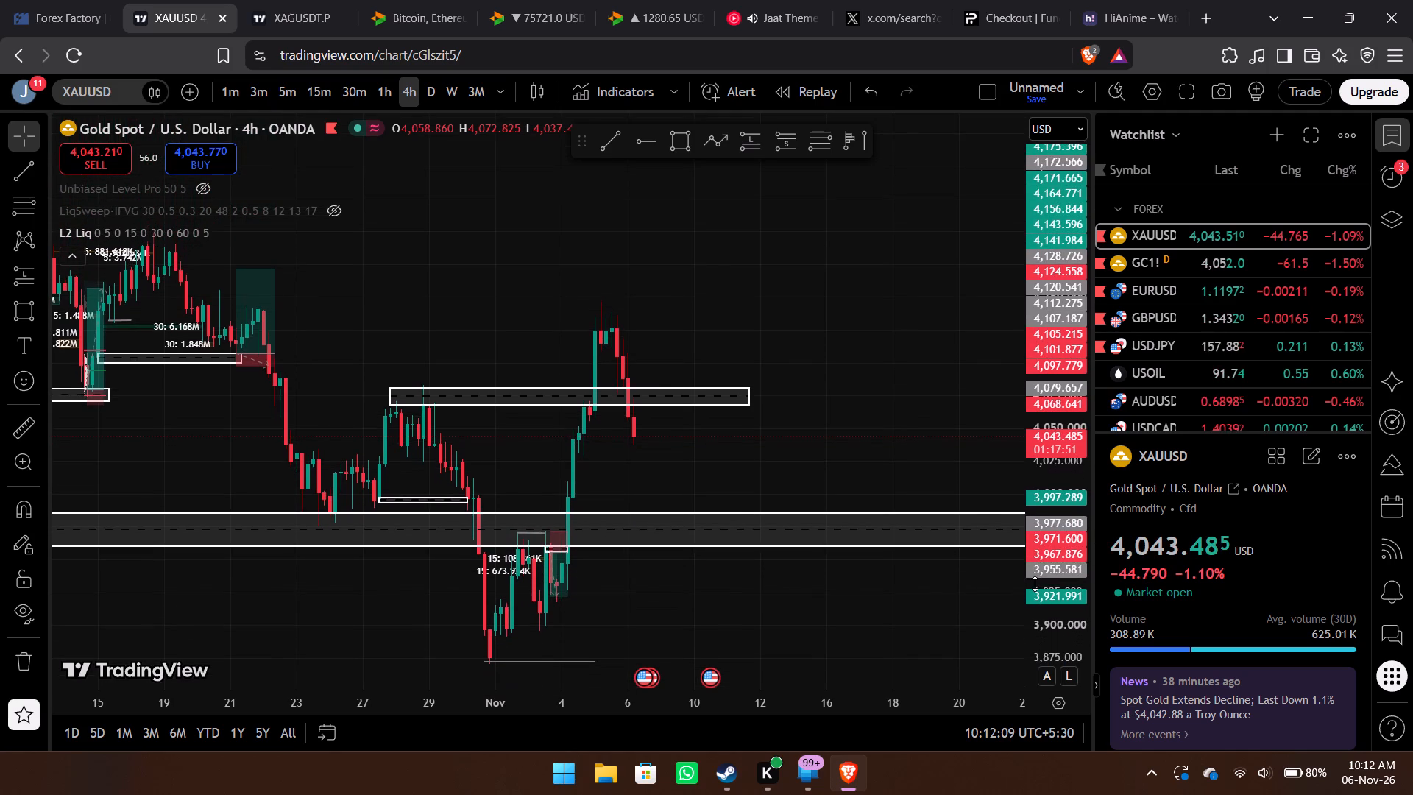
pyautogui.moveTo(786, 437); pyautogui.dragTo(717, 381)
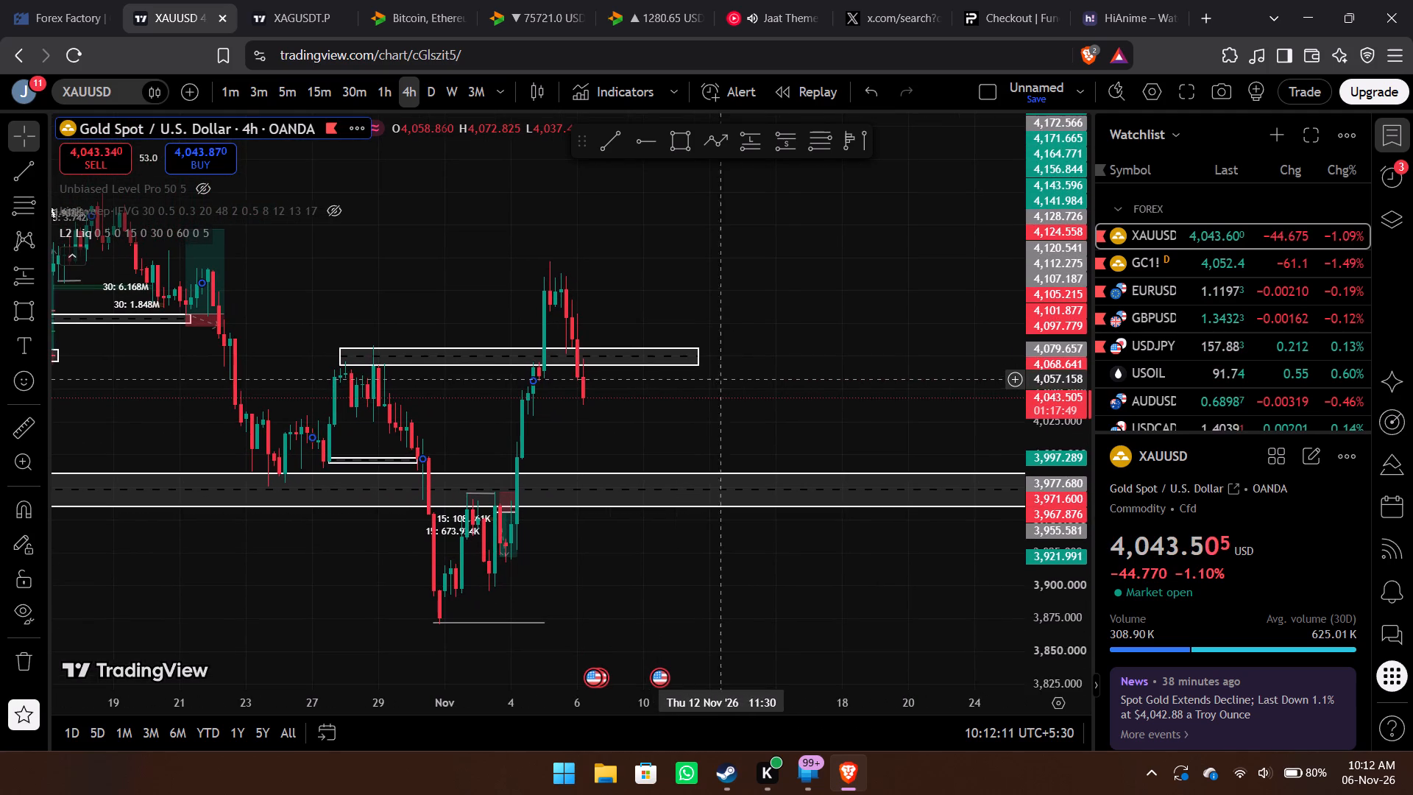
pyautogui.moveTo(700, 431); pyautogui.dragTo(883, 465)
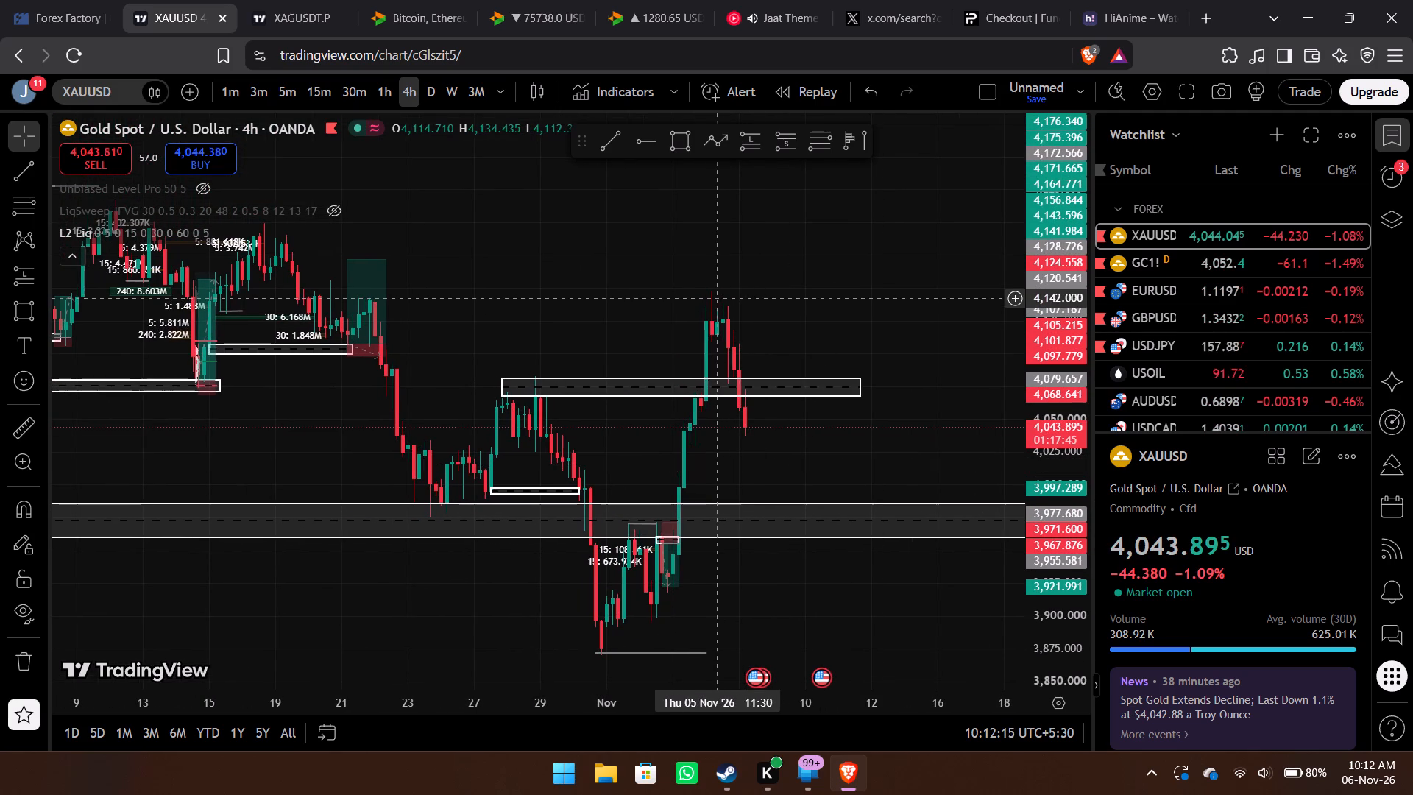
pyautogui.moveTo(817, 312); pyautogui.dragTo(684, 252)
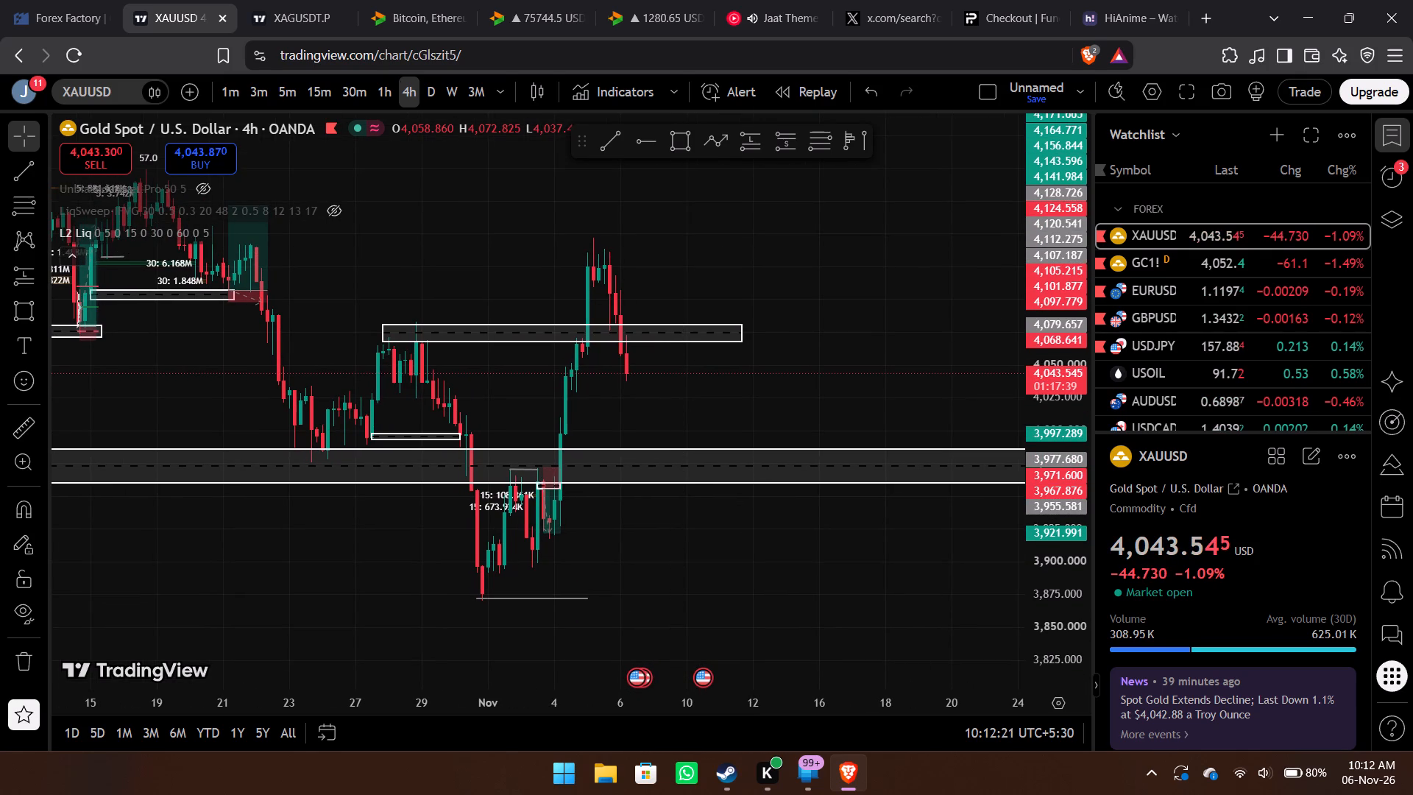
# Examine XAUUSD on the 1-hour timeframe from 30 October to 6 November around the upper and lower zones.
pyautogui.click(384, 86)
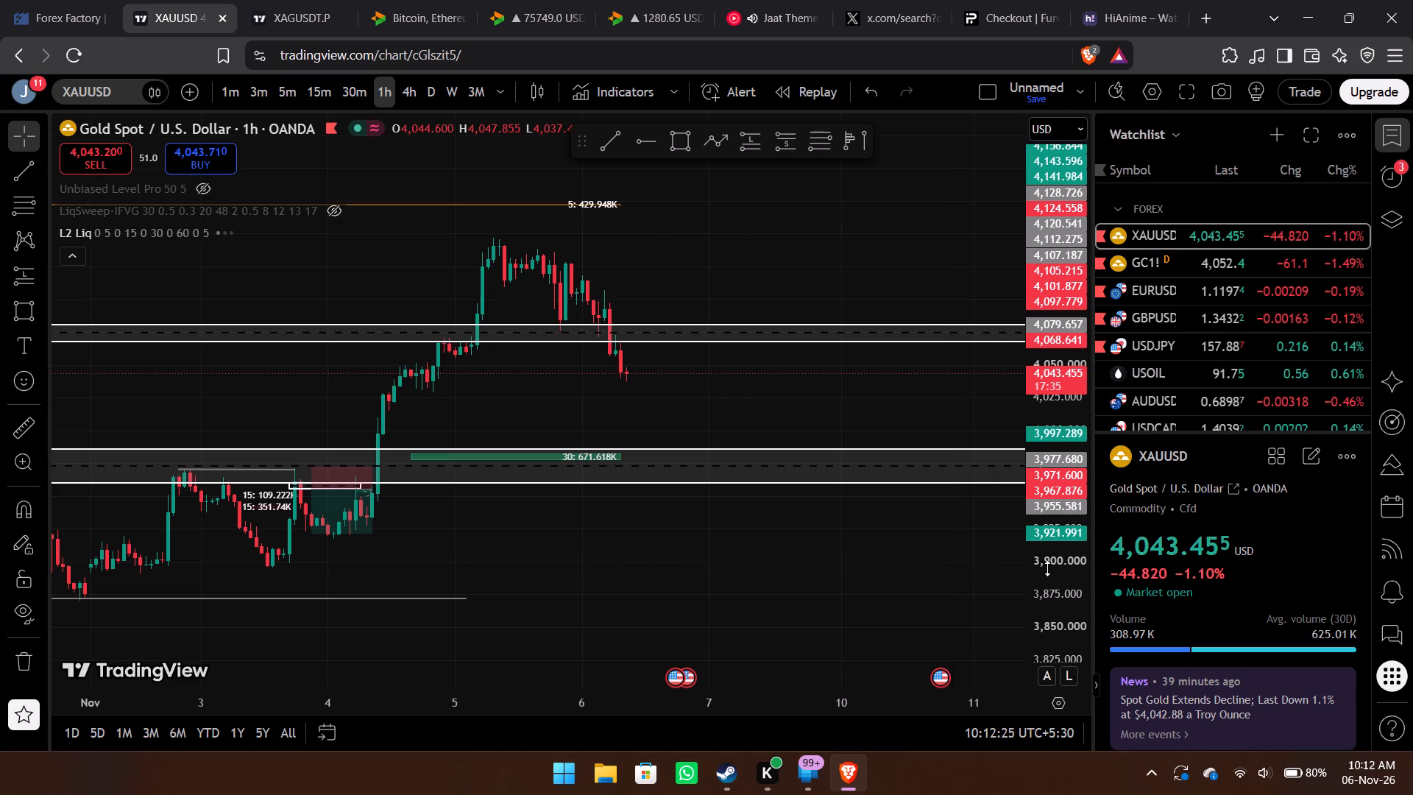
pyautogui.moveTo(1047, 568); pyautogui.dragTo(1021, 311)
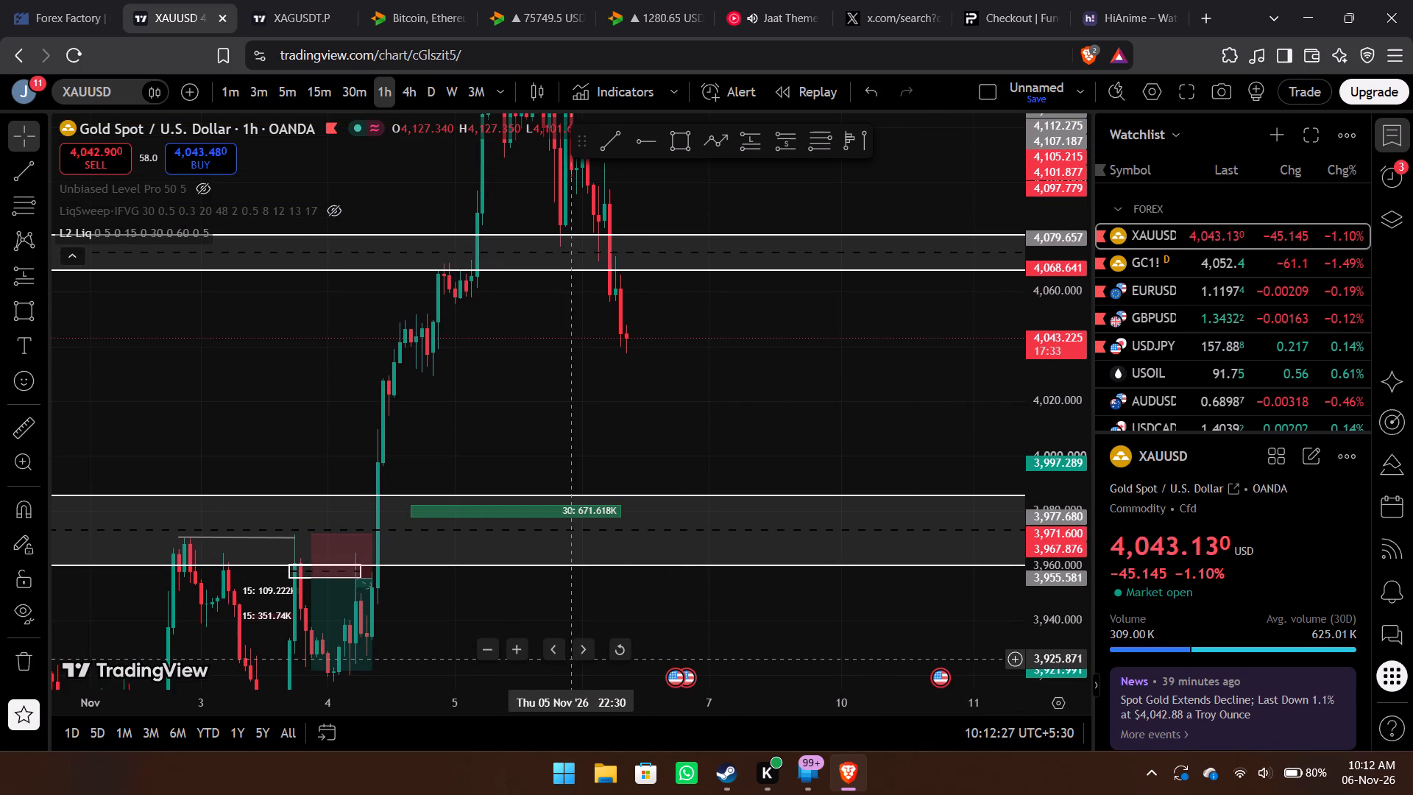
pyautogui.moveTo(716, 640); pyautogui.dragTo(978, 372)
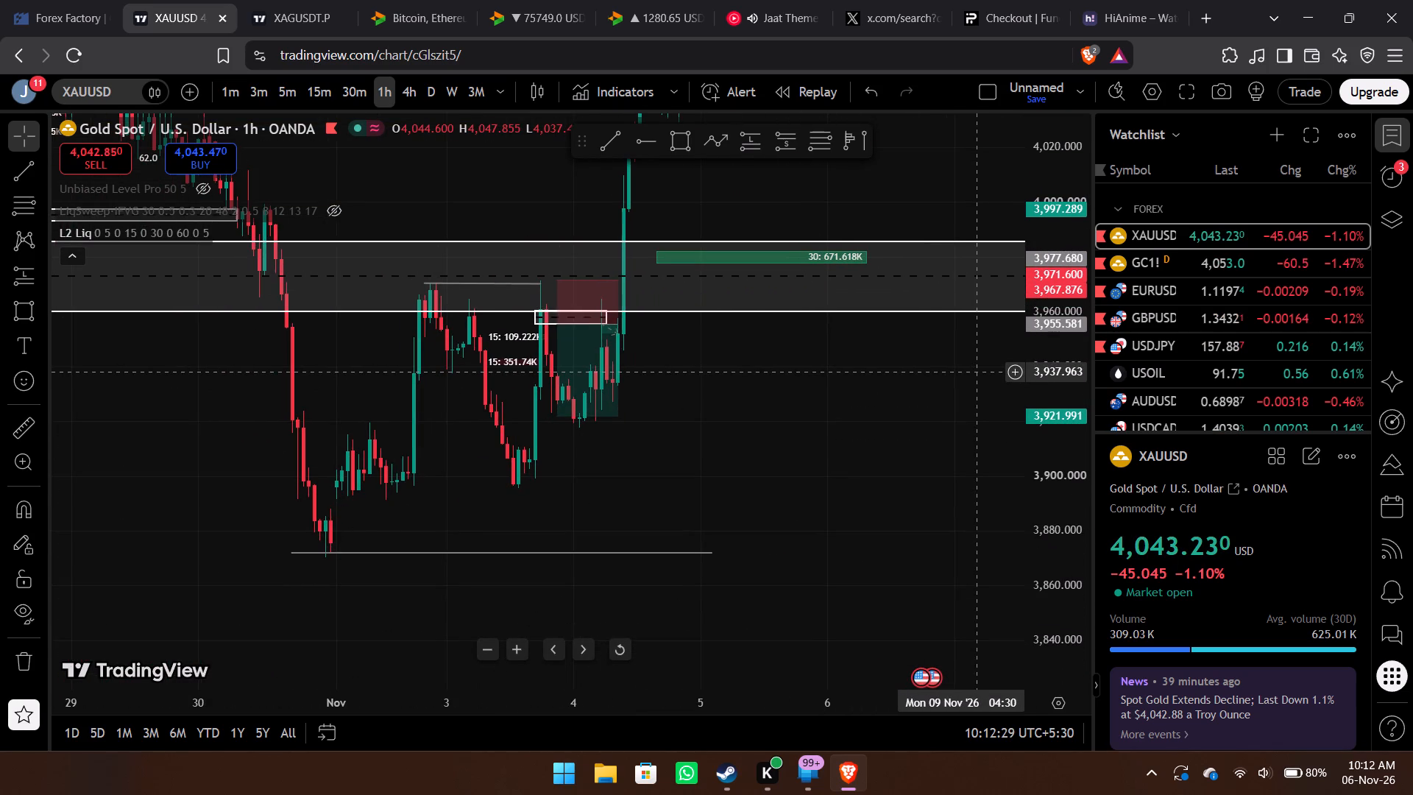
pyautogui.moveTo(978, 372); pyautogui.dragTo(842, 448)
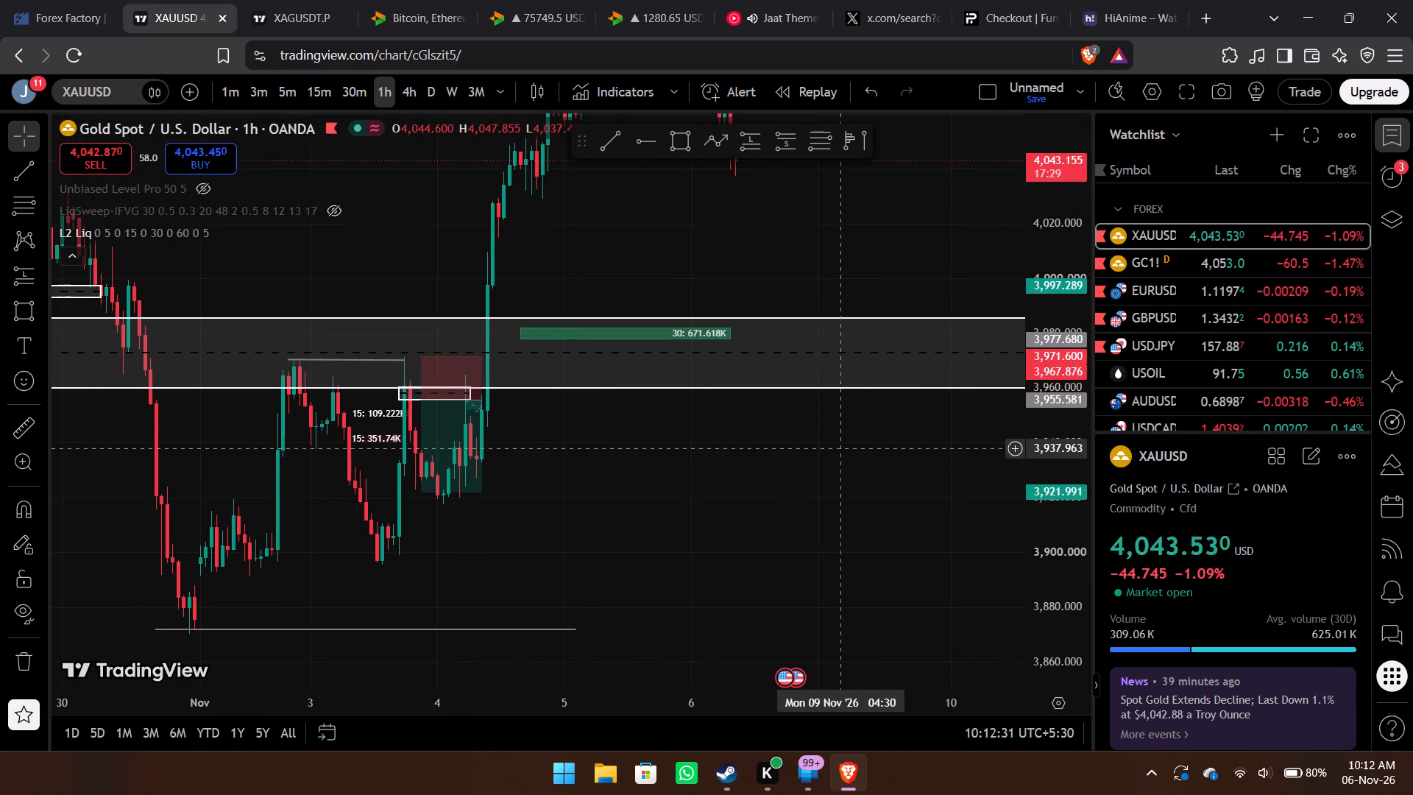
pyautogui.moveTo(842, 448); pyautogui.dragTo(841, 400)
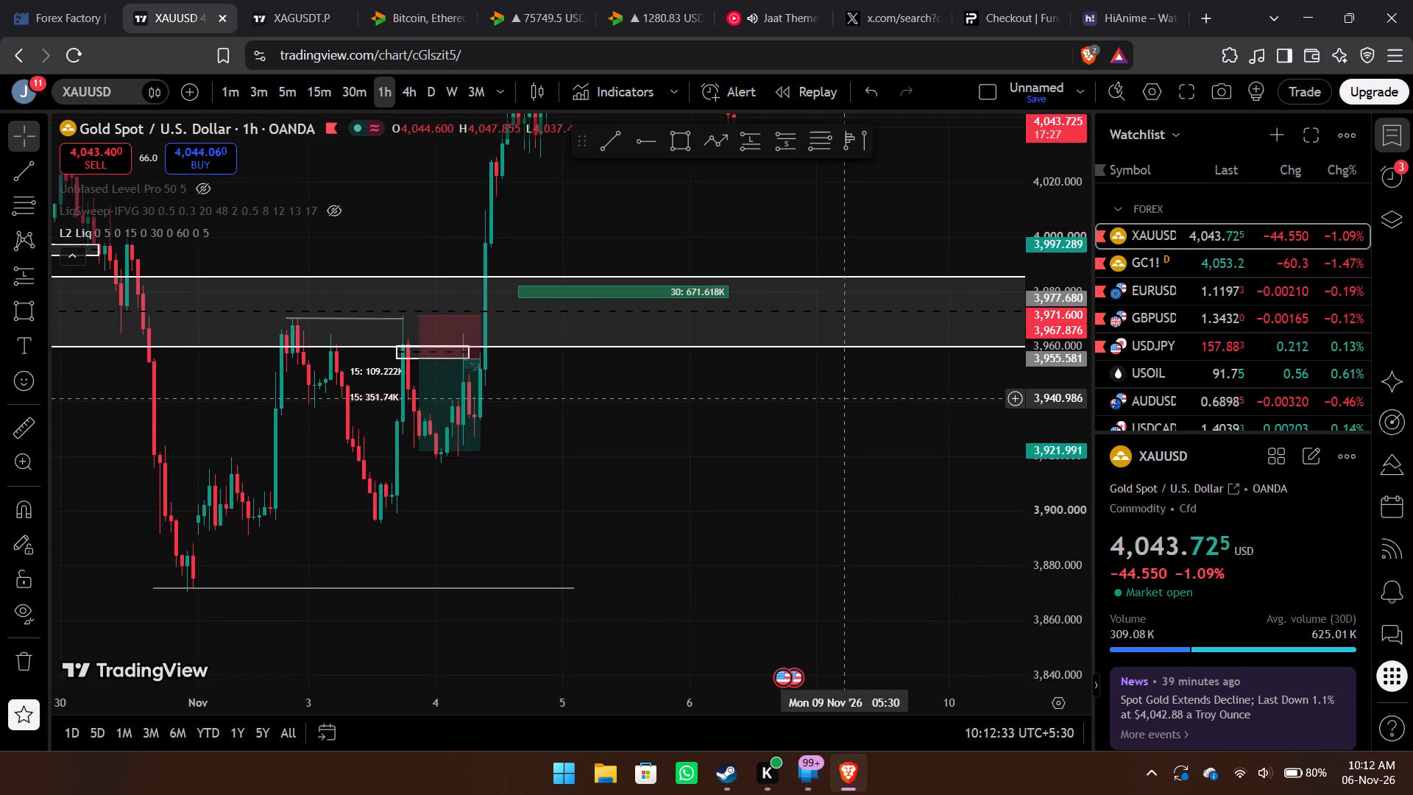
pyautogui.moveTo(841, 400); pyautogui.dragTo(819, 513)
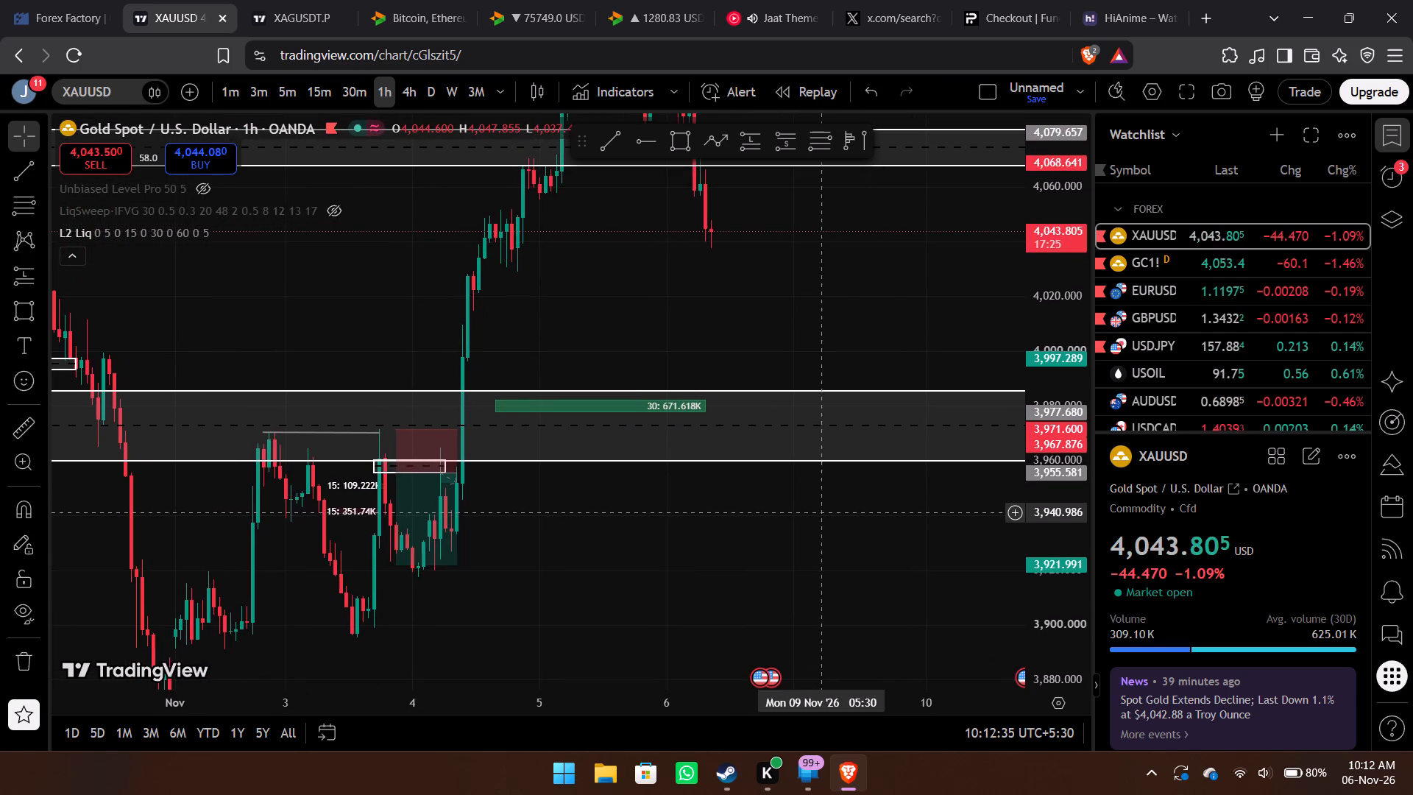
pyautogui.moveTo(895, 267); pyautogui.dragTo(817, 490)
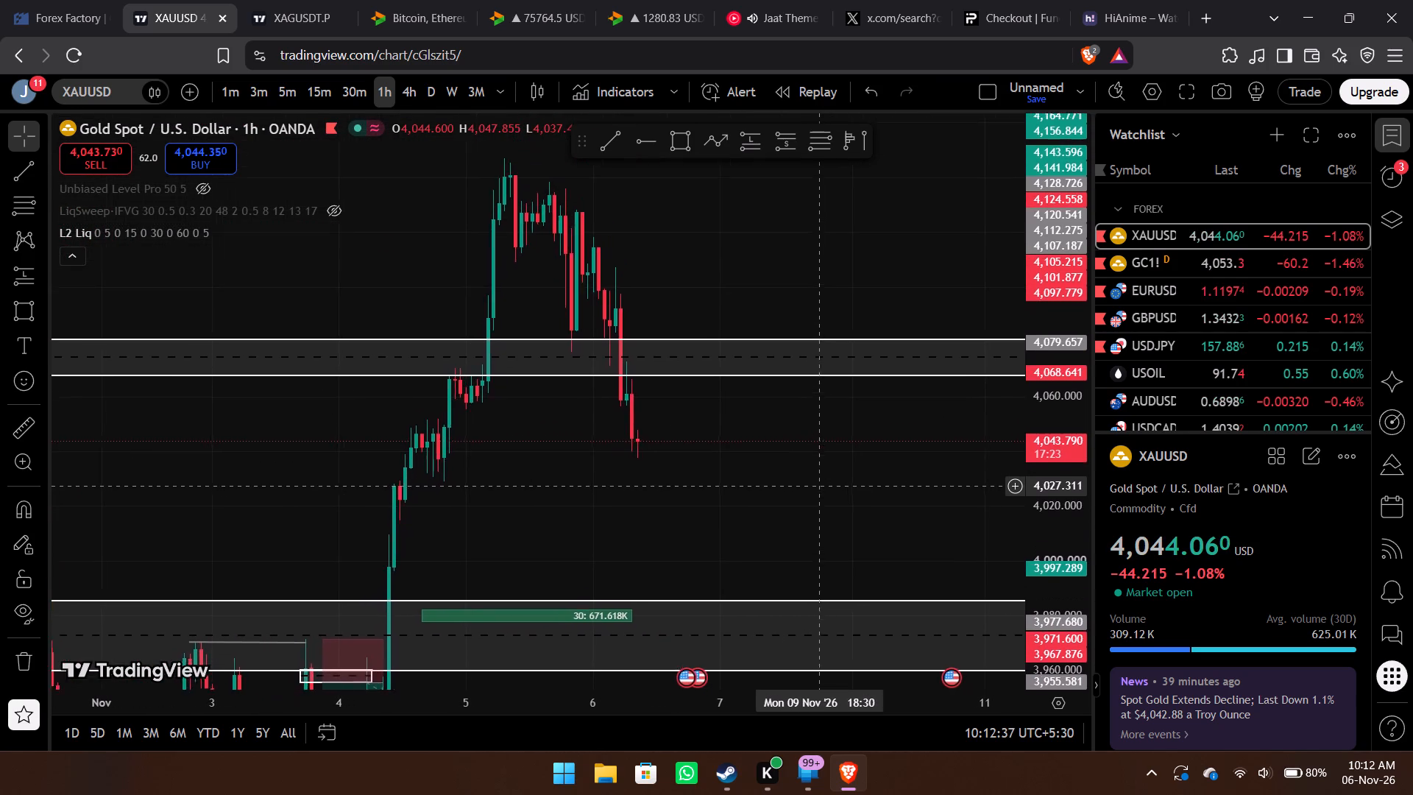
pyautogui.moveTo(817, 490); pyautogui.dragTo(893, 366)
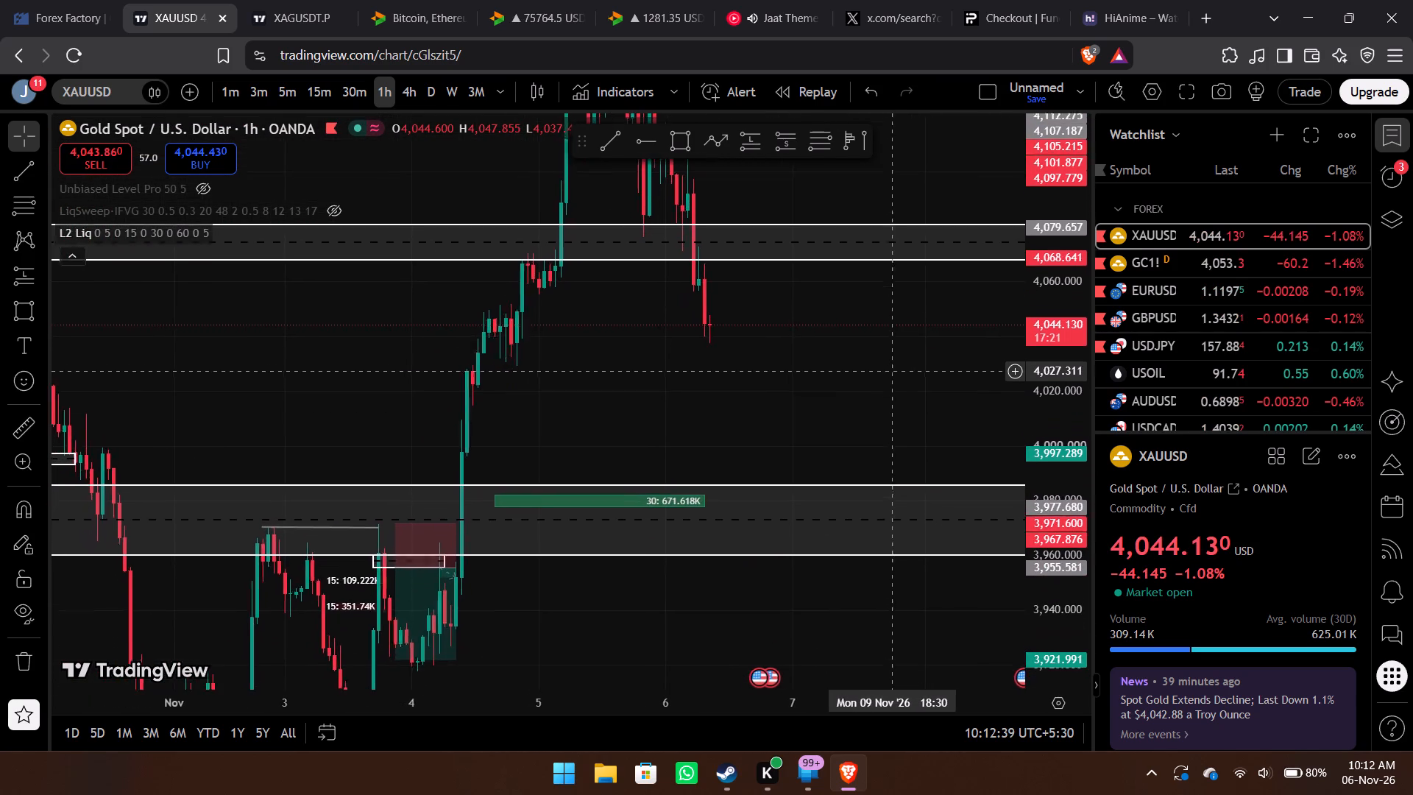
pyautogui.moveTo(893, 366); pyautogui.dragTo(848, 406)
# Delete the upper price zone spanning about 4,068 to 4,081 from the 1-hour XAUUSD chart.
pyautogui.click(835, 297)
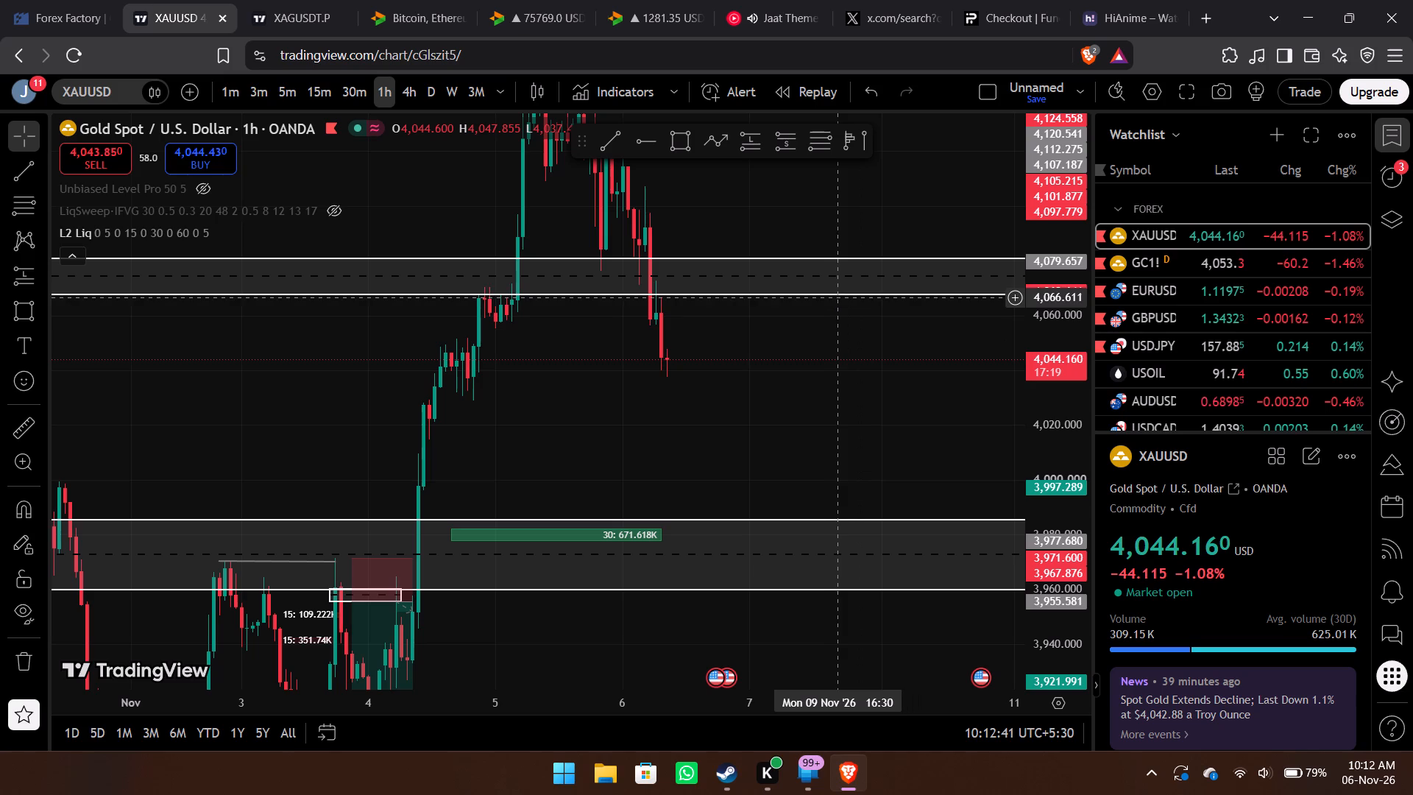
pyautogui.click(845, 291)
pyautogui.click(835, 294)
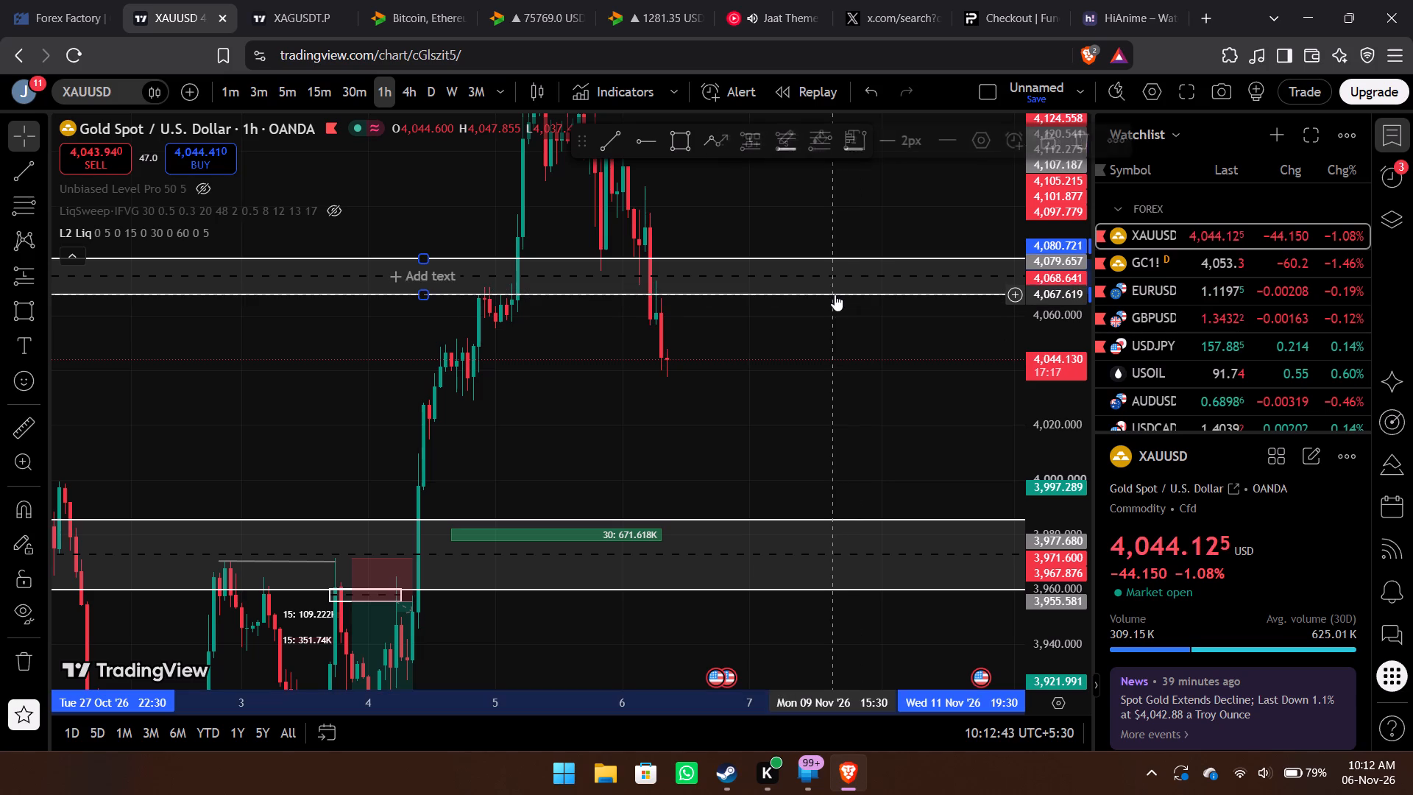
pyautogui.click(1088, 140)
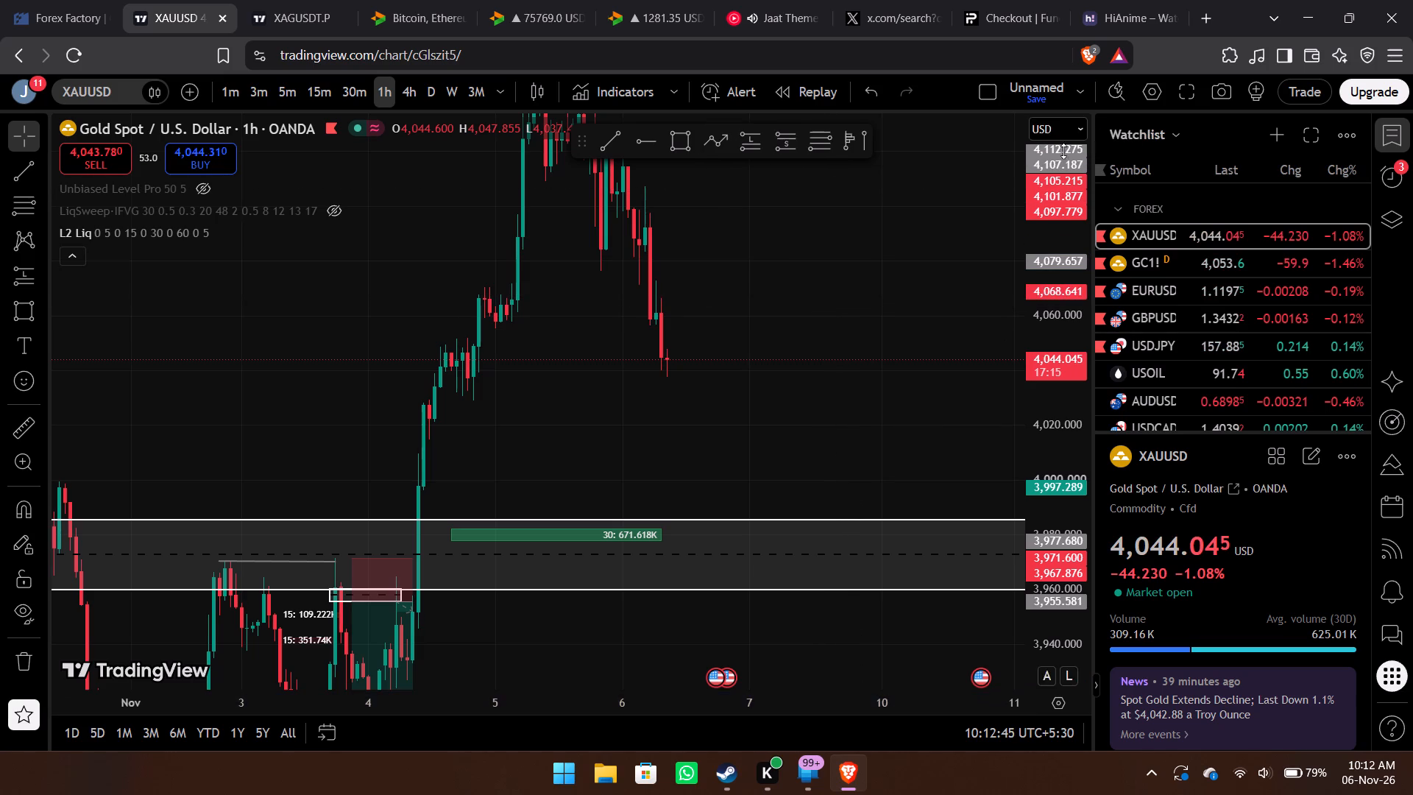
# Delete the lower price zone spanning about 3,960 to 3,986 from the 1-hour XAUUSD chart.
pyautogui.moveTo(631, 422); pyautogui.dragTo(659, 273)
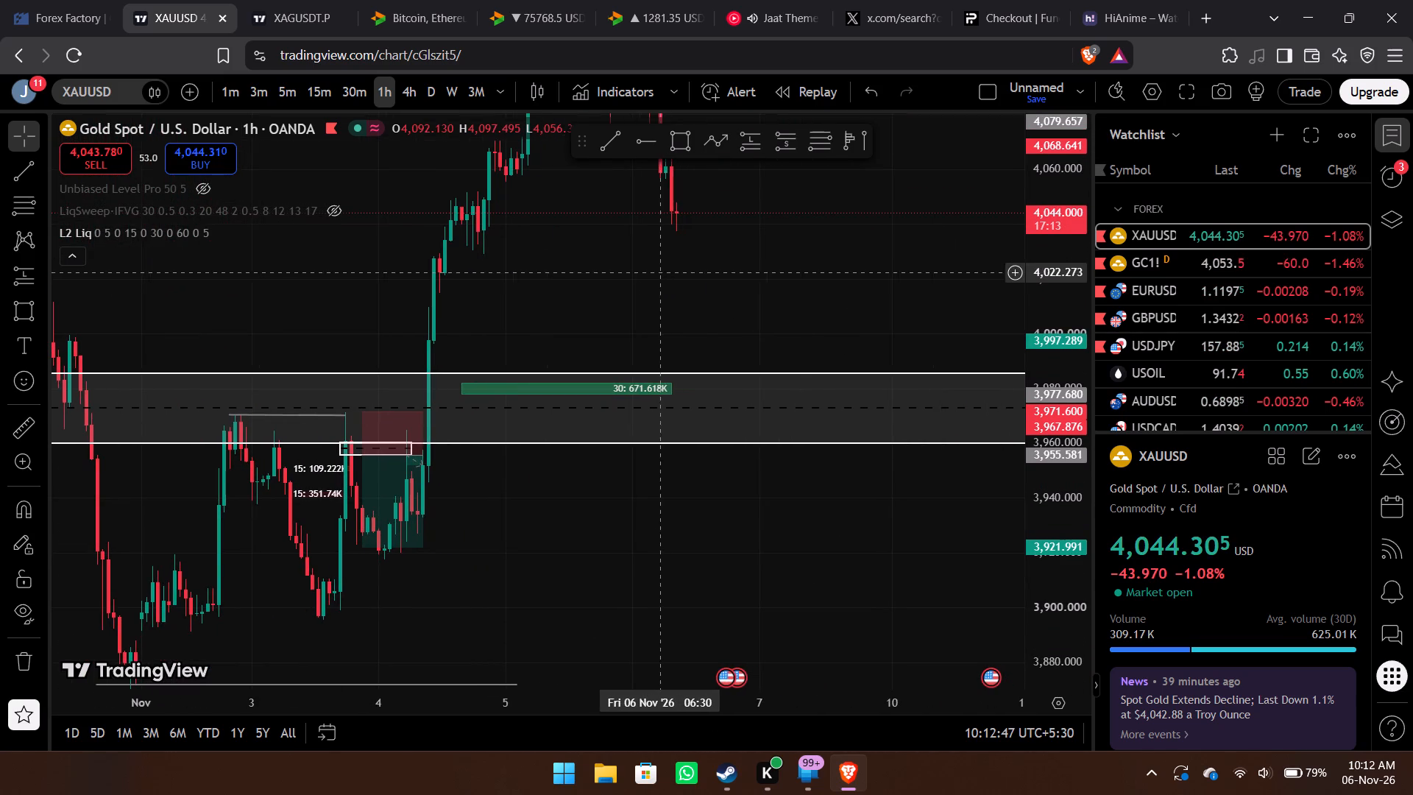
pyautogui.click(747, 372)
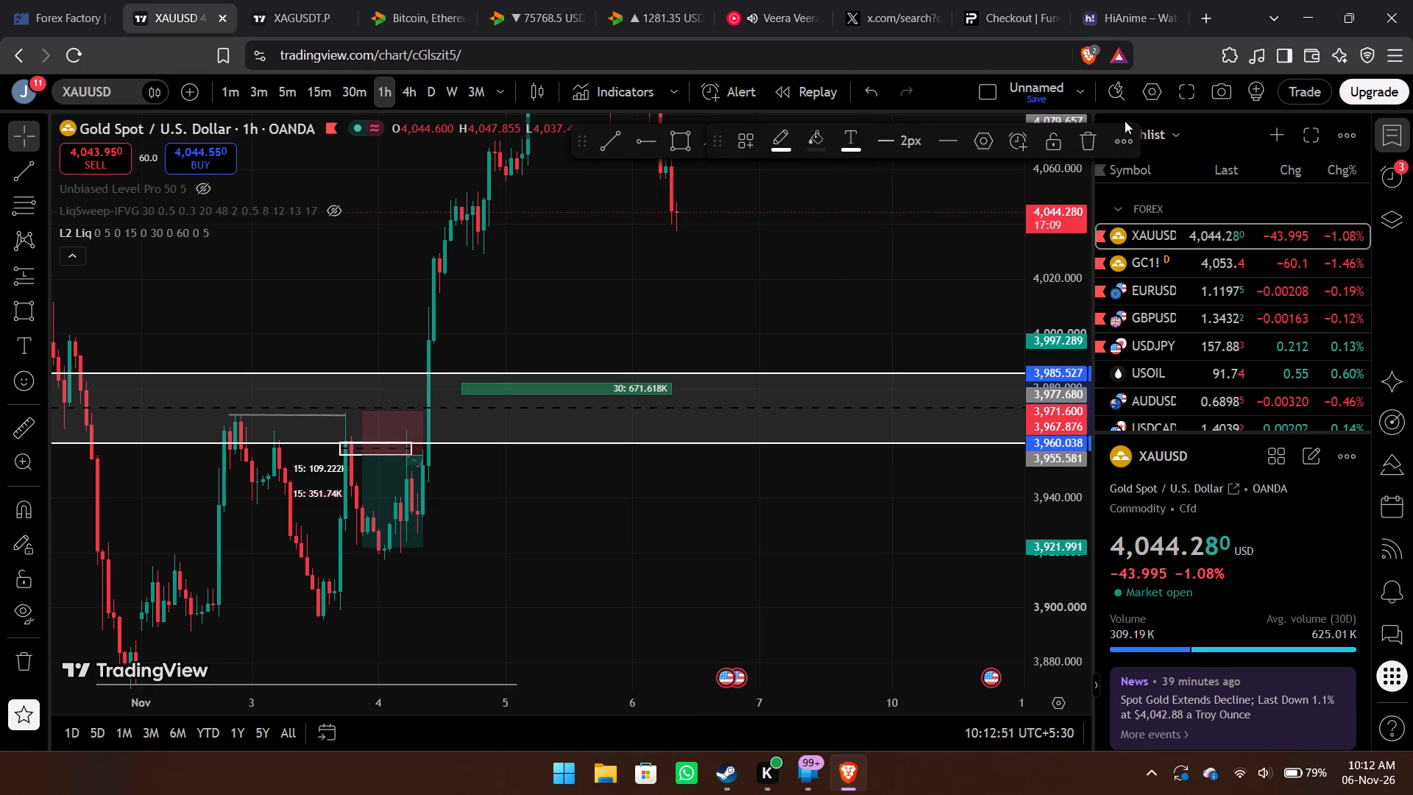
pyautogui.click(1092, 139)
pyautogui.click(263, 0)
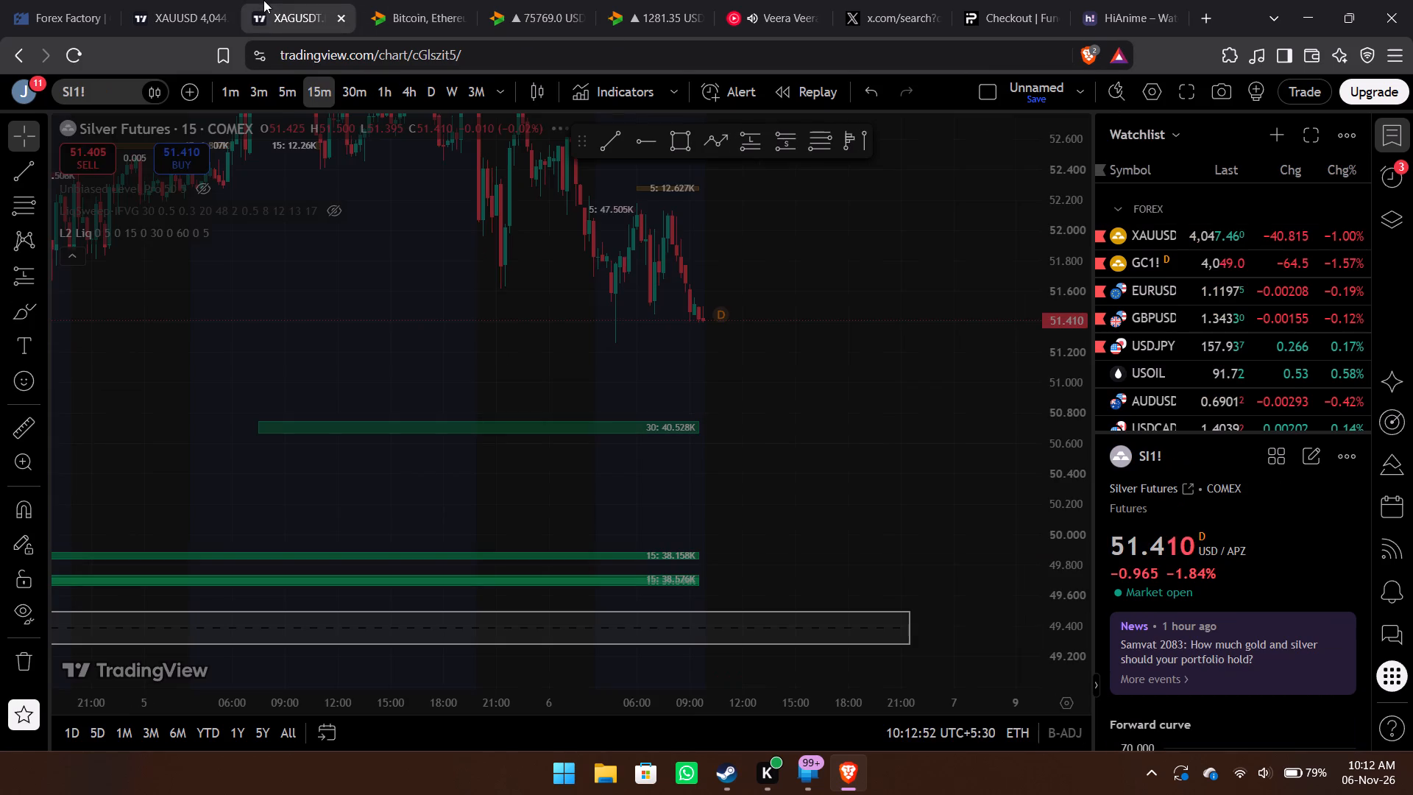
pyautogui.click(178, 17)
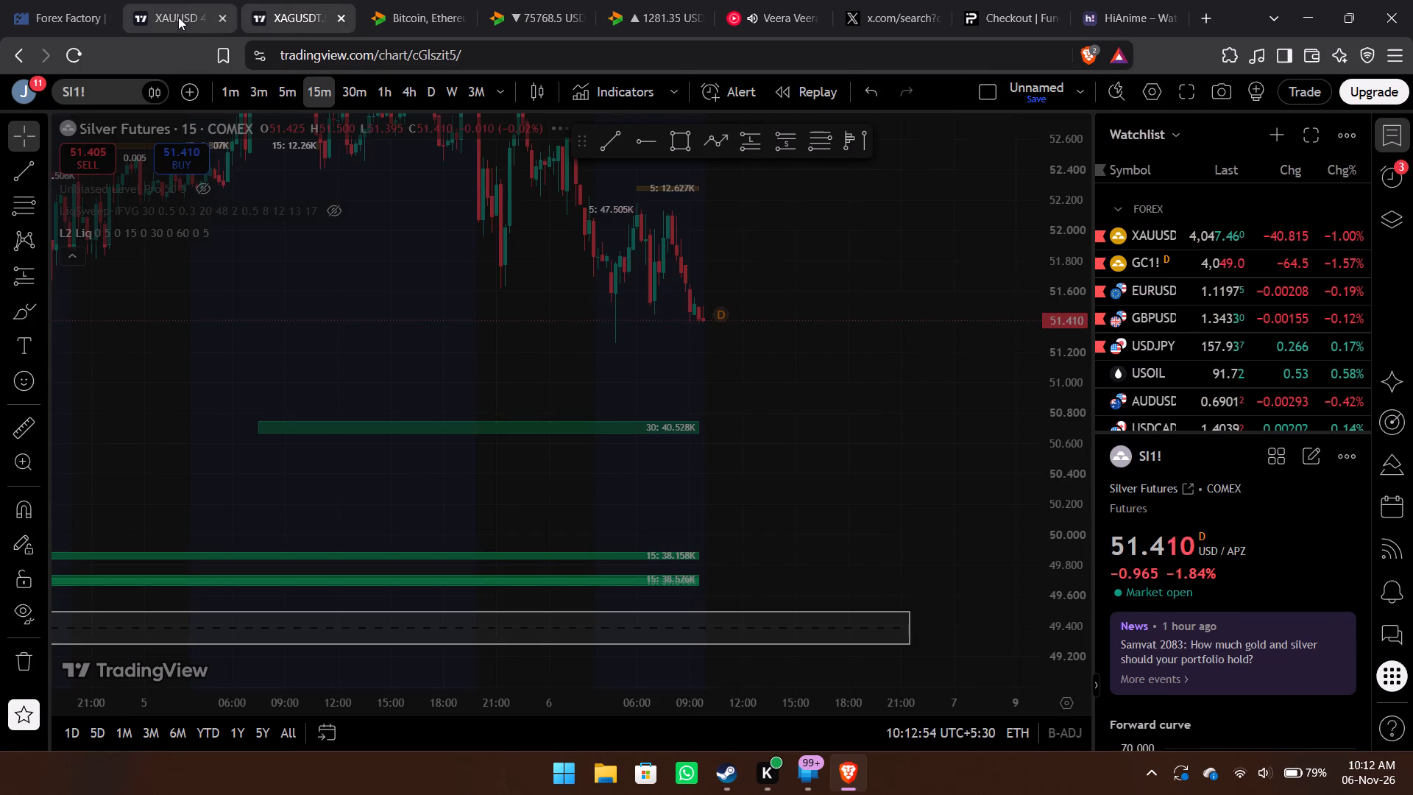
# Set the XAUUSD chart to the 15-minute timeframe.
pyautogui.moveTo(690, 523); pyautogui.dragTo(904, 414)
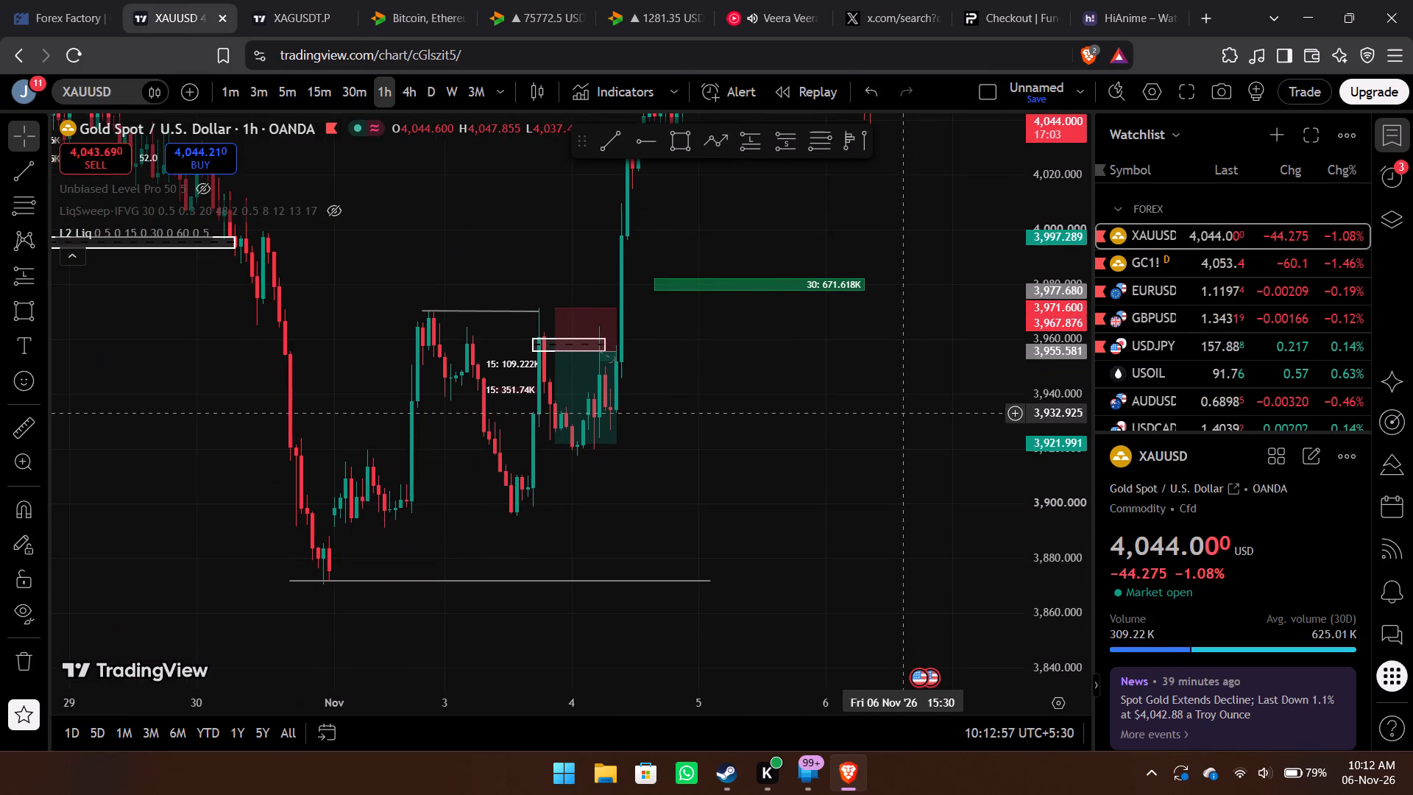
pyautogui.click(322, 88)
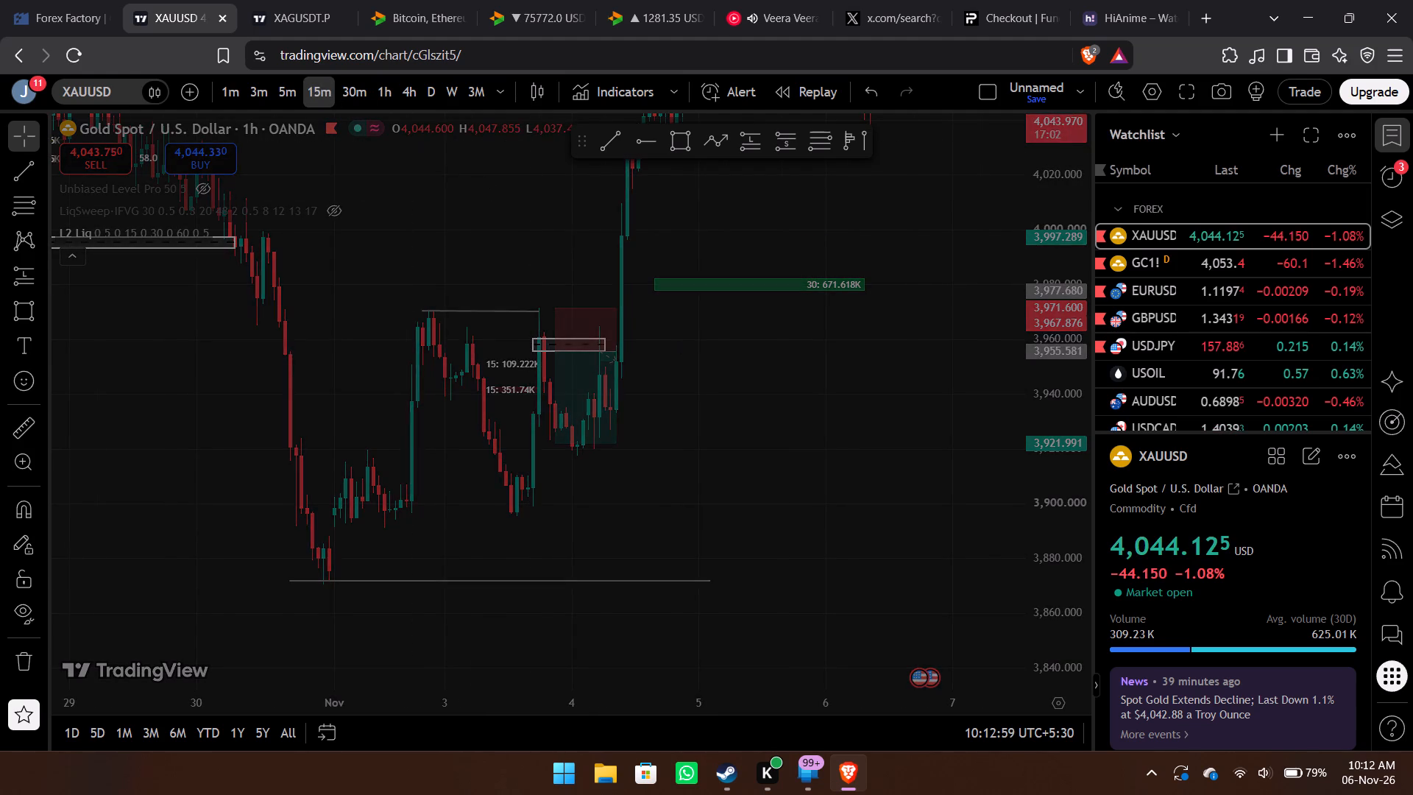
# Draw a rectangular price zone from about 3,899 to 3,908 over the 3 November low, starting at 17:00 and ending about 05:00 on 4 November.
pyautogui.scroll(-6, 734, 451)
pyautogui.scroll(1, 734, 451)
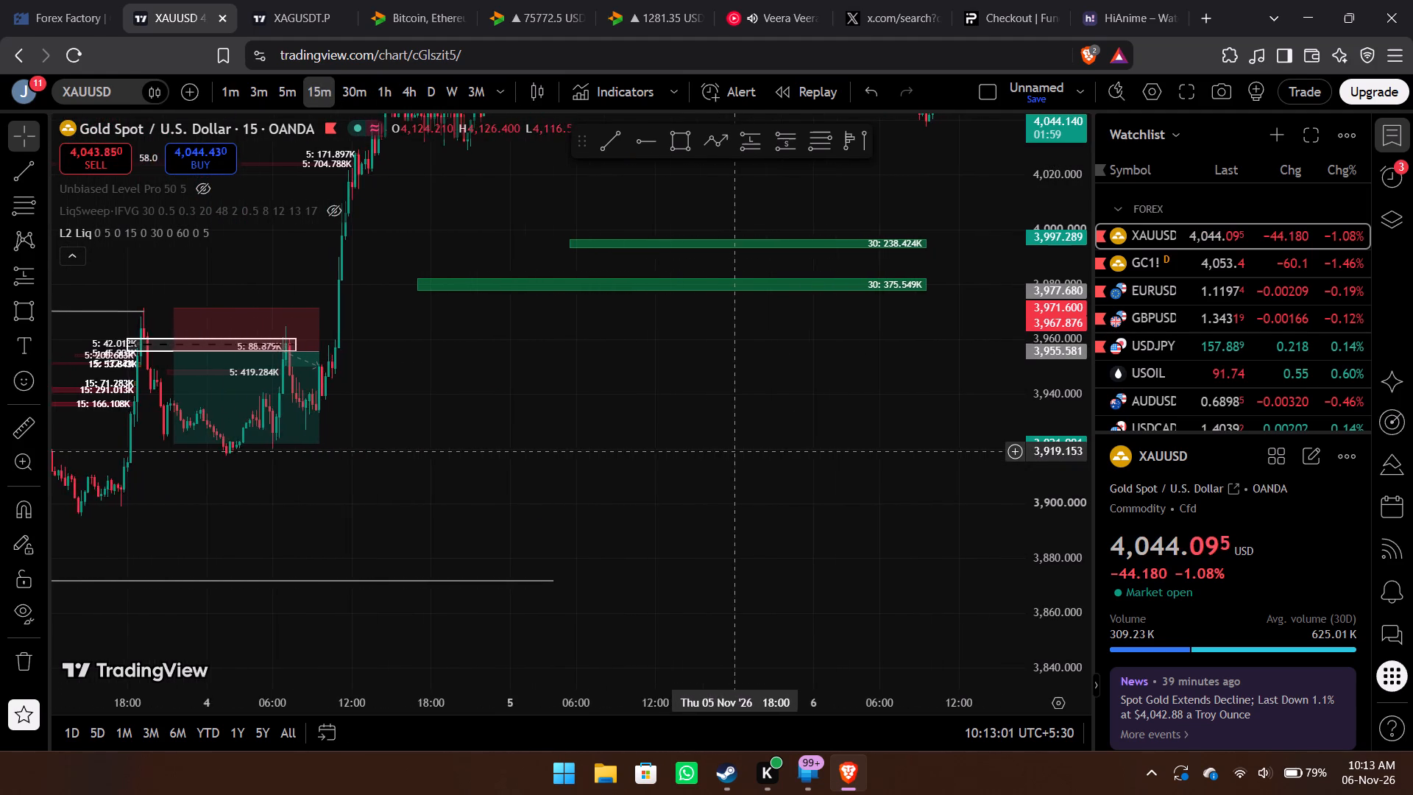
pyautogui.scroll(2, 734, 451)
pyautogui.moveTo(446, 412); pyautogui.dragTo(776, 414)
pyautogui.hscroll(4, 675, 489)
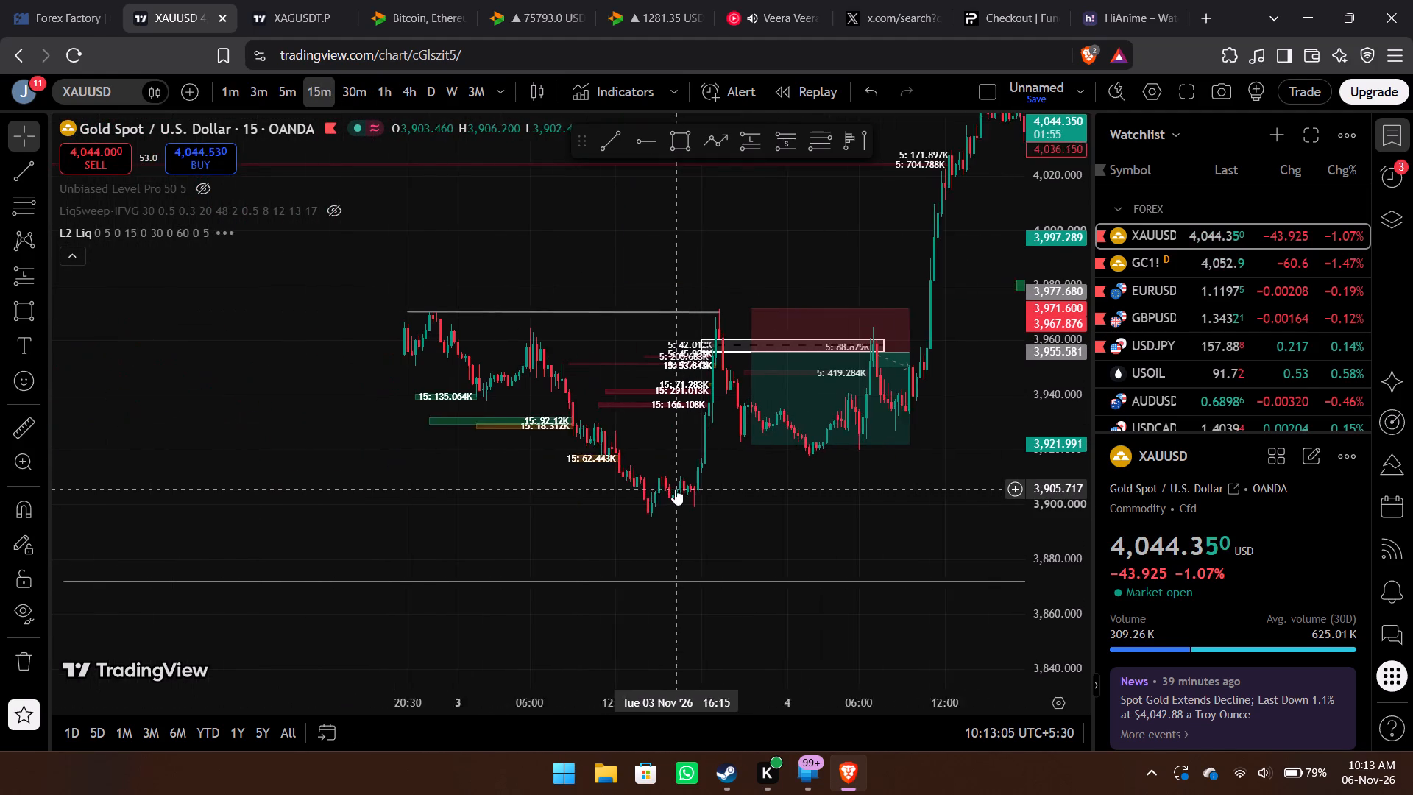
pyautogui.hscroll(1, 675, 489)
pyautogui.hscroll(-1, 675, 489)
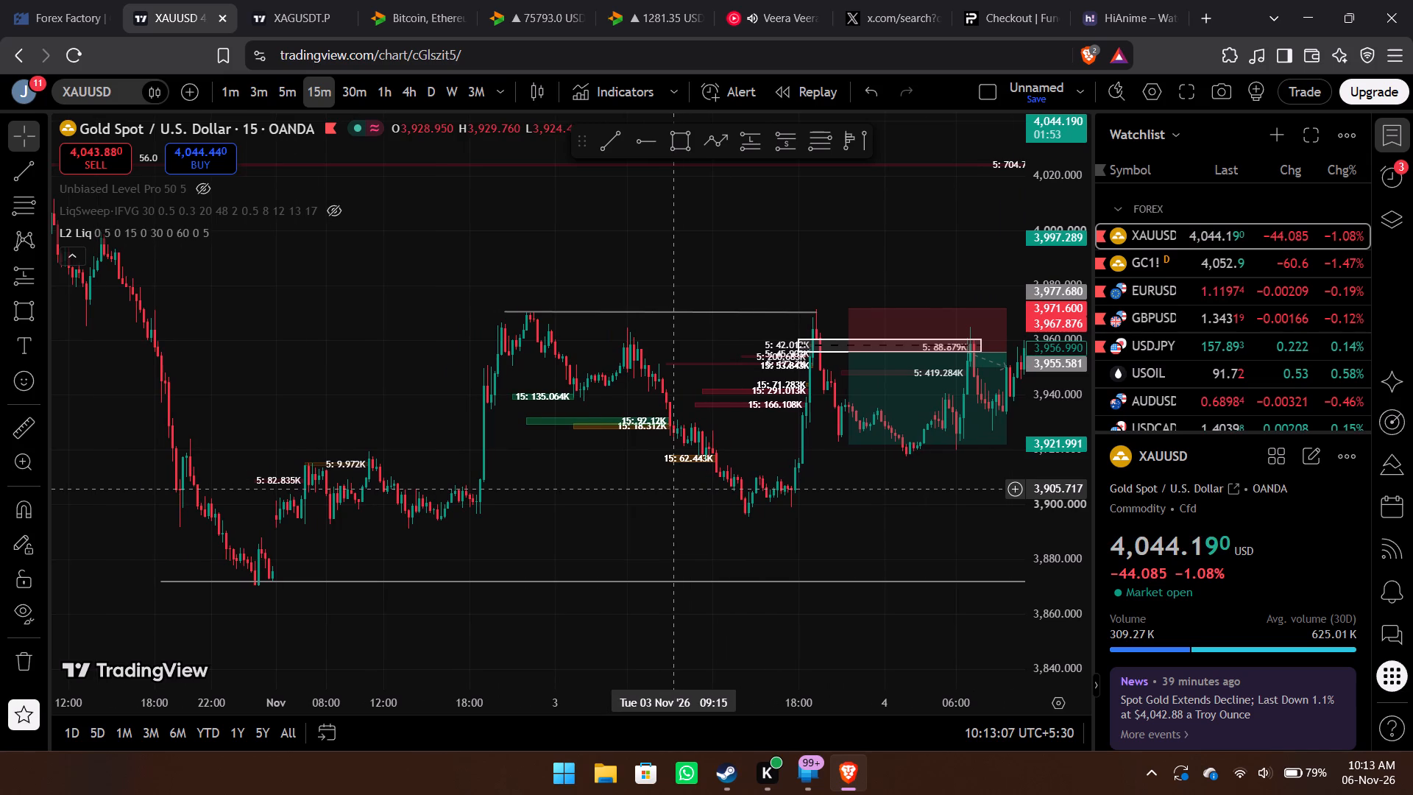
pyautogui.hscroll(-8, 675, 489)
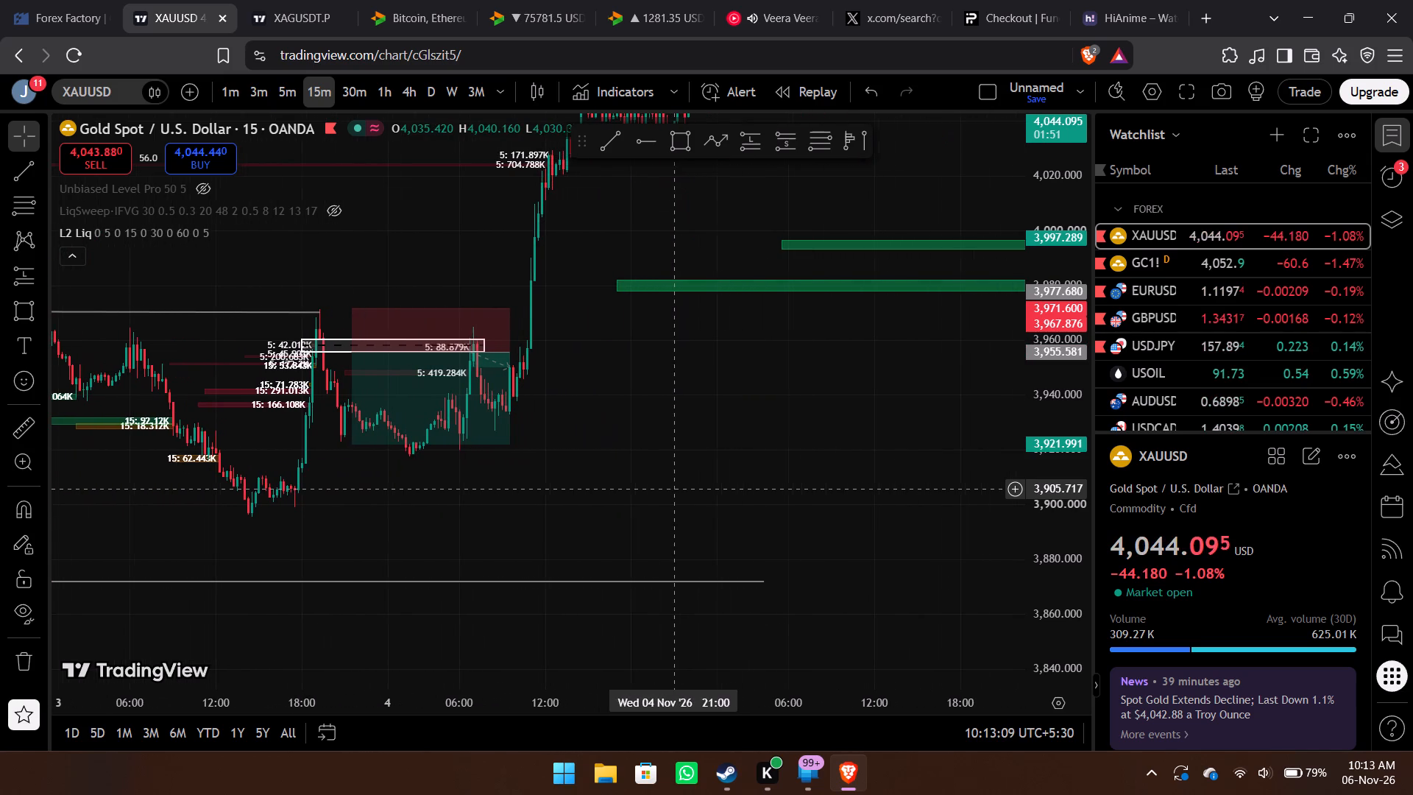
pyautogui.click(678, 148)
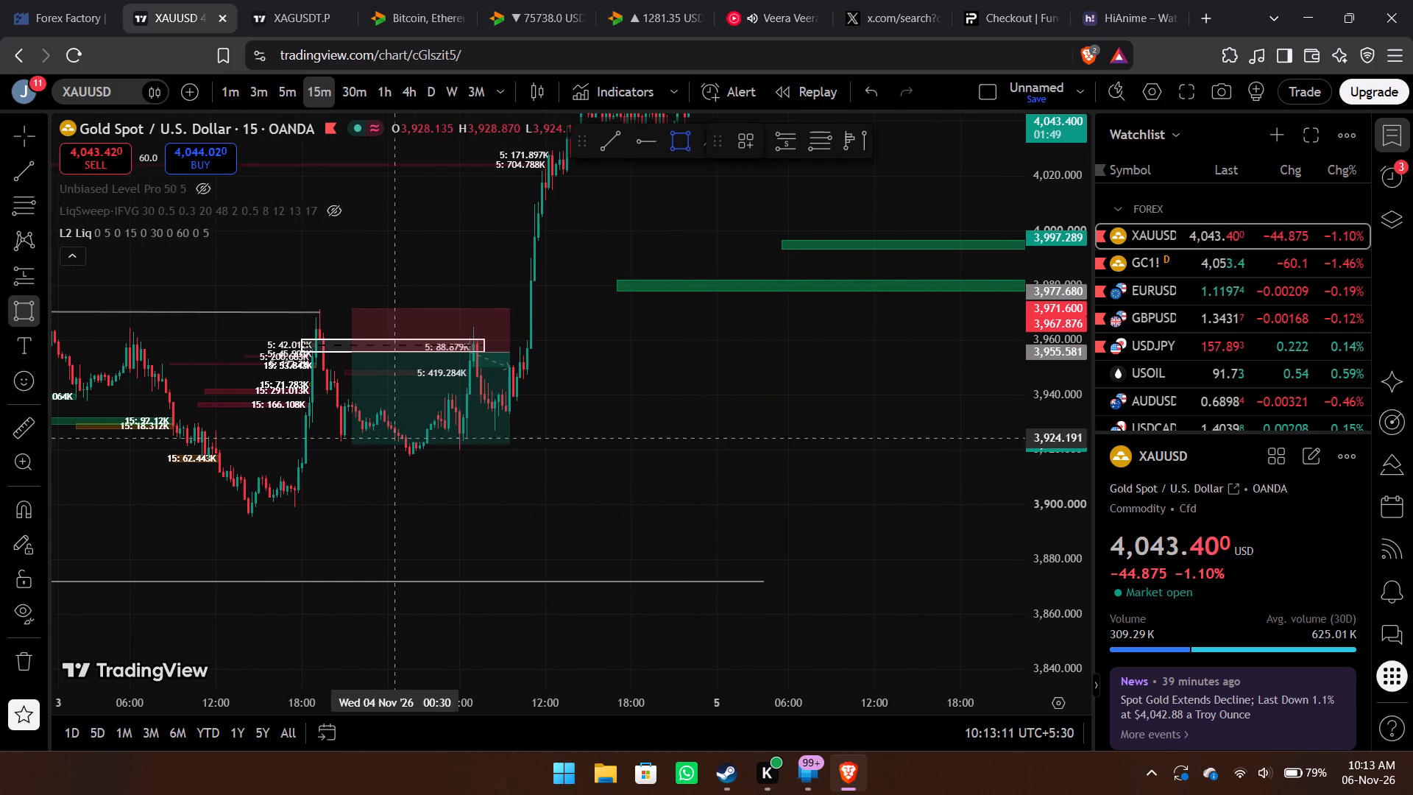
pyautogui.moveTo(289, 483); pyautogui.dragTo(445, 508)
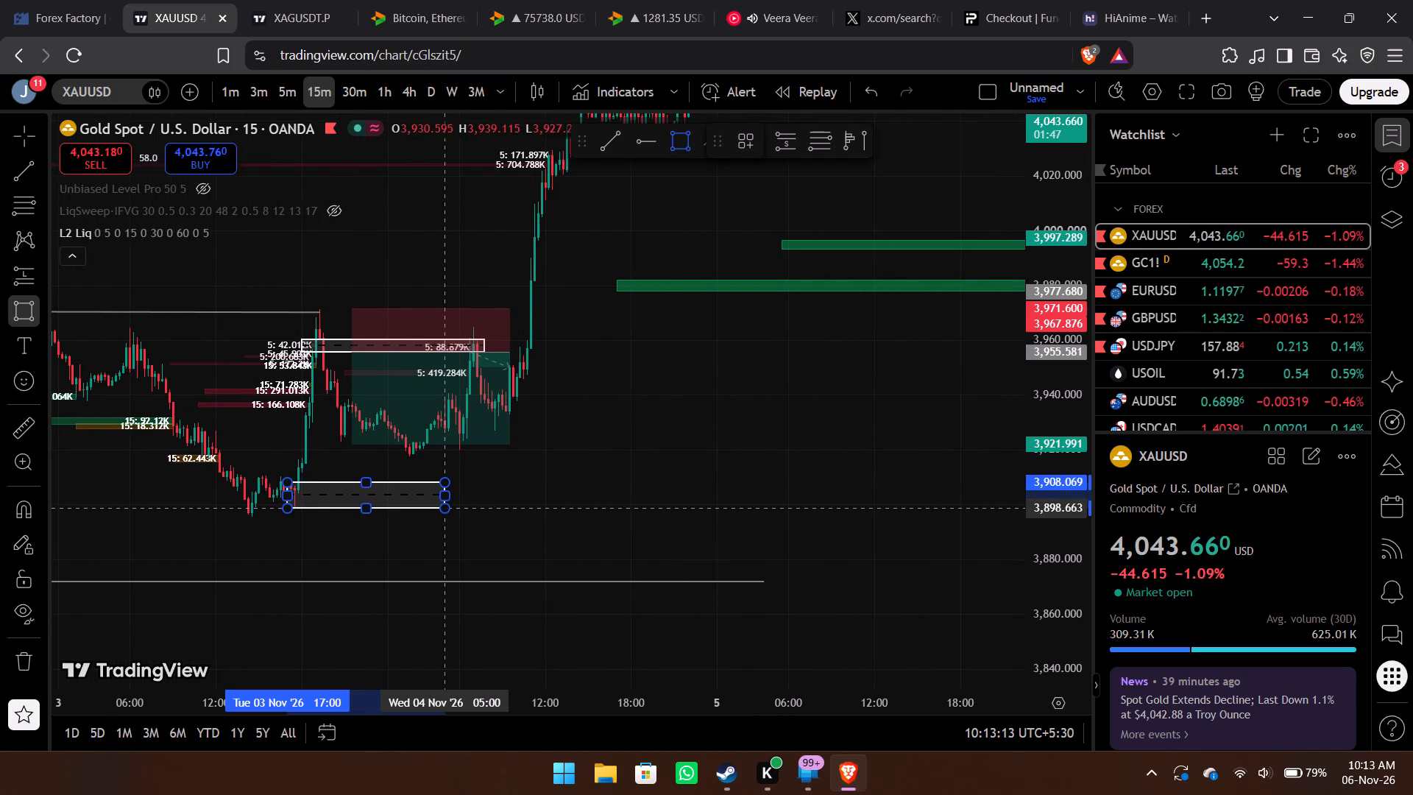
pyautogui.click(445, 508)
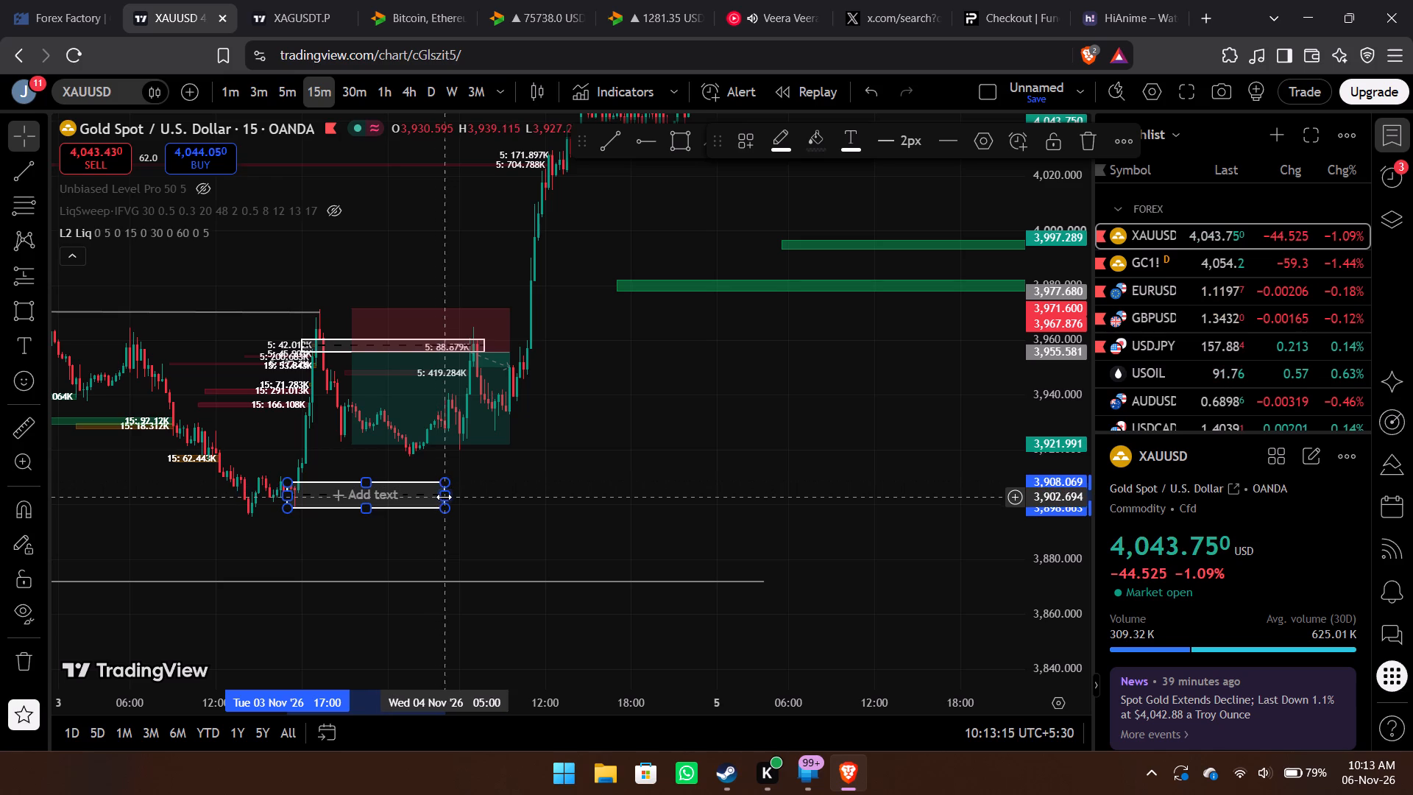
# Extend the right edge of the zone at about 3,899 to 3,908 to about 9 November.
pyautogui.moveTo(444, 497); pyautogui.dragTo(944, 484)
pyautogui.hscroll(-4, 919, 568)
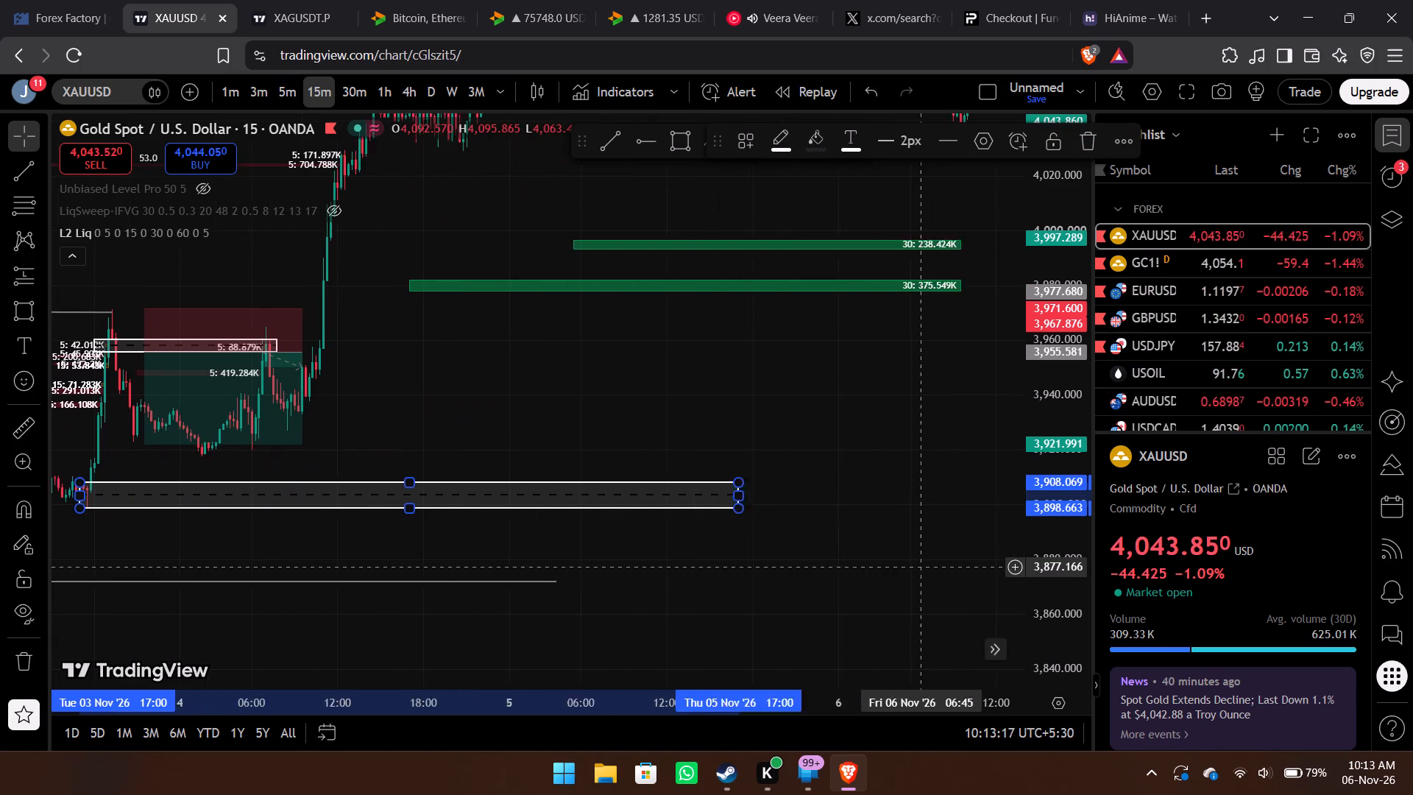
pyautogui.hscroll(-1, 919, 568)
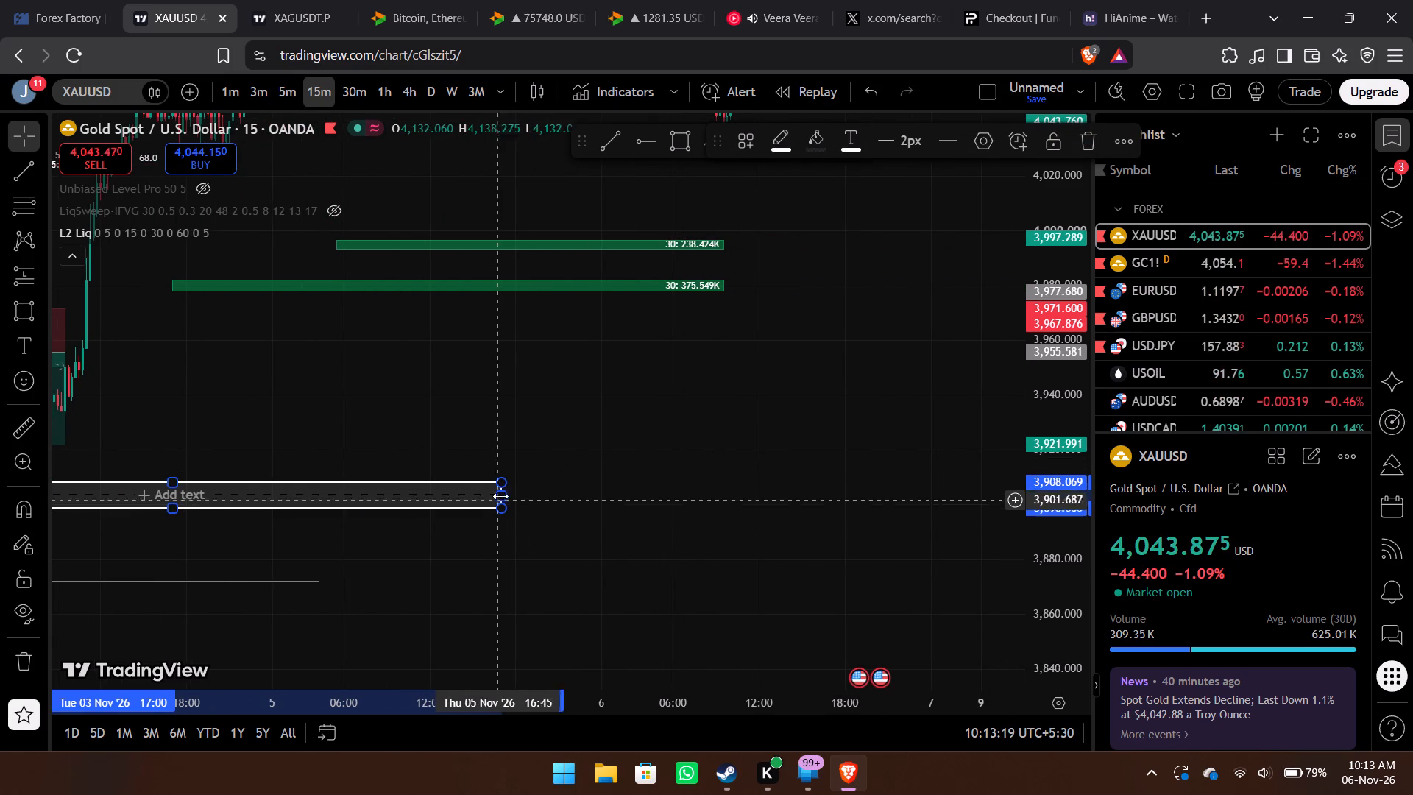
pyautogui.moveTo(503, 493); pyautogui.dragTo(987, 466)
# Draw a rectangular price zone from about 4,111 to 4,118 over the early 6 November swing high, starting at 00:45.
pyautogui.moveTo(841, 363); pyautogui.dragTo(857, 688)
pyautogui.scroll(2, 750, 400)
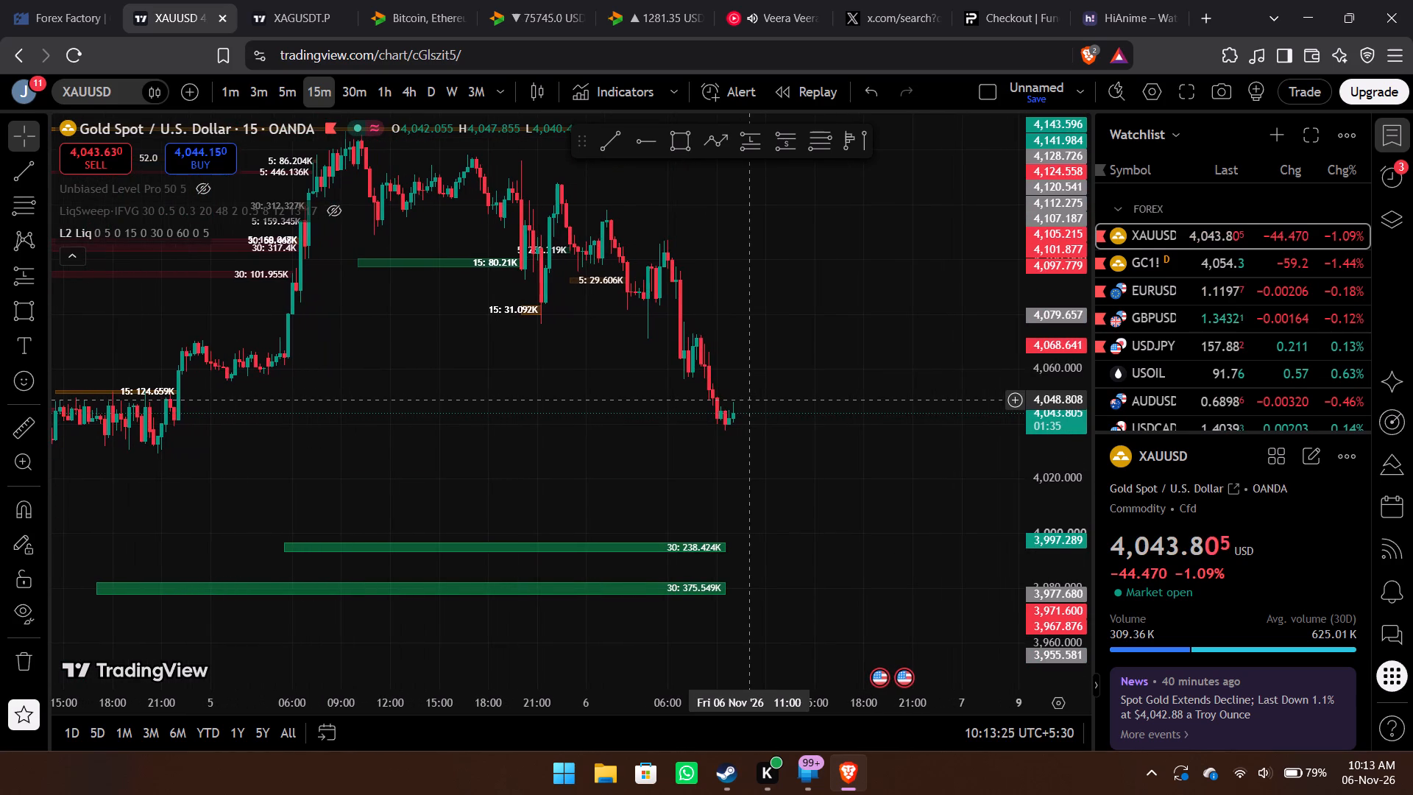
pyautogui.moveTo(738, 328); pyautogui.dragTo(711, 468)
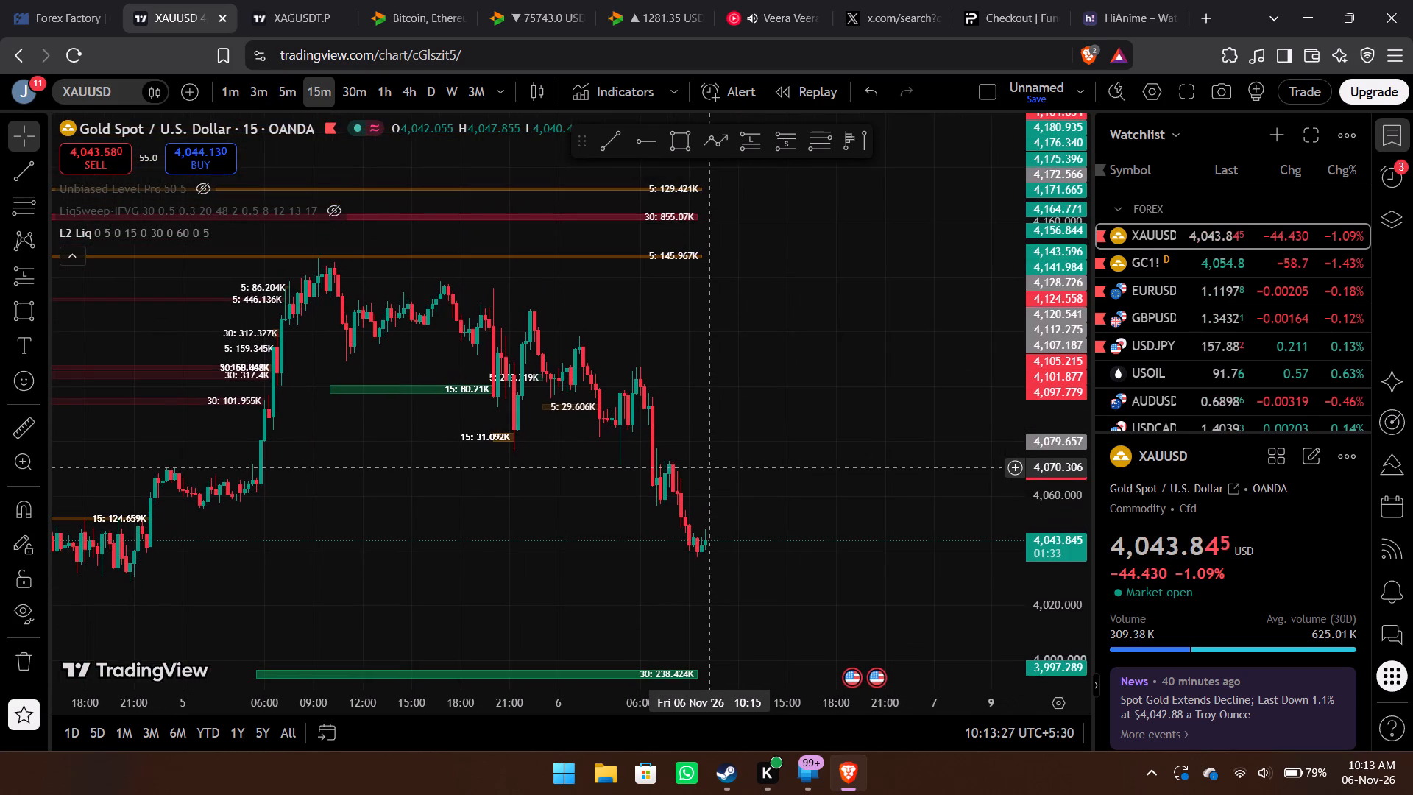
pyautogui.moveTo(1060, 485); pyautogui.dragTo(1064, 408)
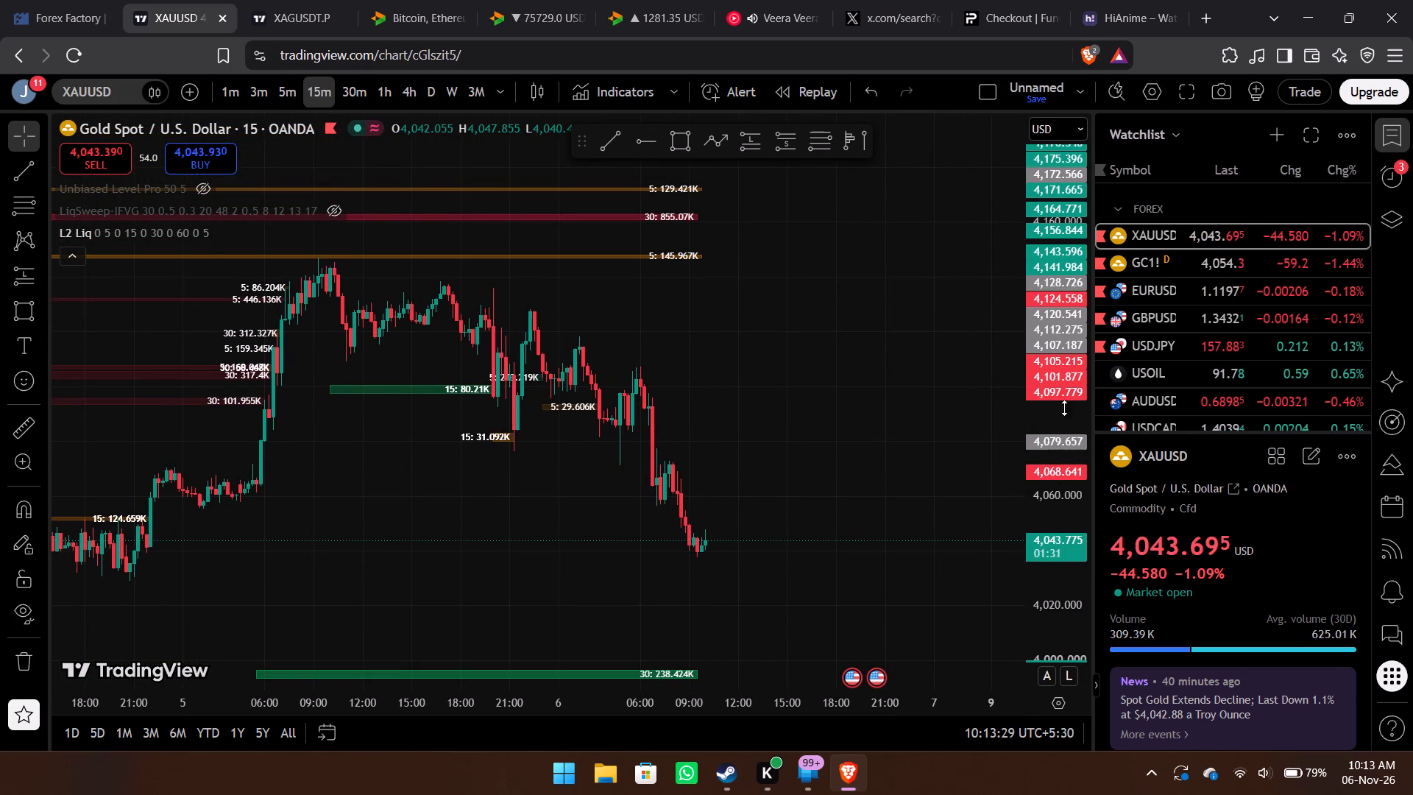
pyautogui.moveTo(1064, 408); pyautogui.dragTo(1063, 347)
pyautogui.scroll(1, 816, 375)
pyautogui.moveTo(710, 344); pyautogui.dragTo(682, 420)
pyautogui.click(679, 147)
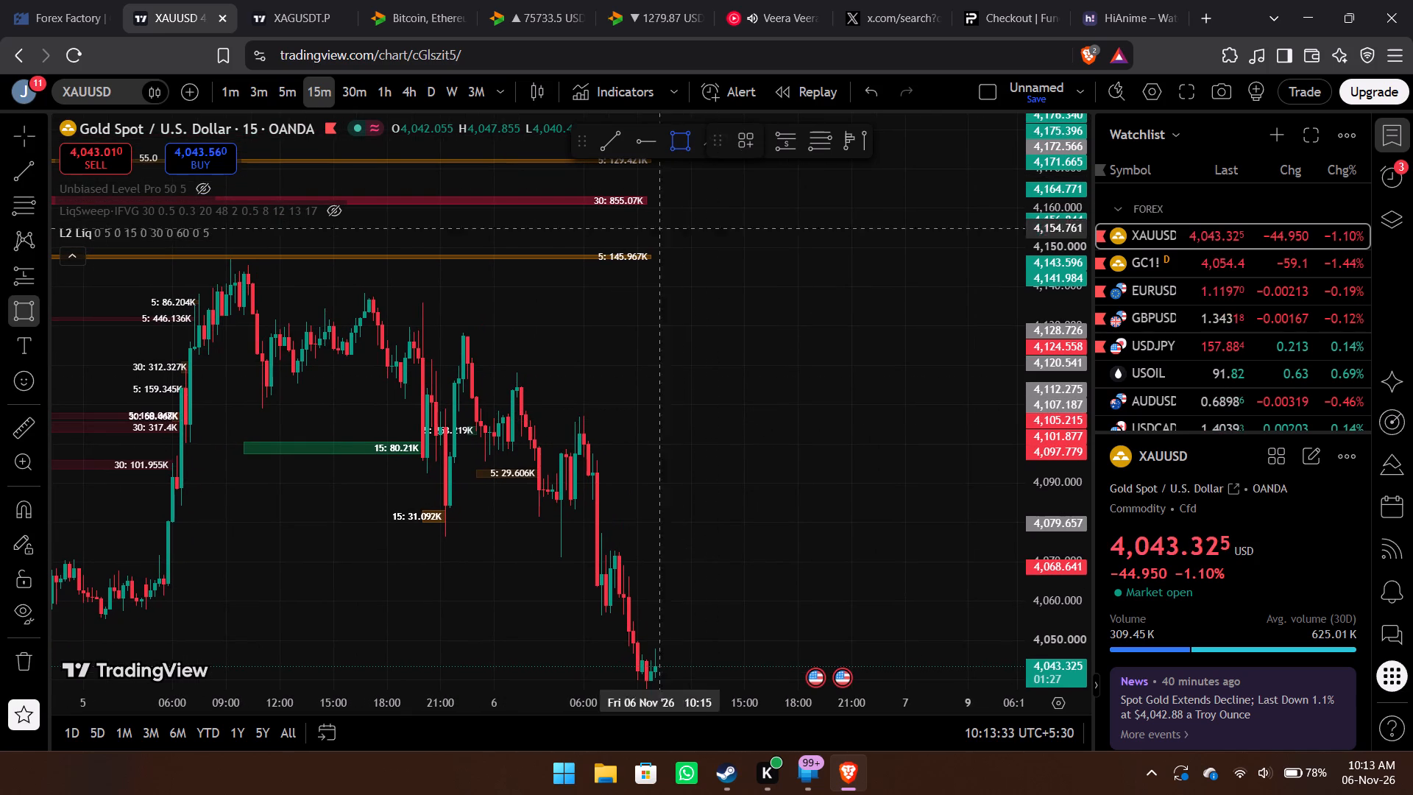
pyautogui.moveTo(508, 372); pyautogui.dragTo(793, 398)
pyautogui.click(793, 398)
# Extend the right edge of the zone at about 4,111 to 4,118 to about the end of 6 November.
pyautogui.moveTo(794, 388); pyautogui.dragTo(904, 387)
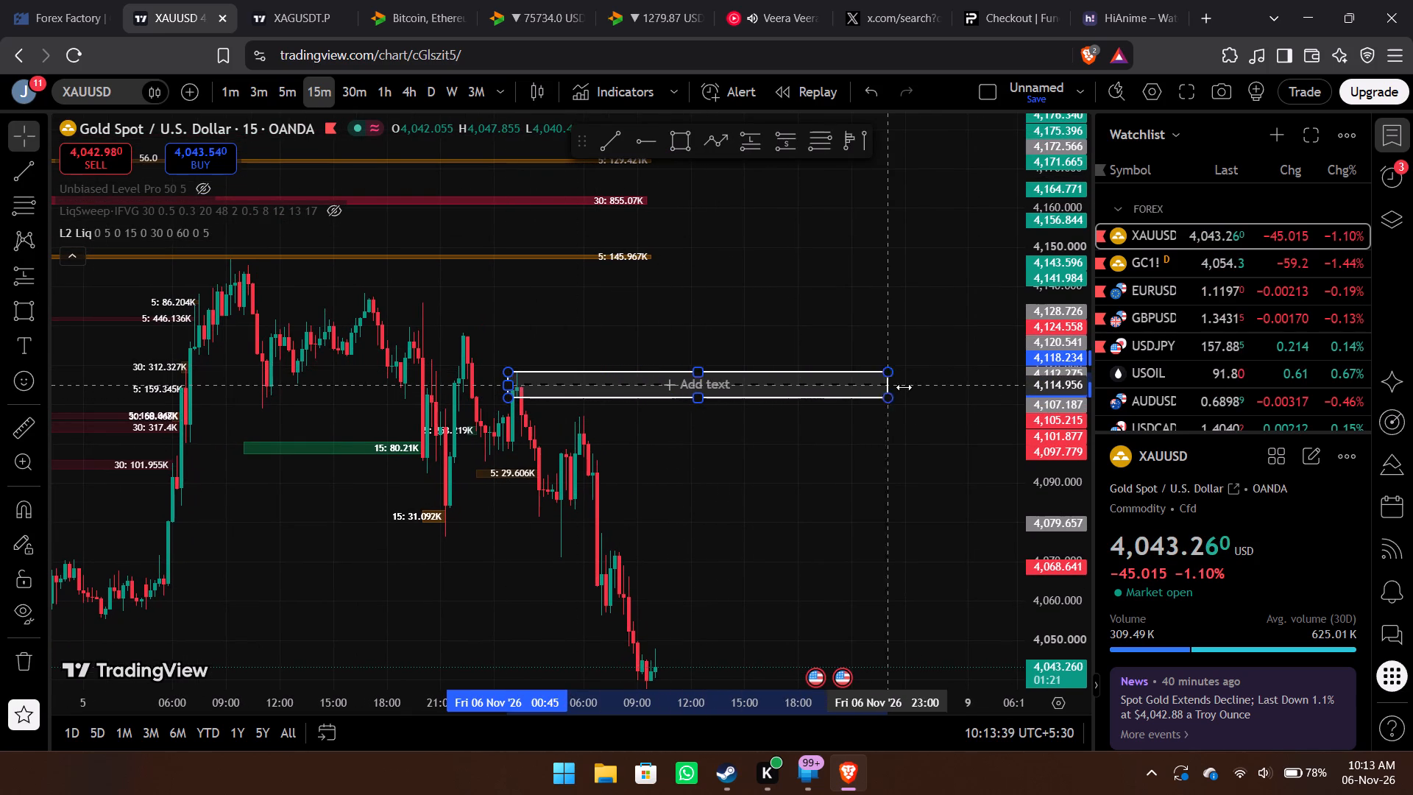
pyautogui.moveTo(904, 387); pyautogui.dragTo(902, 392)
pyautogui.click(818, 441)
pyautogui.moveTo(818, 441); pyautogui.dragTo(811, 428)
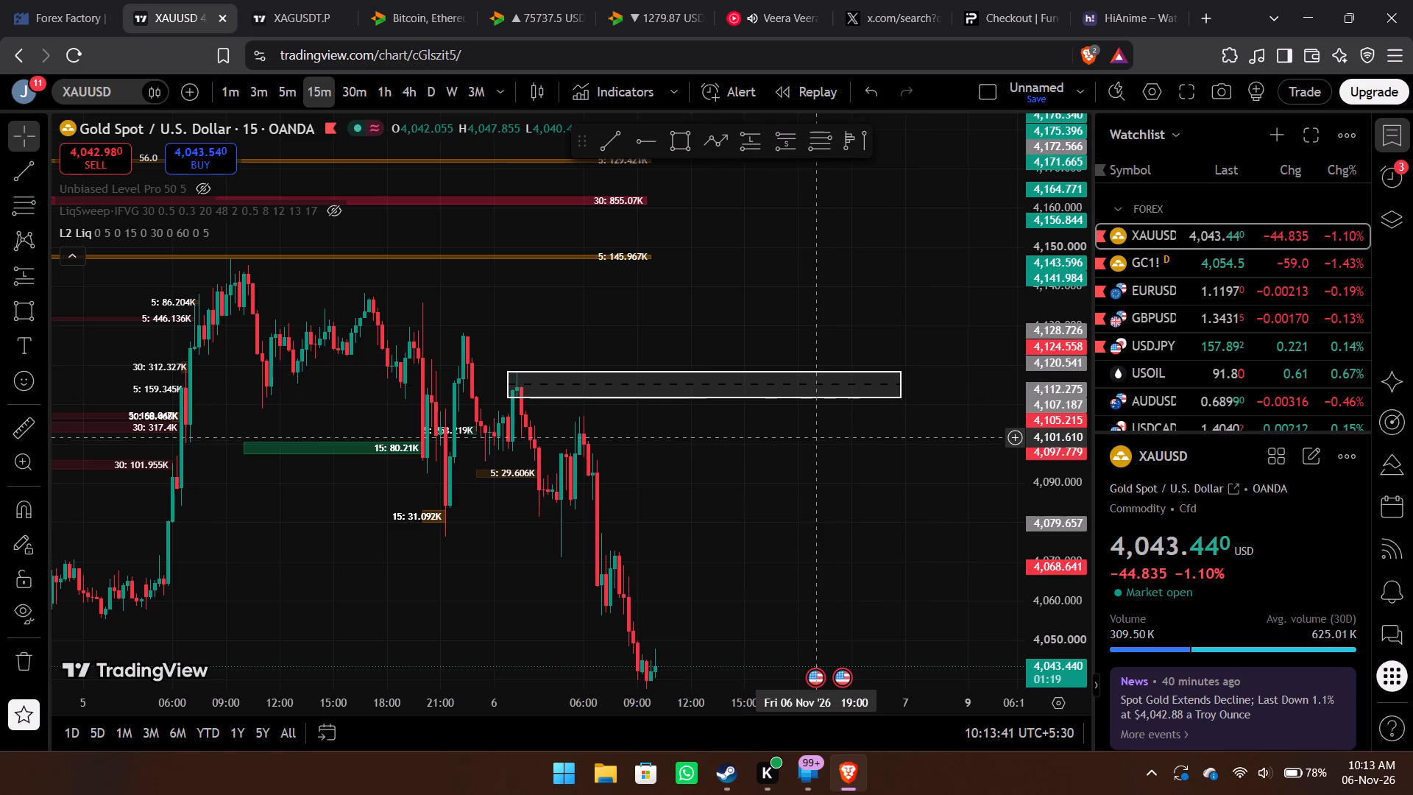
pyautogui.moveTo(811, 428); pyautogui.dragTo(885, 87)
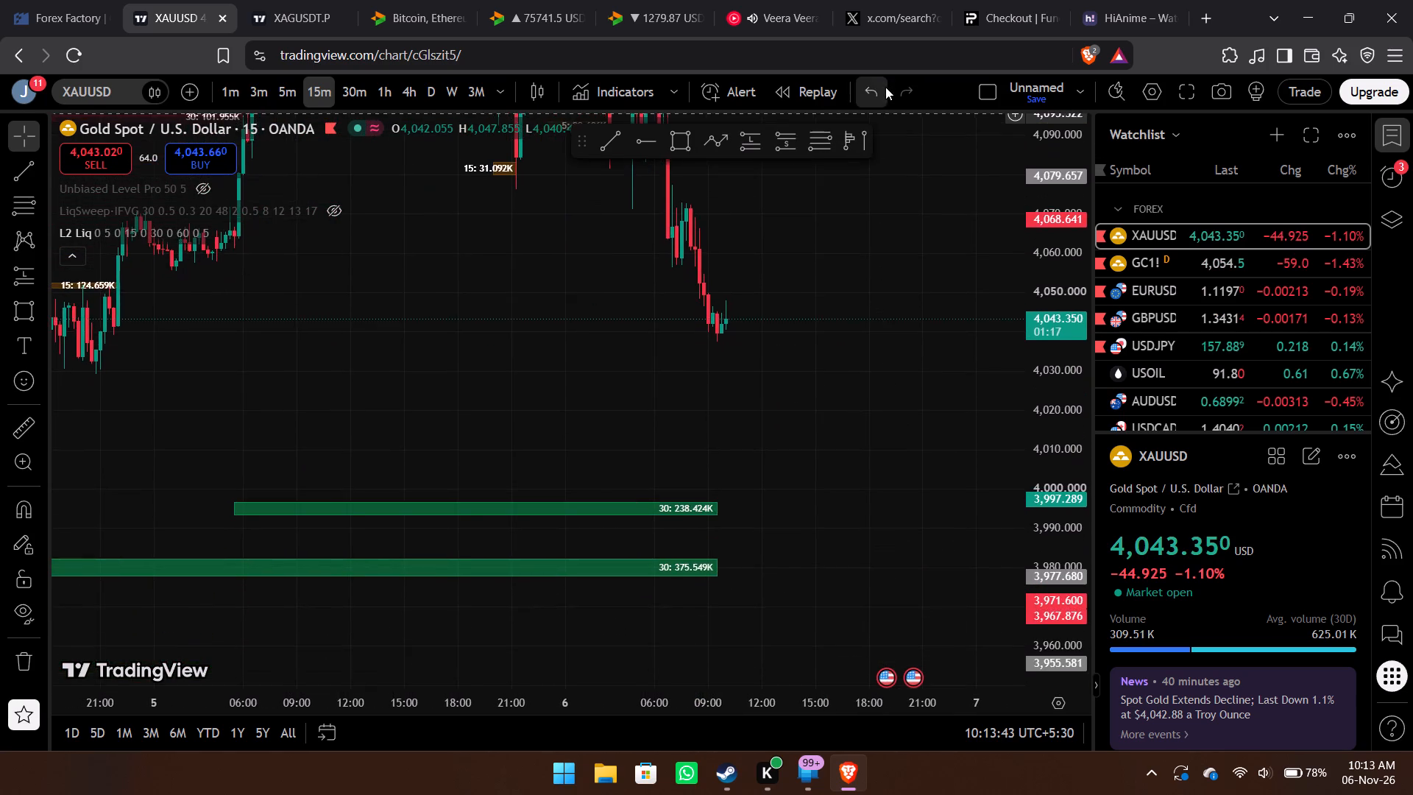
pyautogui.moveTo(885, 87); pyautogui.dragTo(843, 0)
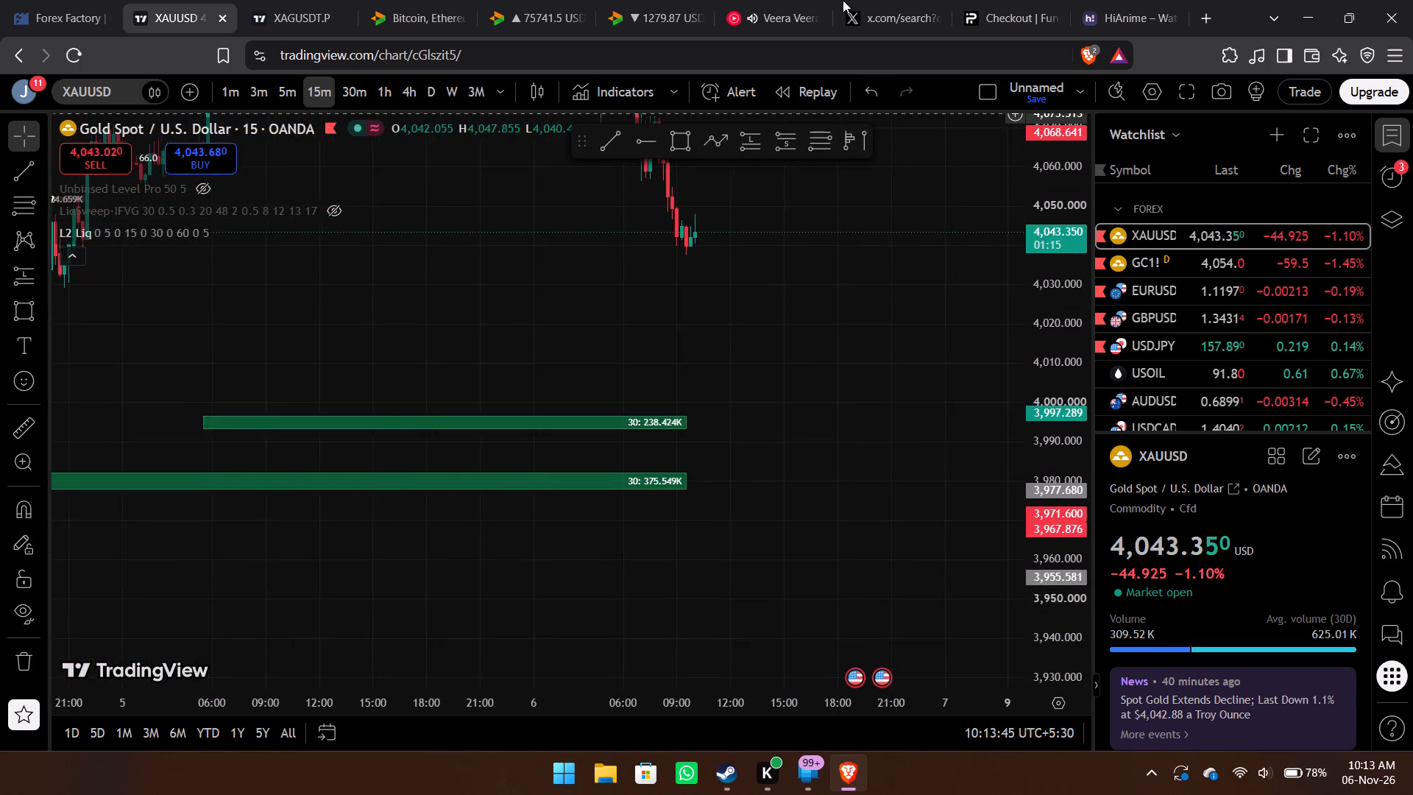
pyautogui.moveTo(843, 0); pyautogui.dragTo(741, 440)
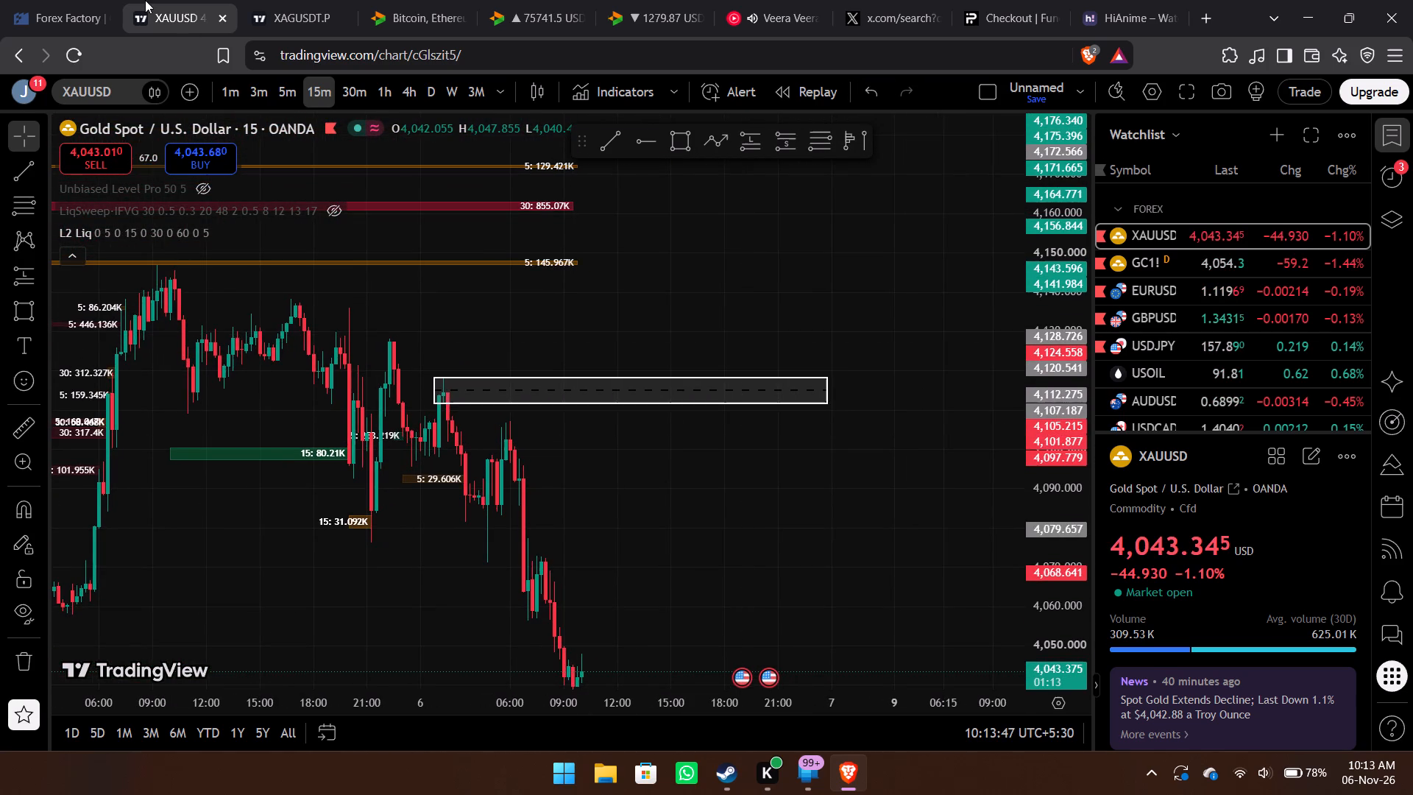
# Switch to the silver chart's browser tab and reload the page.
pyautogui.click(283, 0)
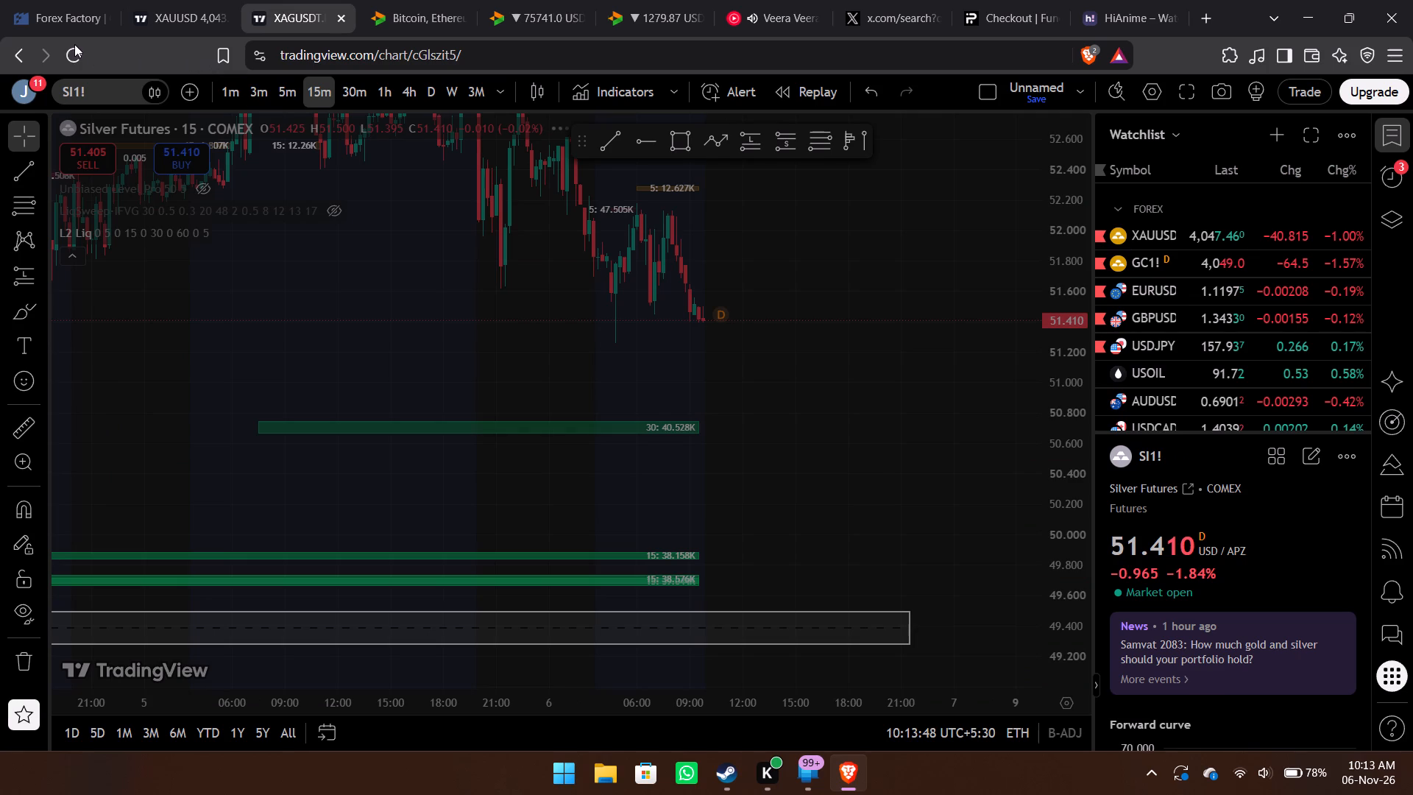
pyautogui.click(74, 44)
pyautogui.click(769, 167)
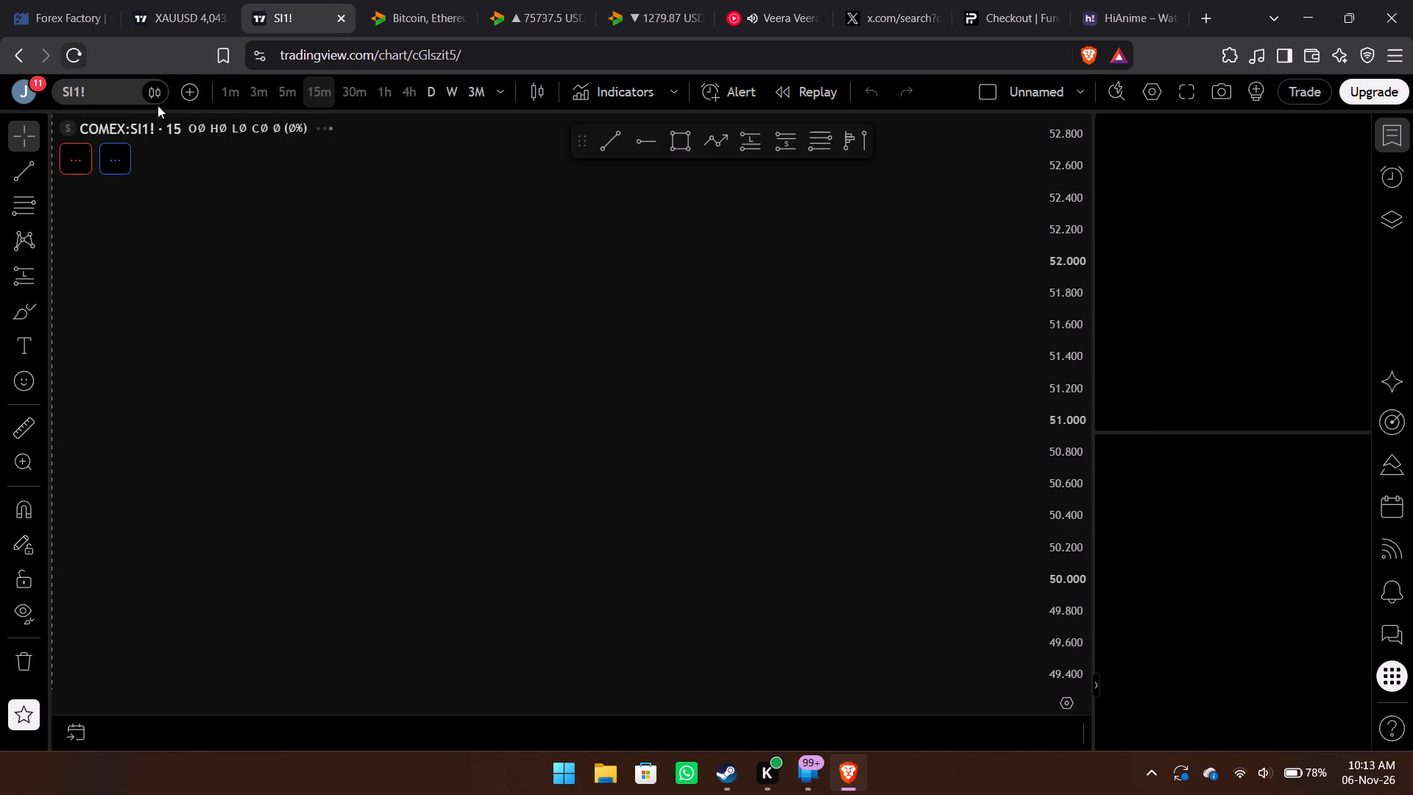
# Search for the symbol XAG and load Binance's XAGUSDT.P perpetual contract on the chart.
pyautogui.click(106, 91)
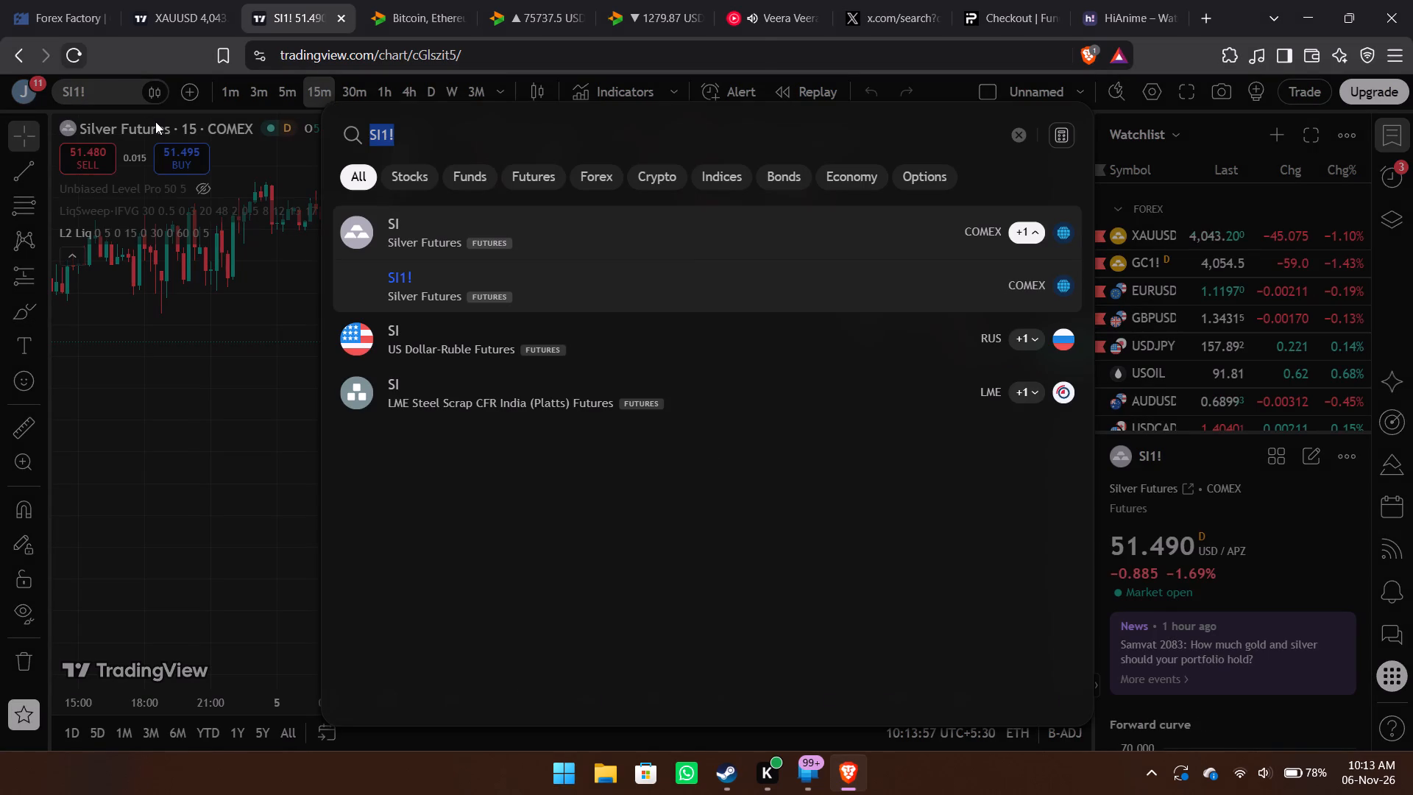
pyautogui.press('BackSpace')
pyautogui.write('xag')
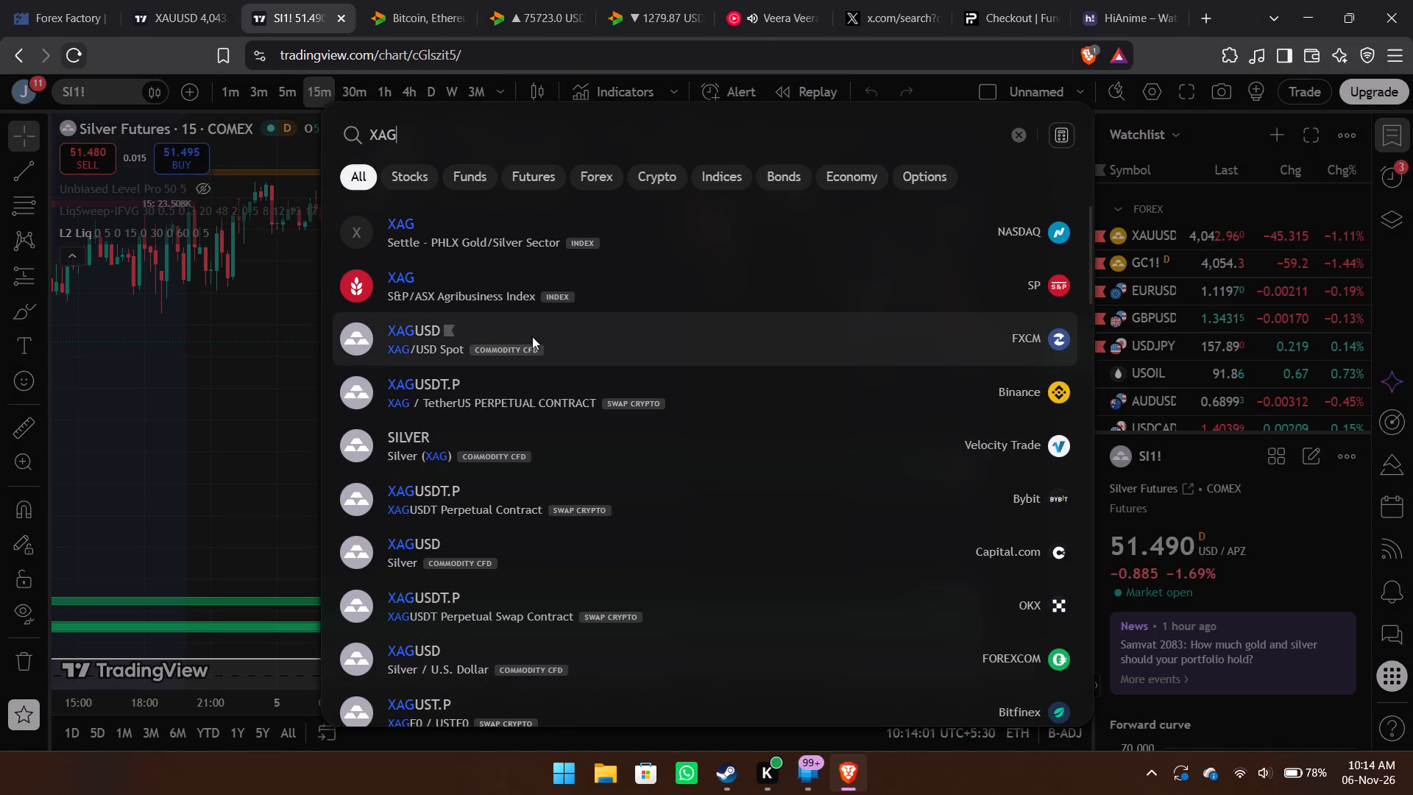
pyautogui.click(605, 394)
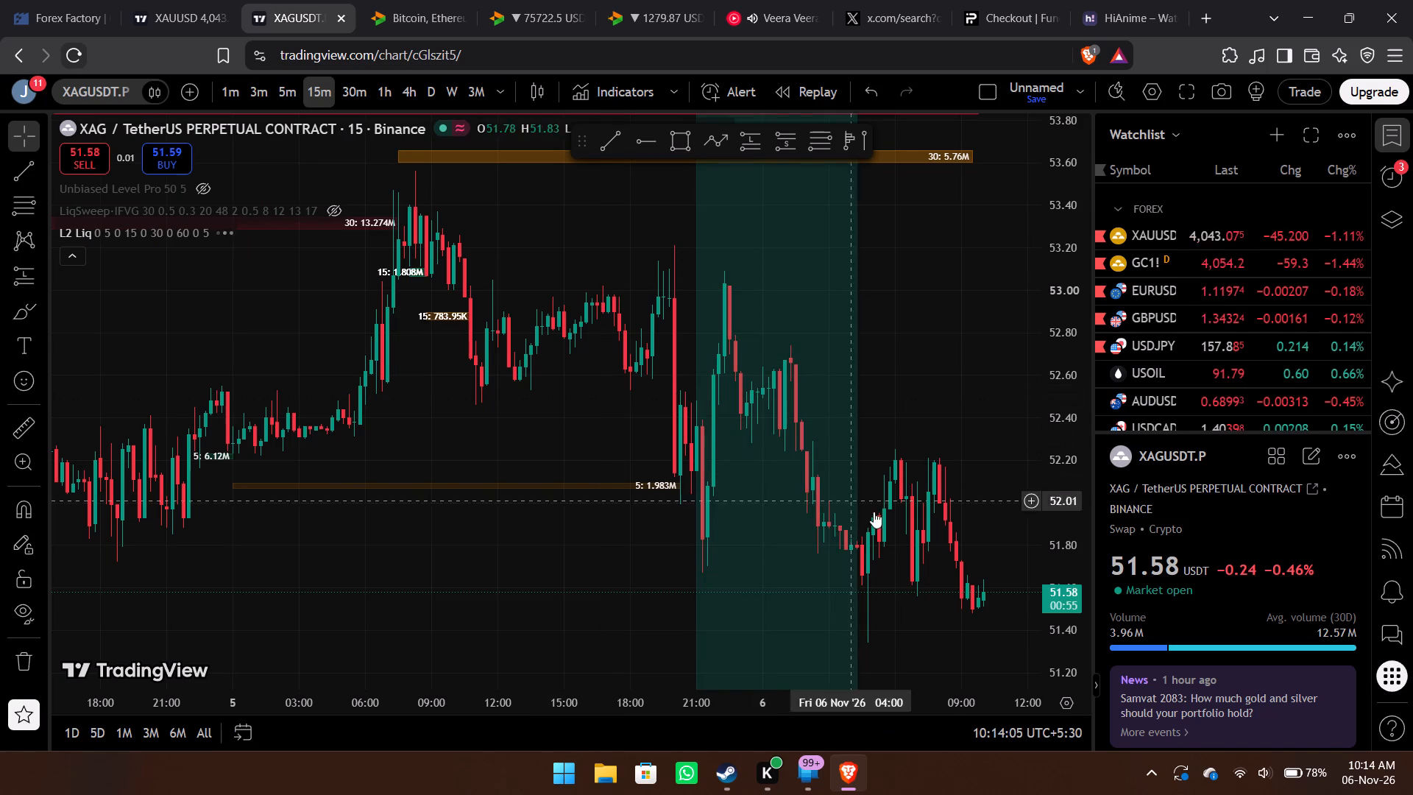
# Examine the 15-minute XAGUSDT.P chart above and below the current price, including the marked zones and liquidity levels.
pyautogui.click(896, 522)
pyautogui.moveTo(951, 508); pyautogui.dragTo(948, 721)
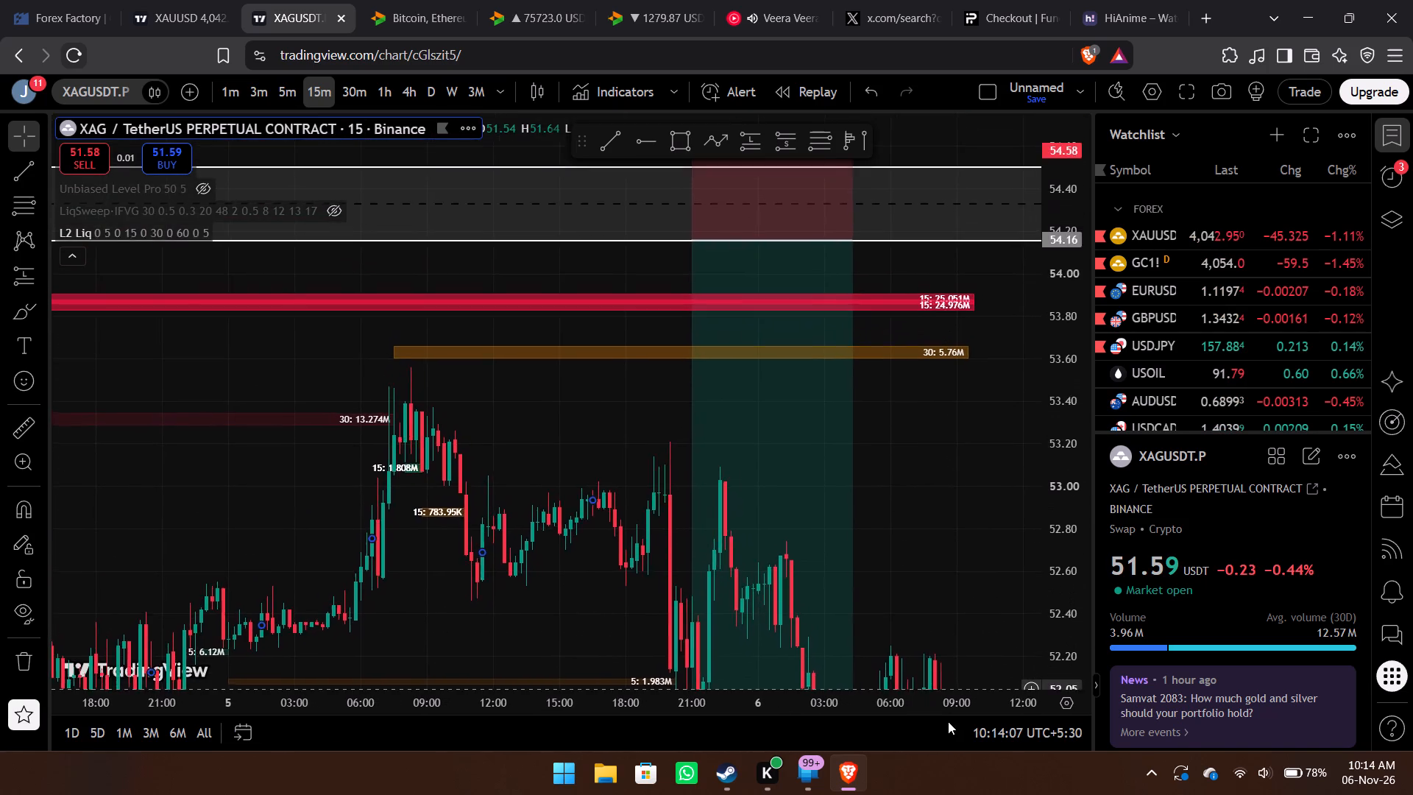
pyautogui.moveTo(948, 721); pyautogui.dragTo(875, 225)
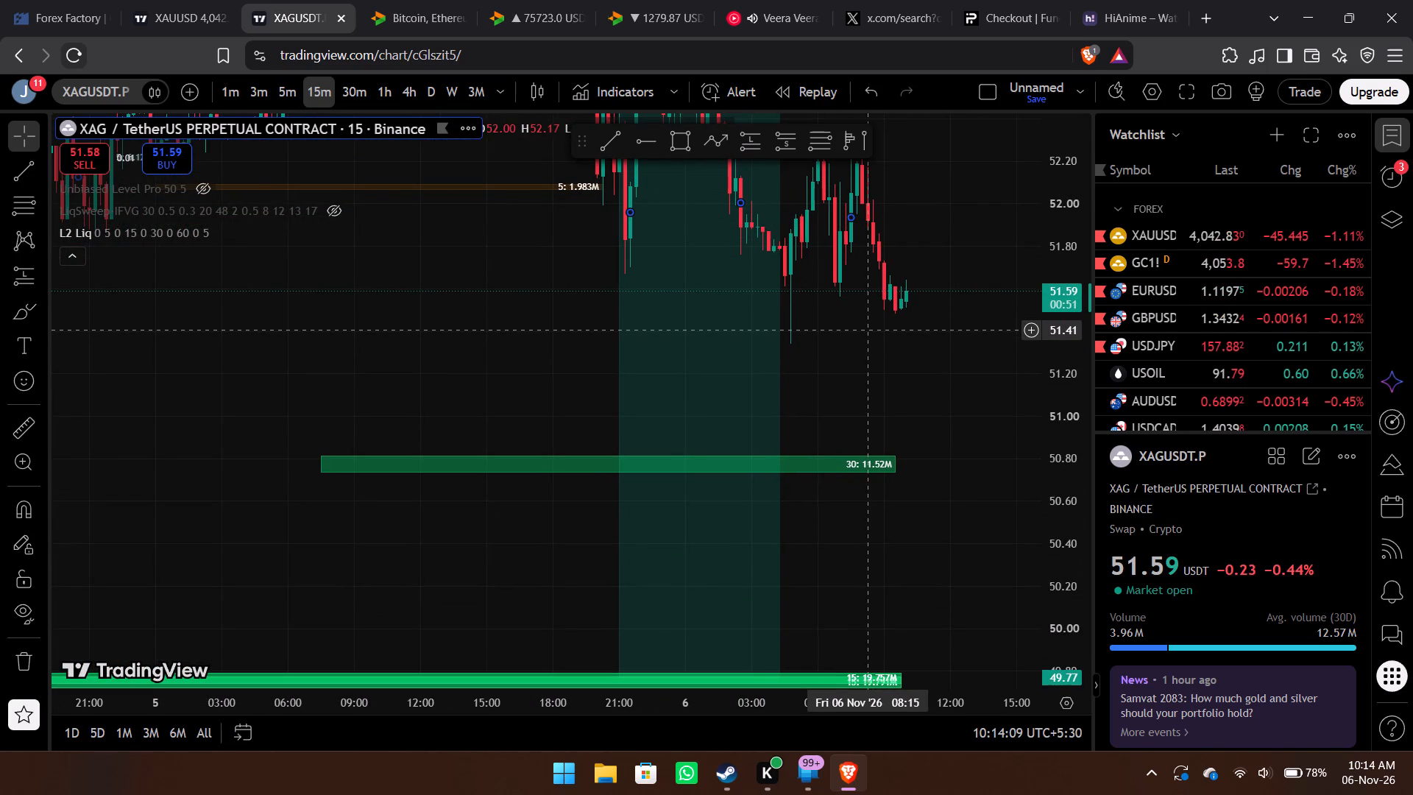
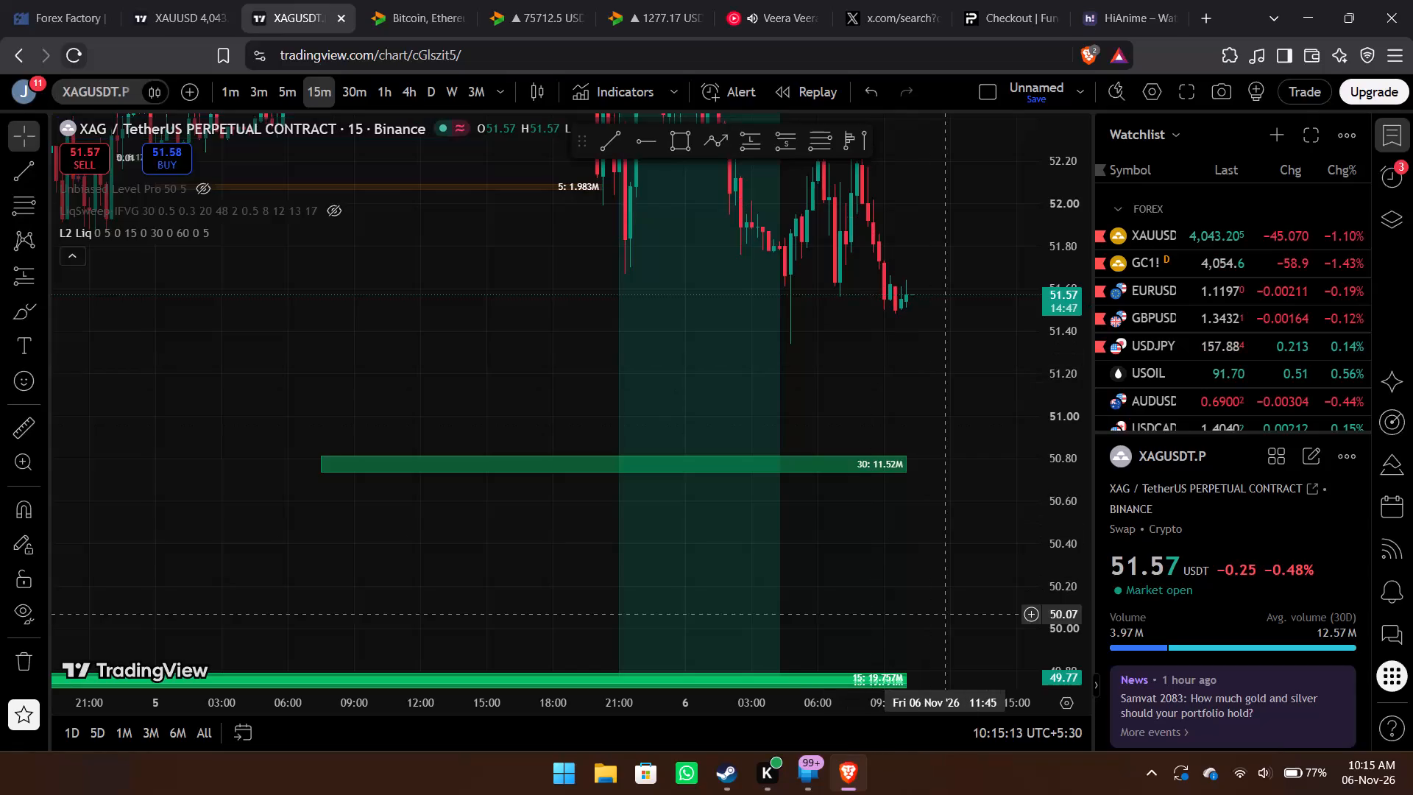
# Examine the 15-minute XAGUSDT.P chart below the current price, including the green liquidity levels and the white-bordered zone.
pyautogui.moveTo(893, 447); pyautogui.dragTo(851, 380)
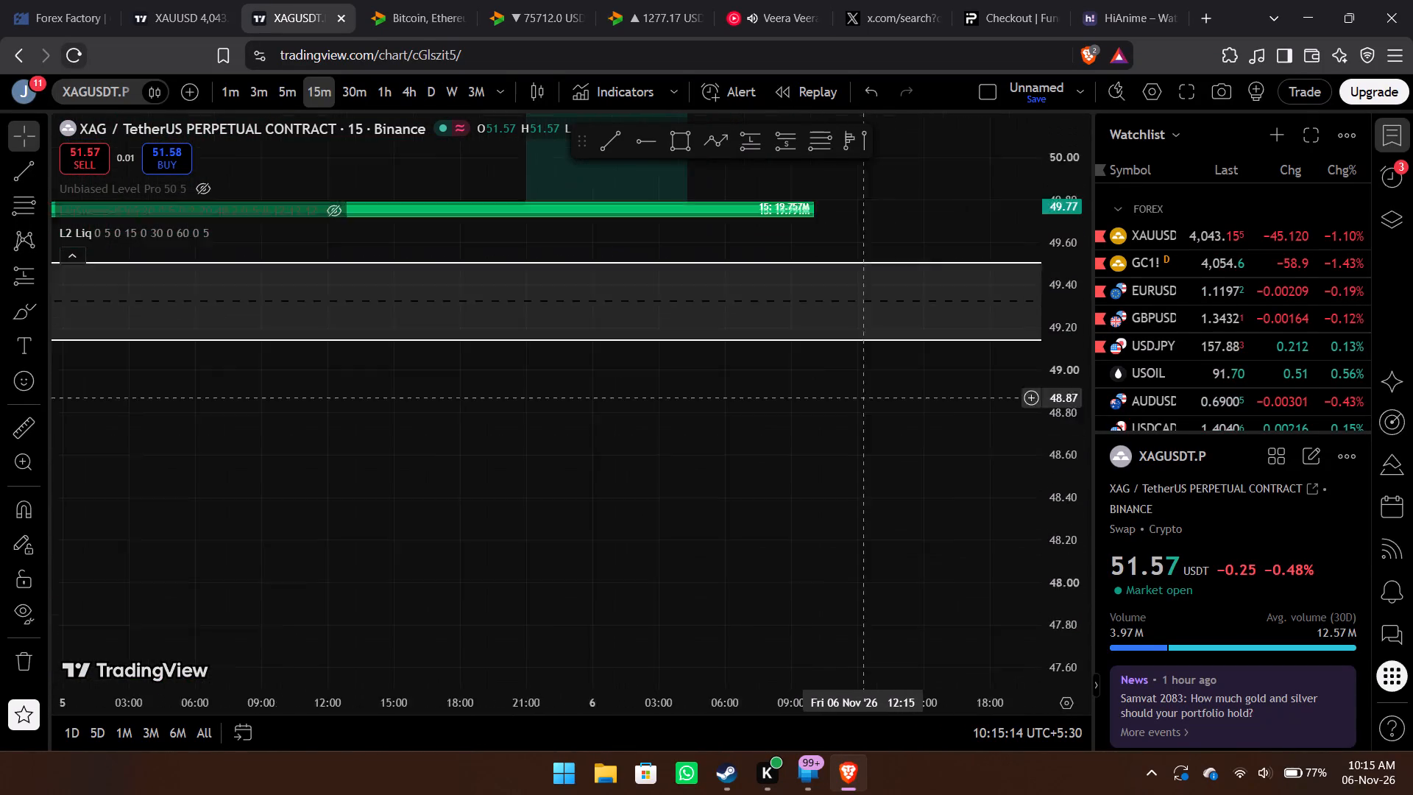
pyautogui.moveTo(851, 380); pyautogui.dragTo(644, 145)
pyautogui.moveTo(808, 565); pyautogui.dragTo(843, 473)
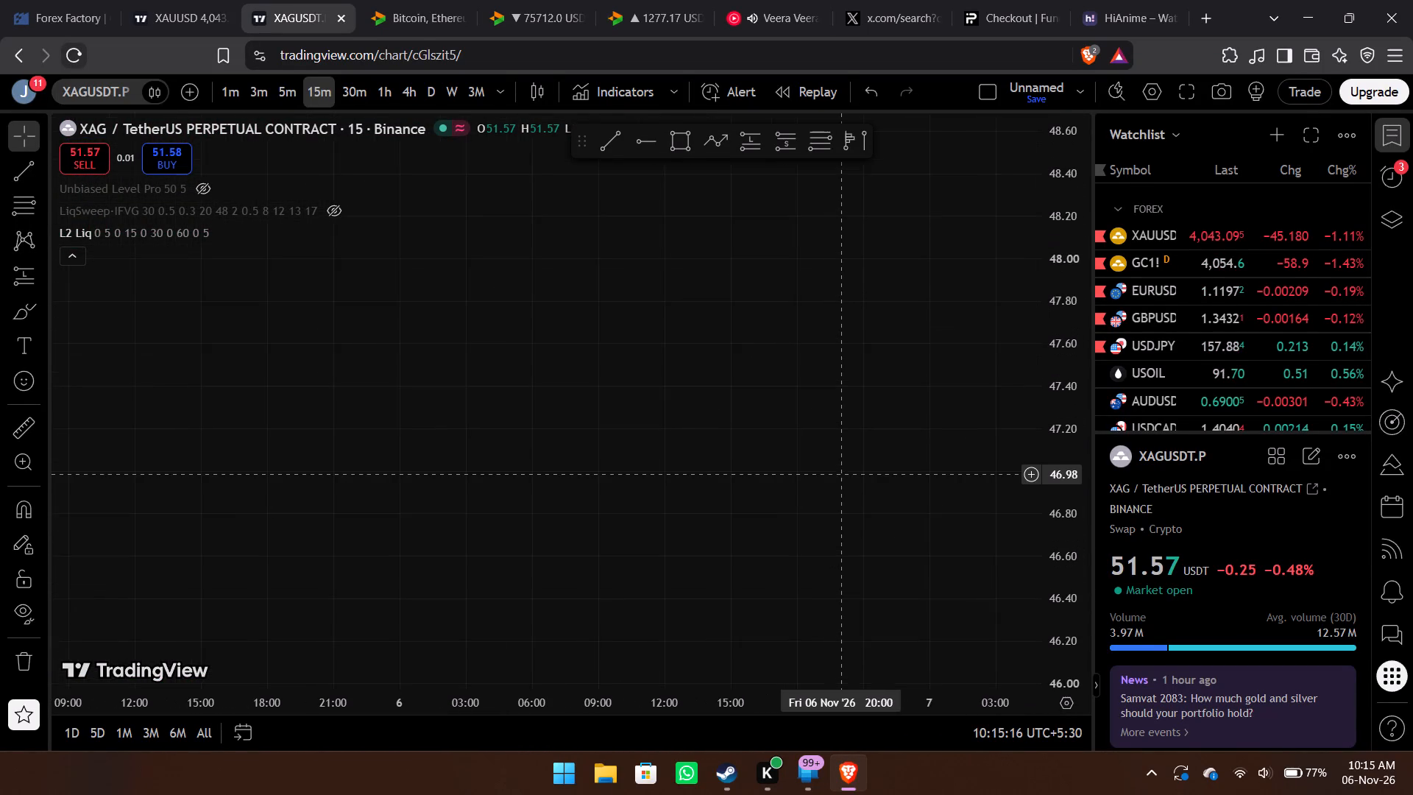
pyautogui.moveTo(843, 473); pyautogui.dragTo(841, 473)
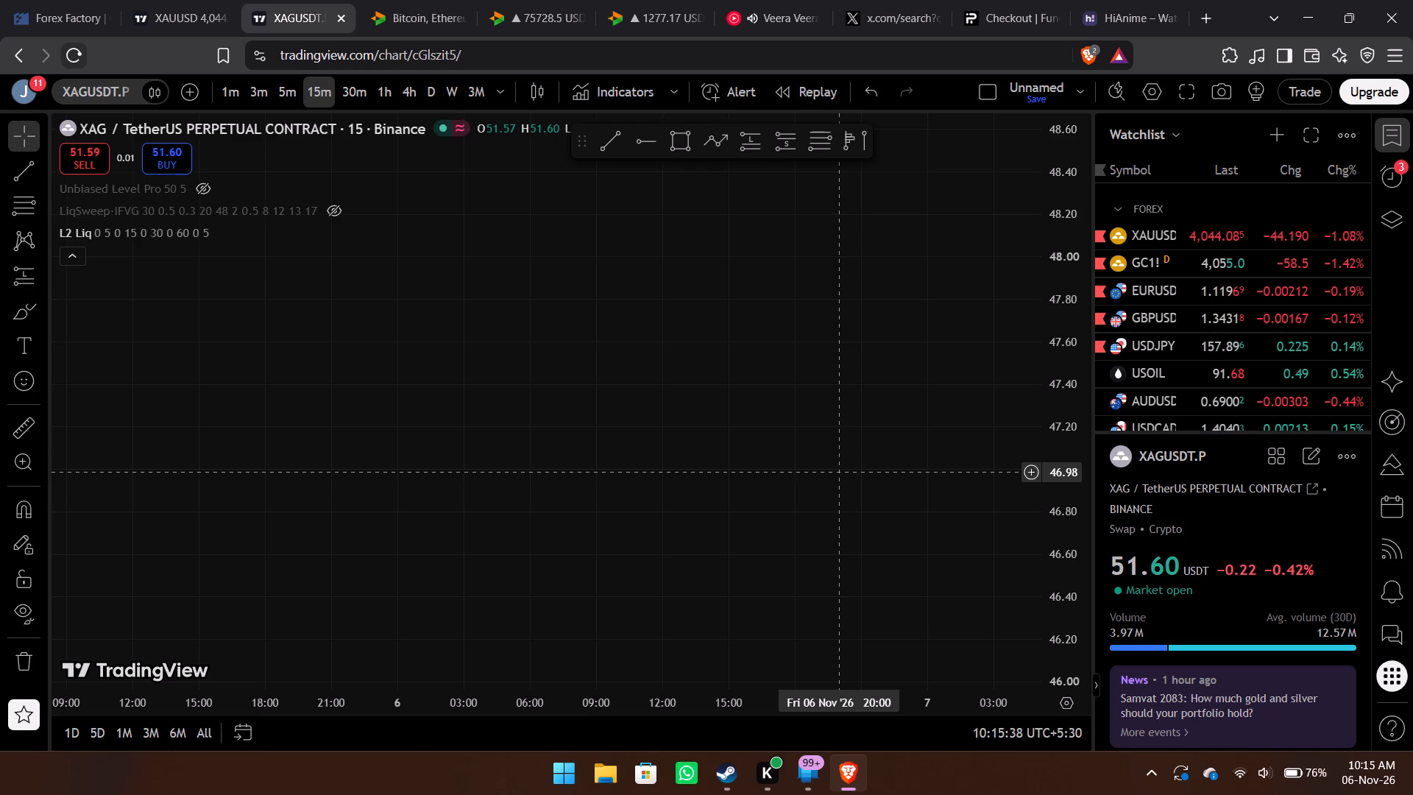
pyautogui.click(780, 428)
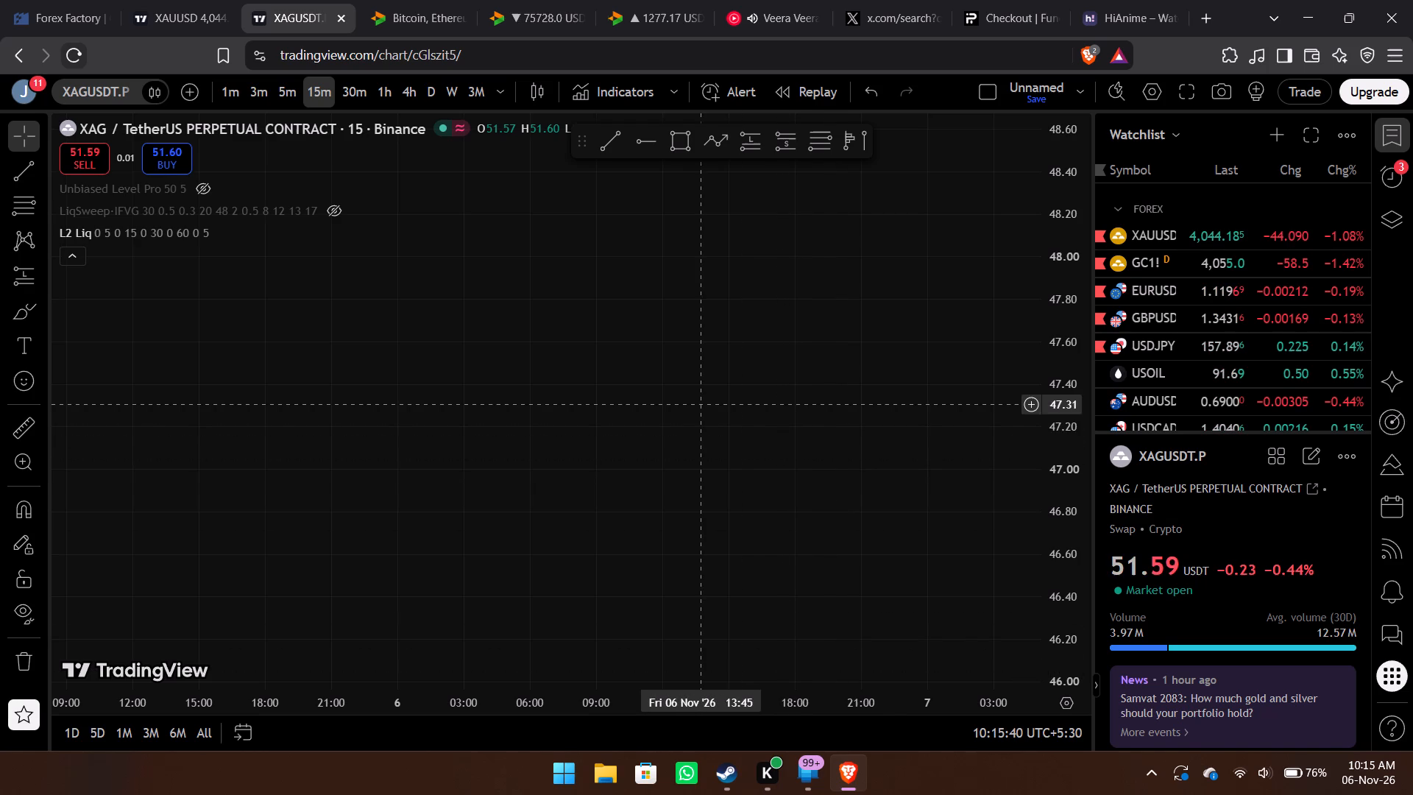
pyautogui.moveTo(700, 404); pyautogui.dragTo(749, 752)
pyautogui.moveTo(842, 158); pyautogui.dragTo(852, 209)
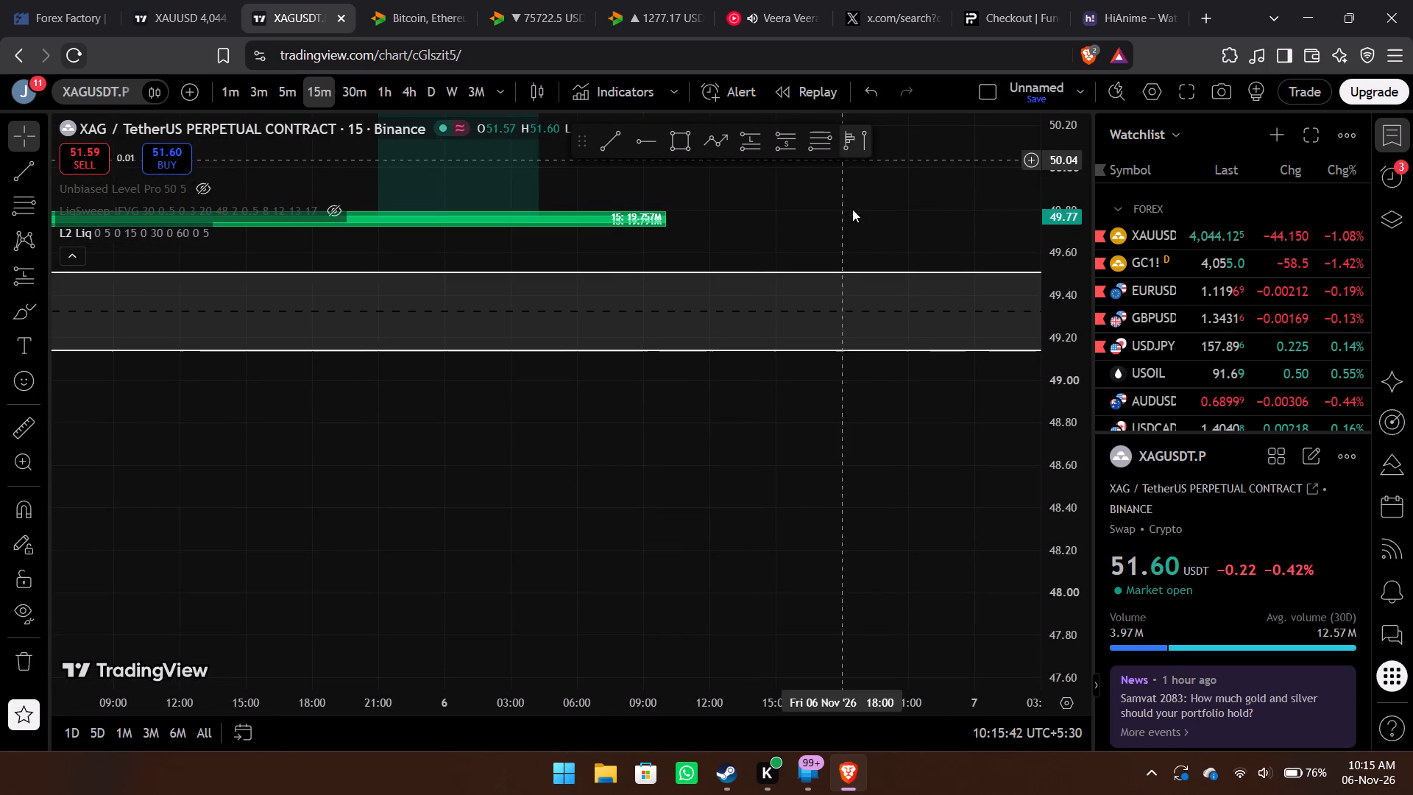
pyautogui.moveTo(852, 209); pyautogui.dragTo(882, 215)
pyautogui.moveTo(882, 215); pyautogui.dragTo(887, 578)
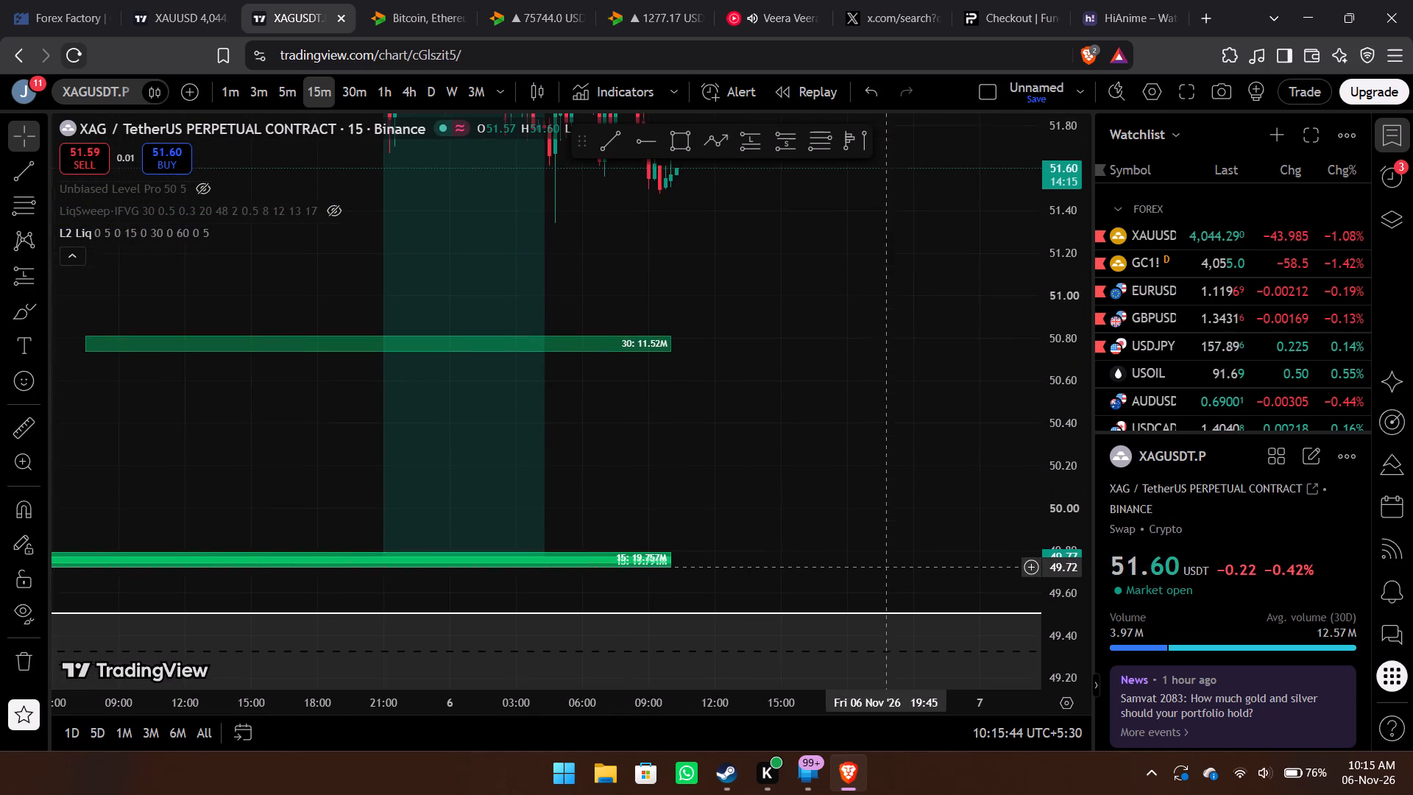
pyautogui.moveTo(887, 578); pyautogui.dragTo(886, 582)
pyautogui.moveTo(881, 344); pyautogui.dragTo(874, 513)
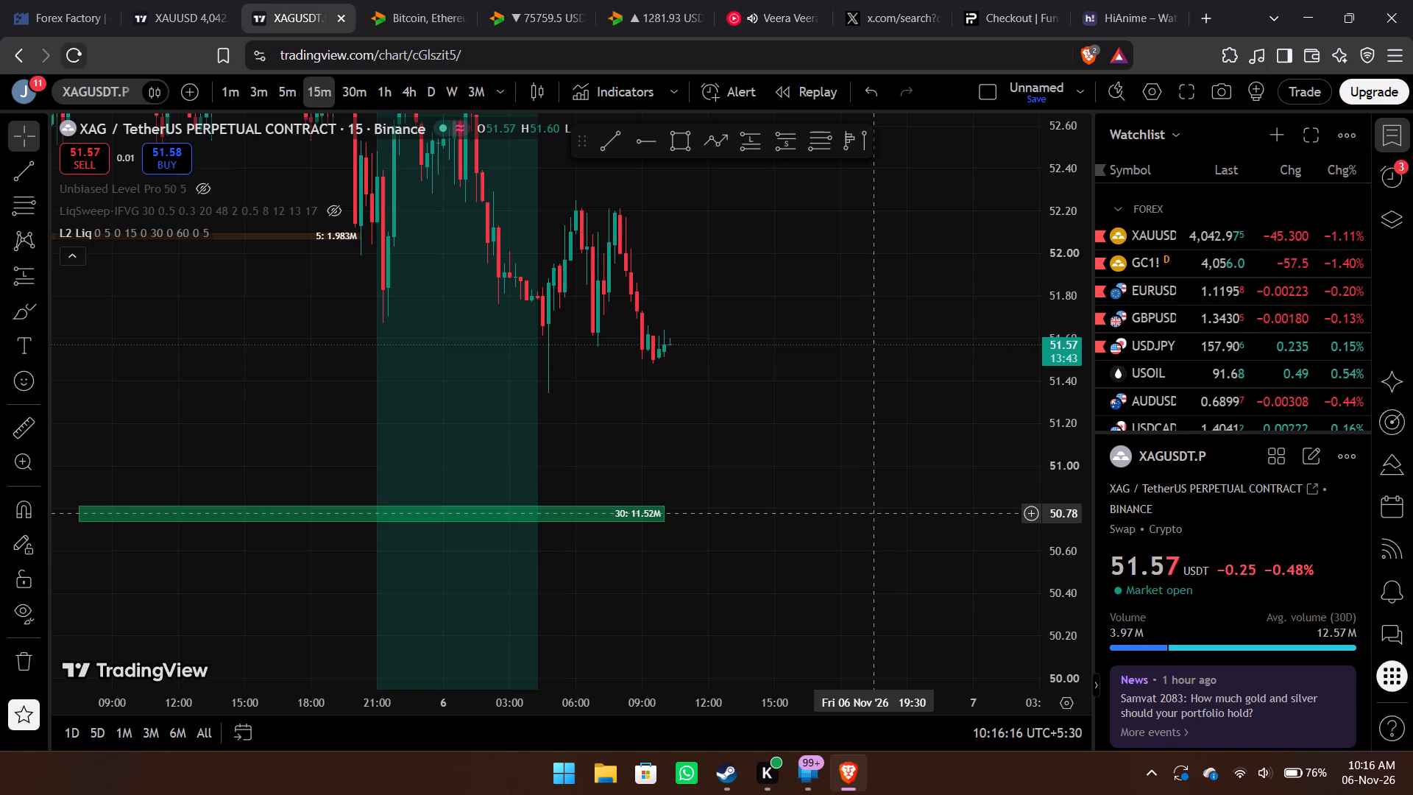
# Switch to Delta Exchange's BTCUSD chart and examine recent 4-hour price action around the purple zone and the levels below price.
pyautogui.click(401, 0)
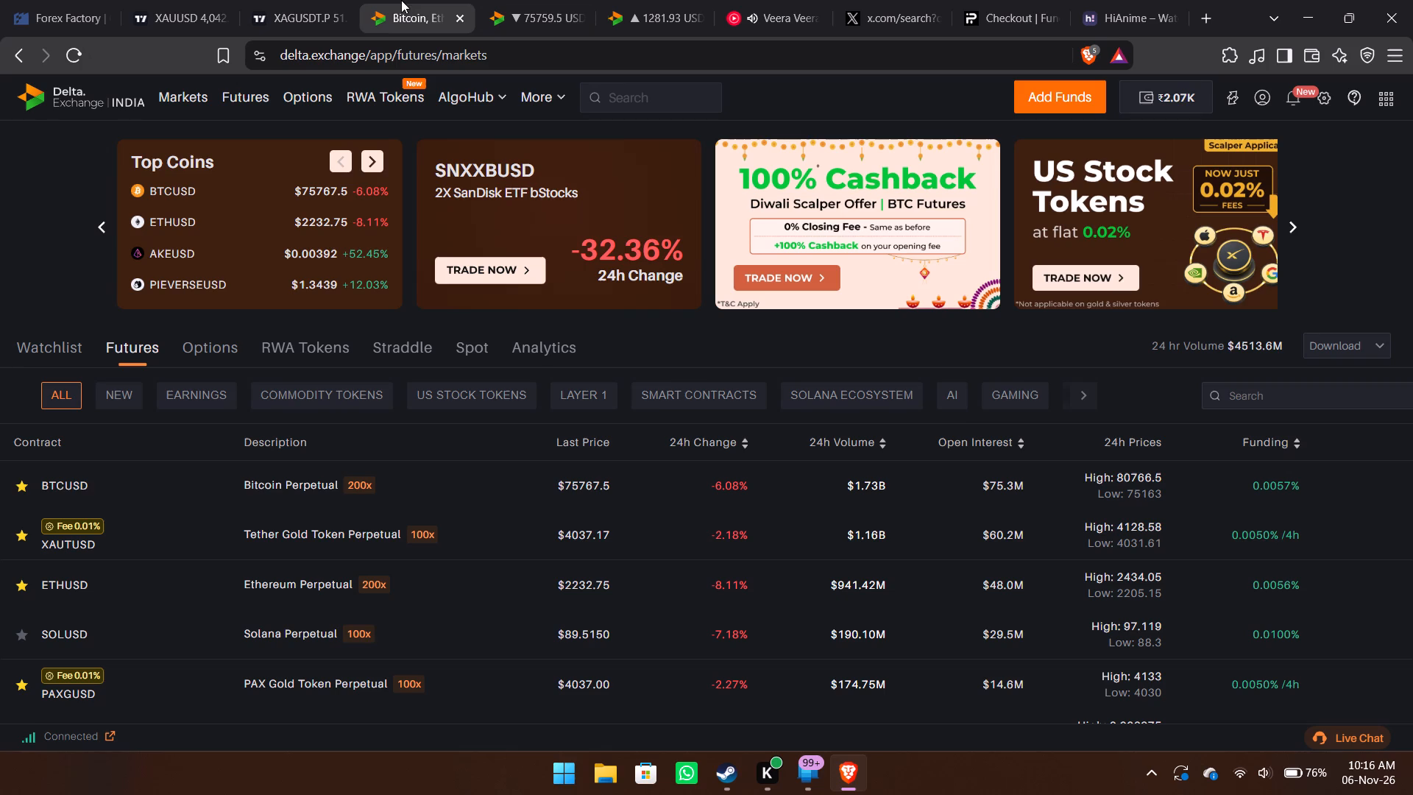
pyautogui.click(554, 17)
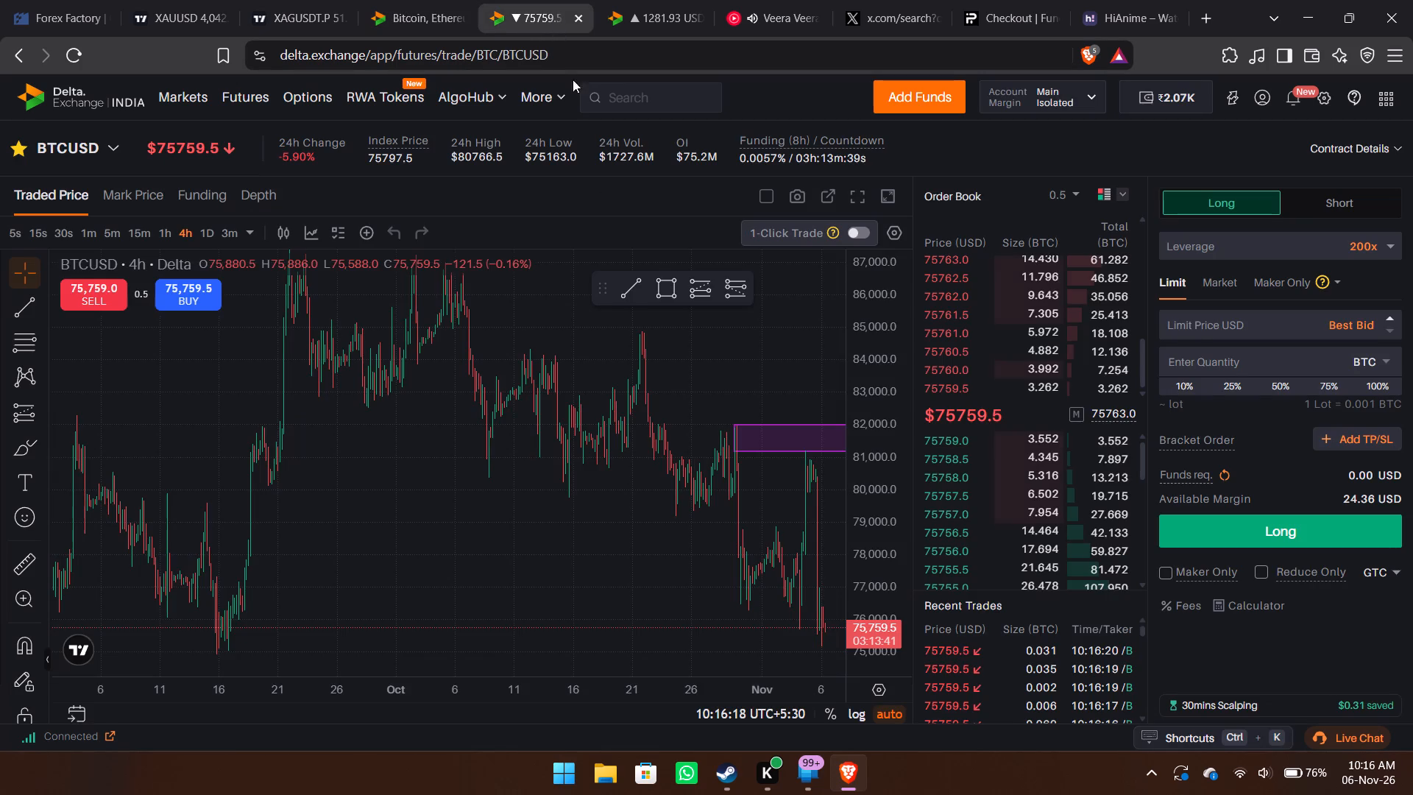
pyautogui.moveTo(666, 498); pyautogui.dragTo(467, 473)
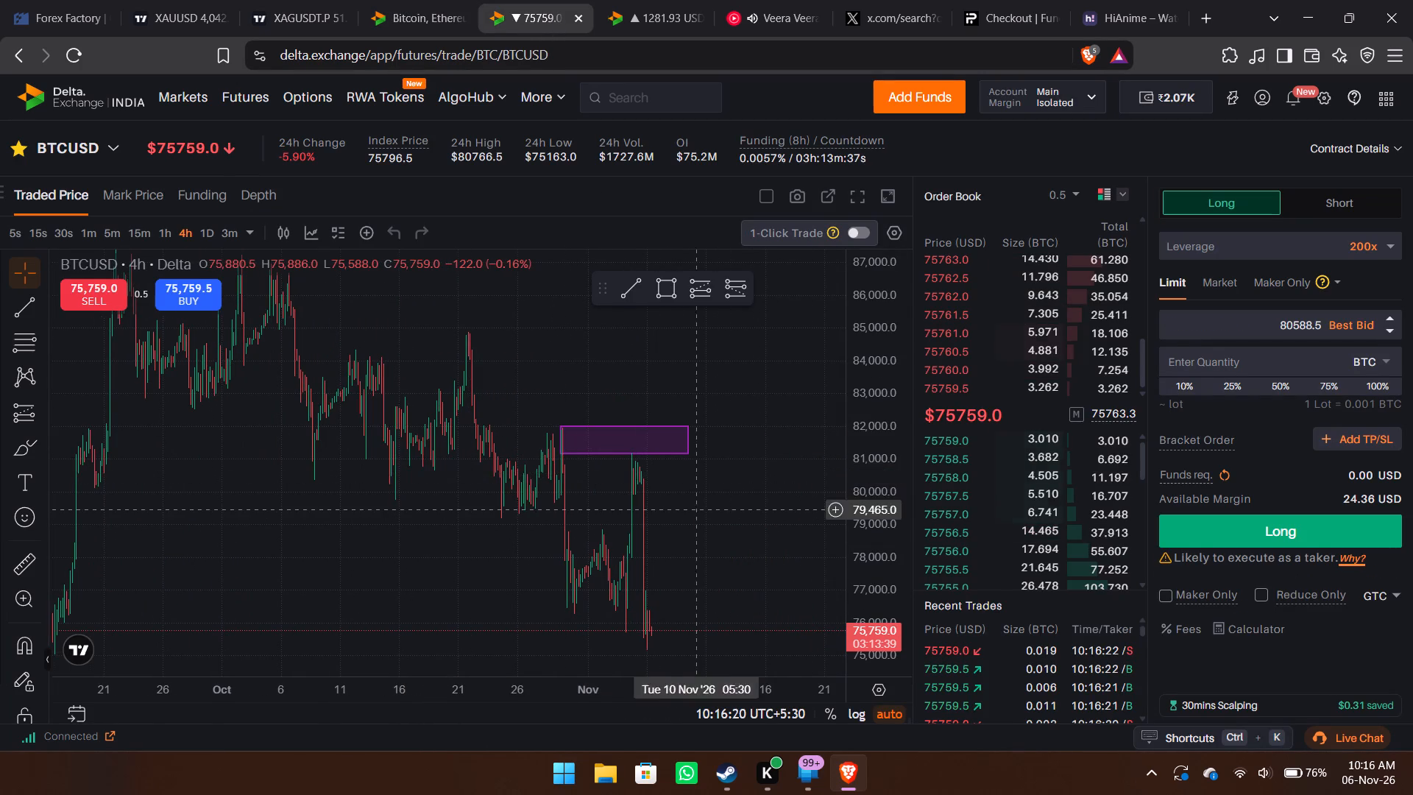
pyautogui.moveTo(873, 474); pyautogui.dragTo(828, 626)
pyautogui.scroll(1, 684, 539)
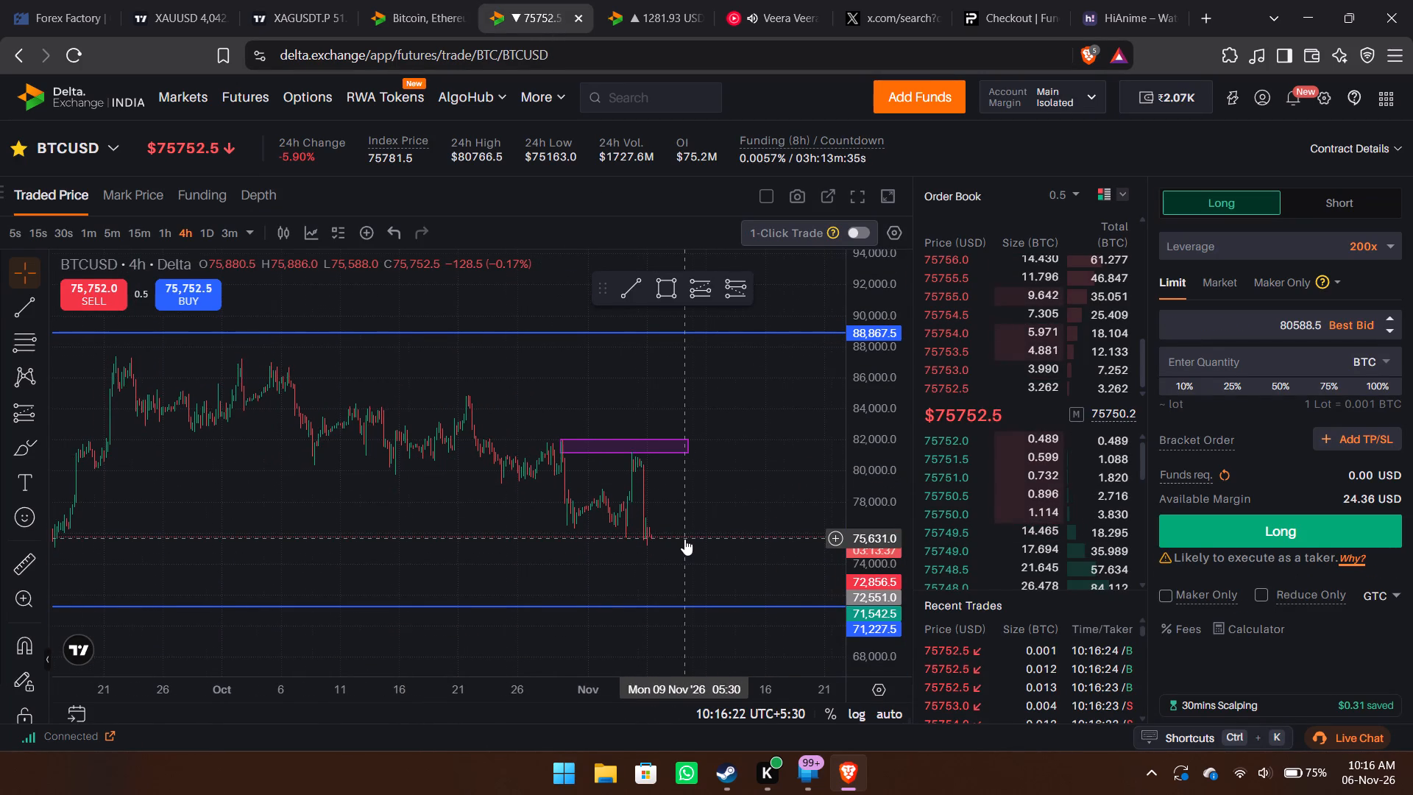
pyautogui.scroll(1, 684, 539)
pyautogui.moveTo(882, 583); pyautogui.dragTo(882, 573)
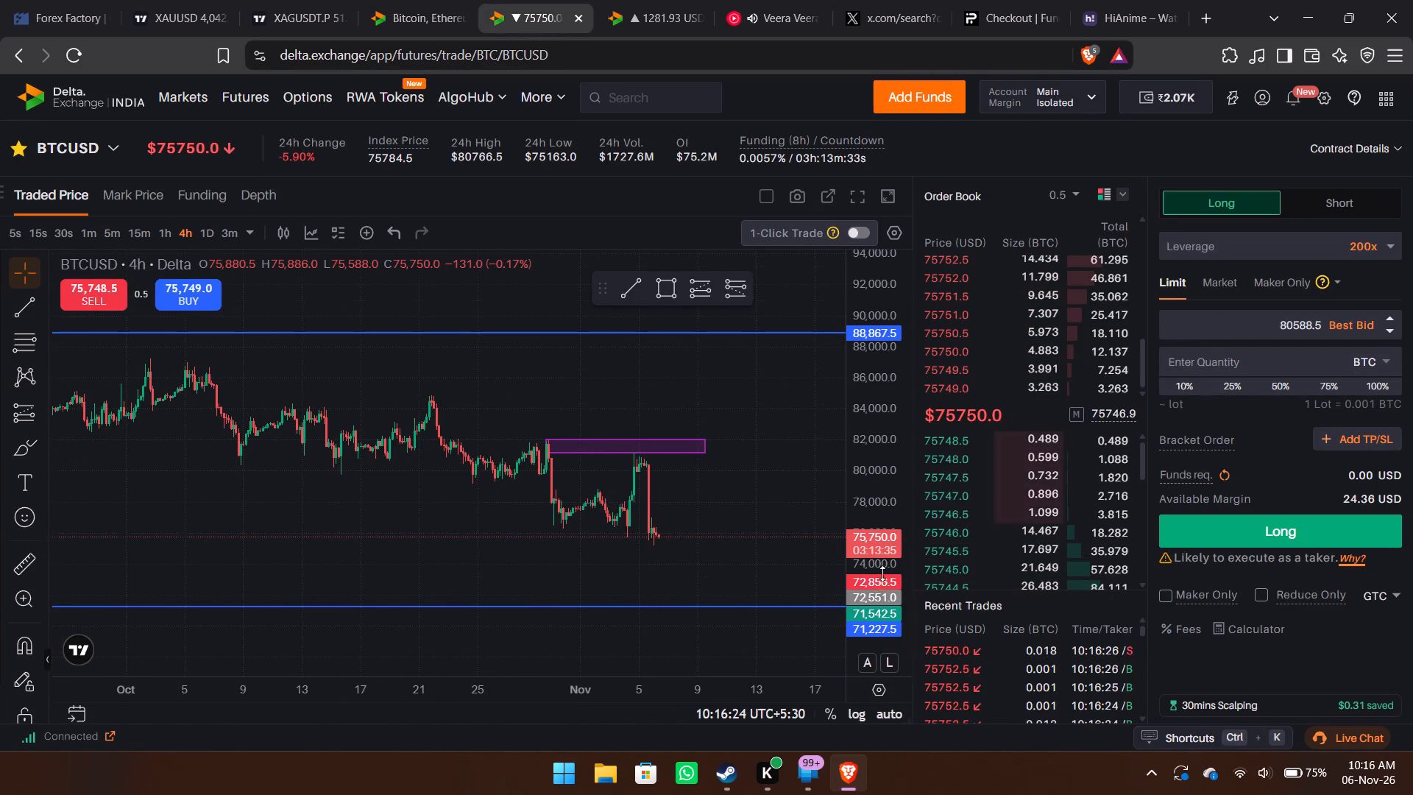
pyautogui.moveTo(882, 573); pyautogui.dragTo(866, 339)
pyautogui.scroll(4, 754, 467)
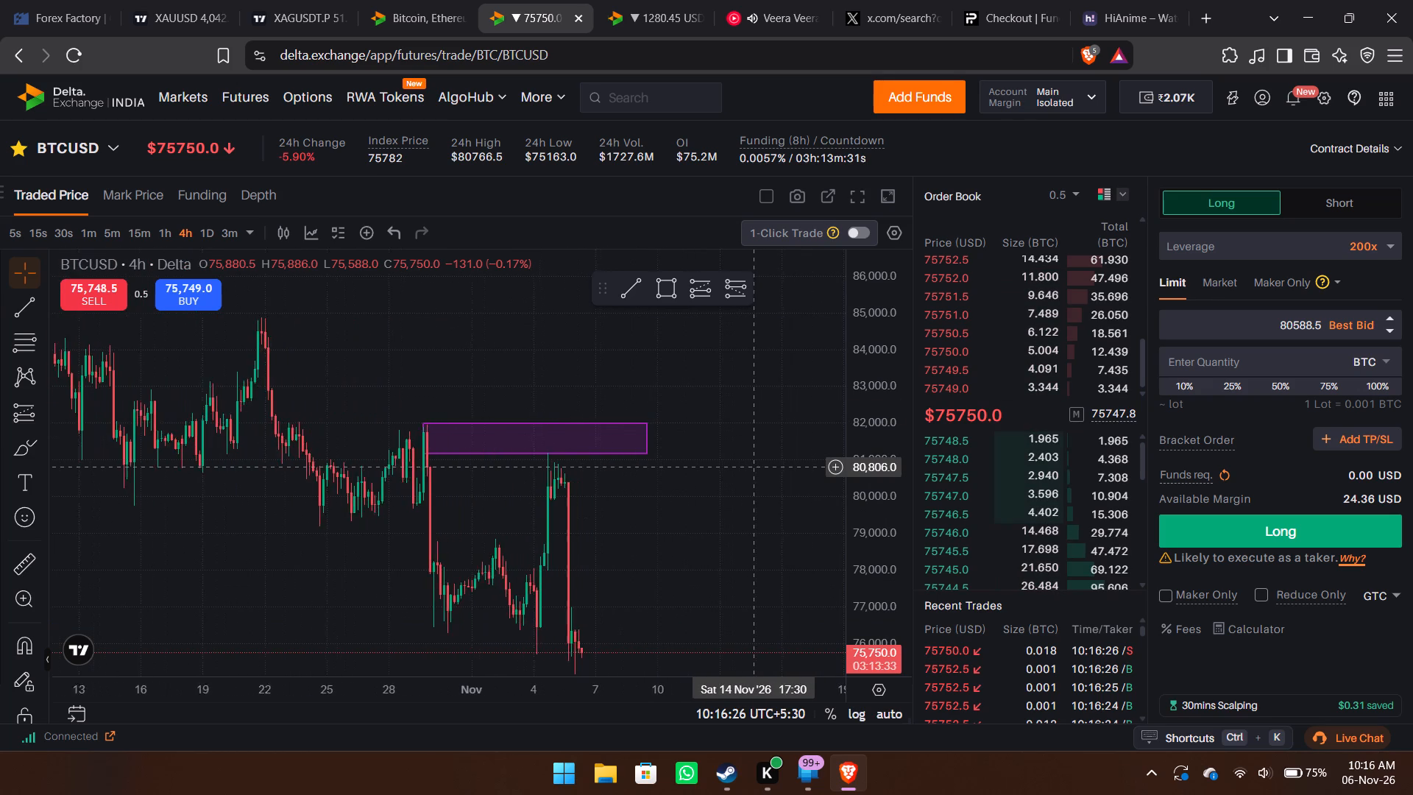
pyautogui.scroll(2, 754, 467)
pyautogui.moveTo(628, 504); pyautogui.dragTo(720, 467)
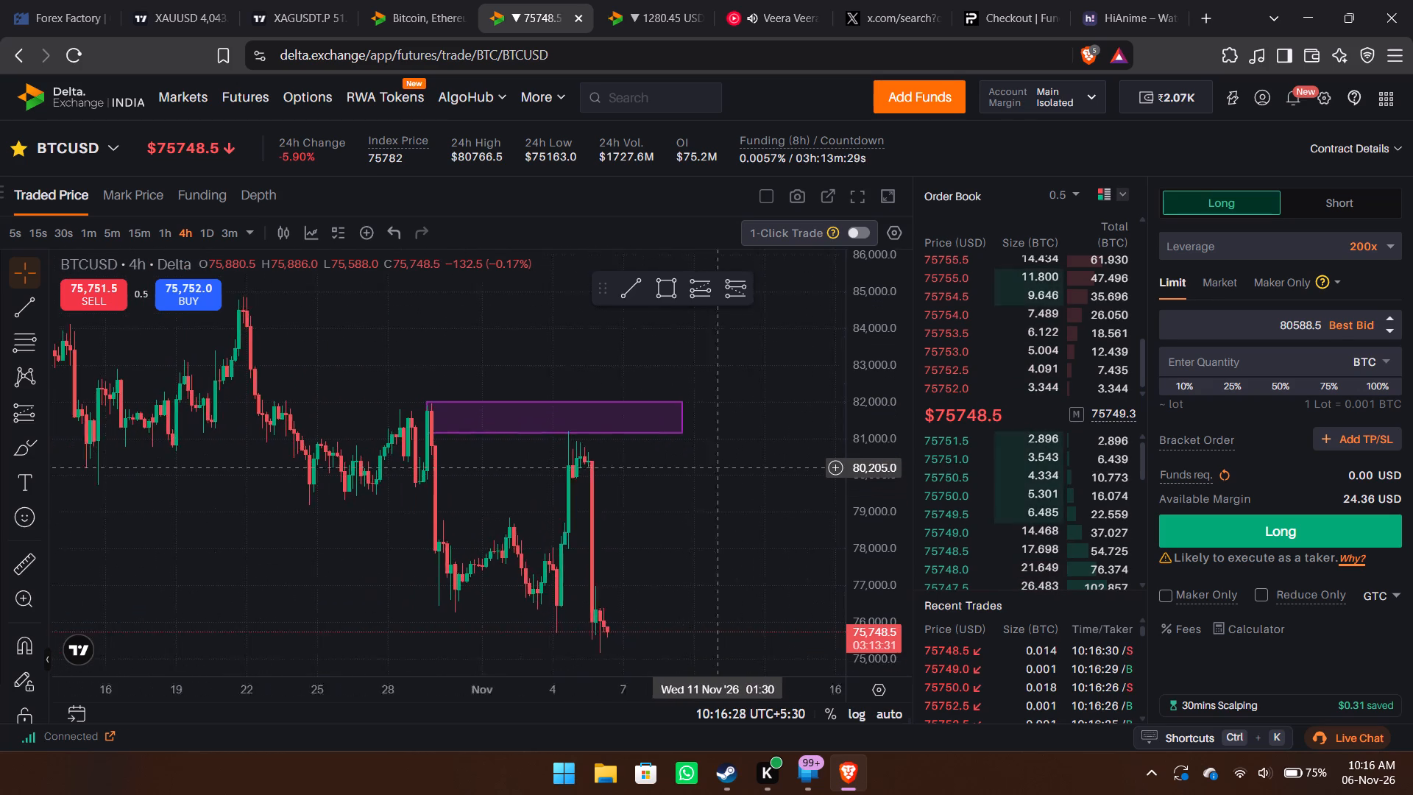
pyautogui.moveTo(720, 467); pyautogui.dragTo(748, 455)
pyautogui.scroll(1, 748, 455)
pyautogui.moveTo(879, 545); pyautogui.dragTo(879, 542)
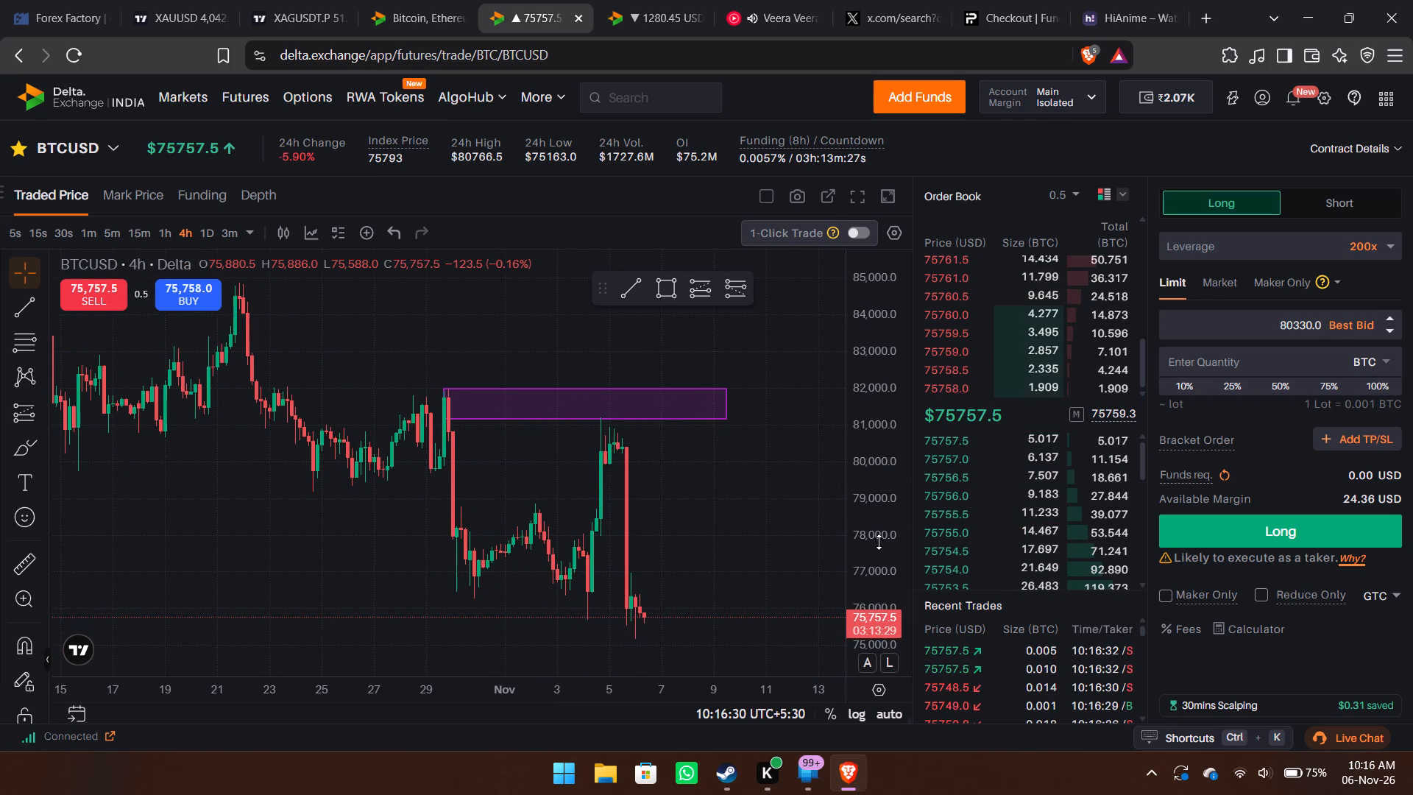
pyautogui.moveTo(879, 542); pyautogui.dragTo(879, 492)
pyautogui.moveTo(723, 549); pyautogui.dragTo(826, 346)
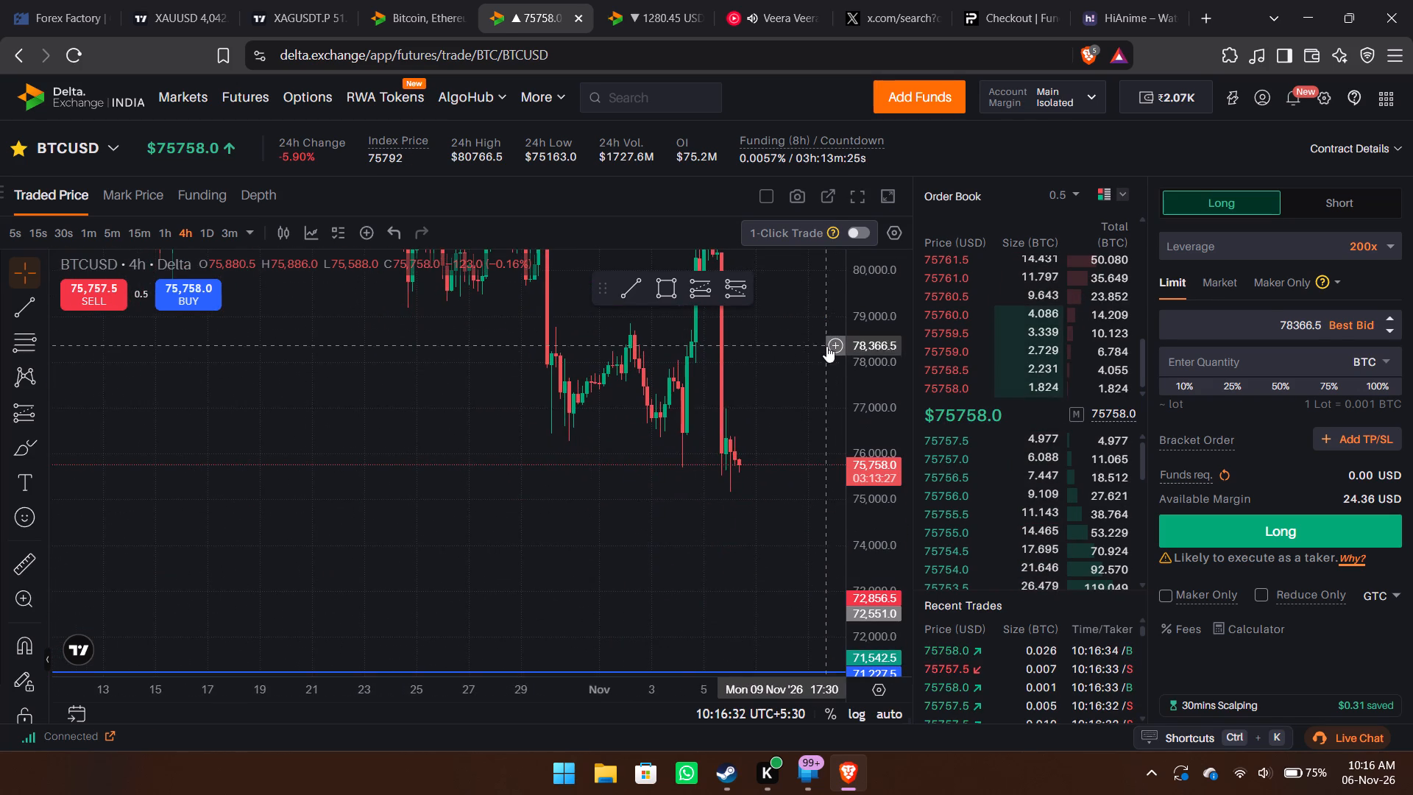
# Examine BTCUSD's August and September 4-hour price history near the current price level, and return to the latest candles.
pyautogui.hscroll(5, 643, 473)
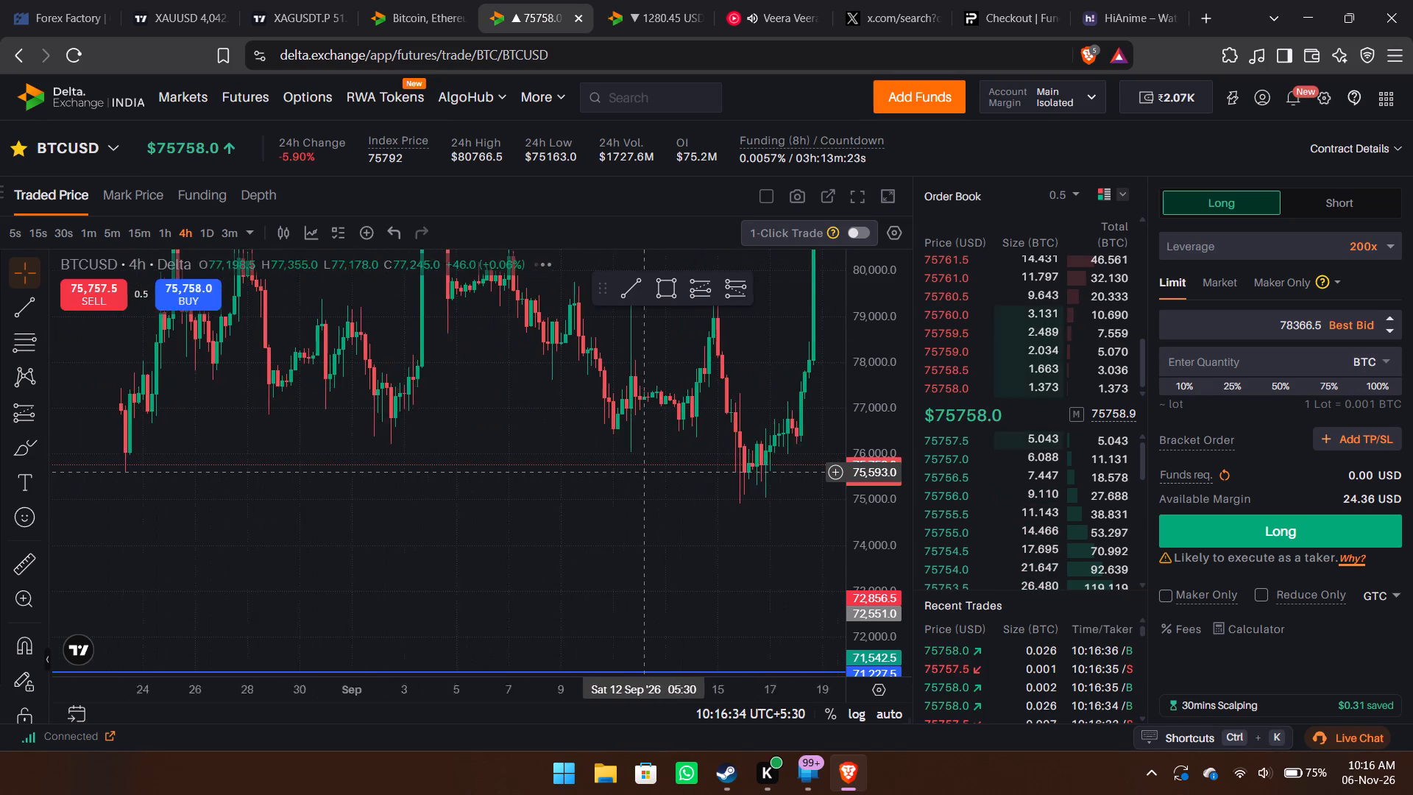
pyautogui.hscroll(-3, 643, 473)
pyautogui.moveTo(615, 520); pyautogui.dragTo(986, 521)
pyautogui.moveTo(531, 463); pyautogui.dragTo(790, 443)
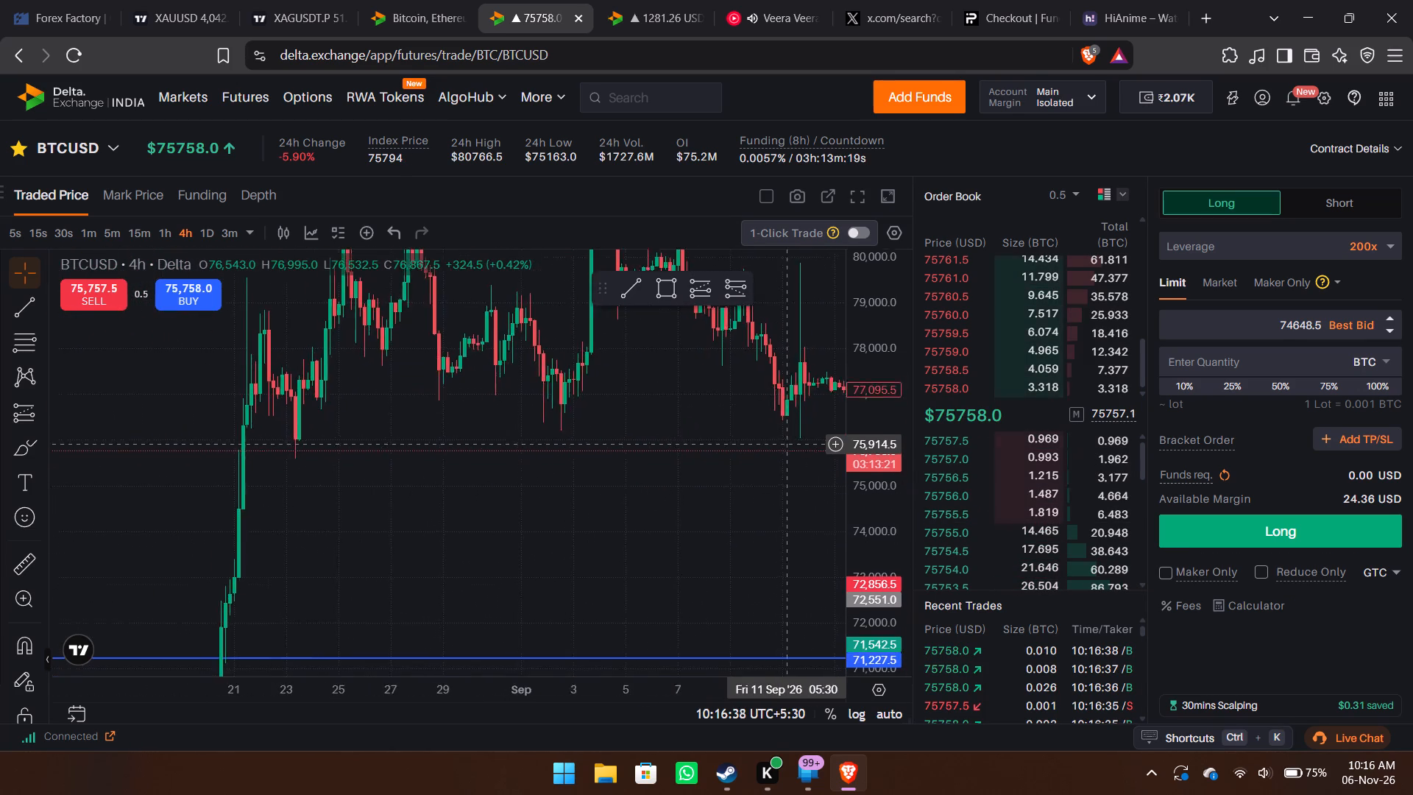
pyautogui.moveTo(790, 443); pyautogui.dragTo(481, 431)
pyautogui.hscroll(-6, 481, 431)
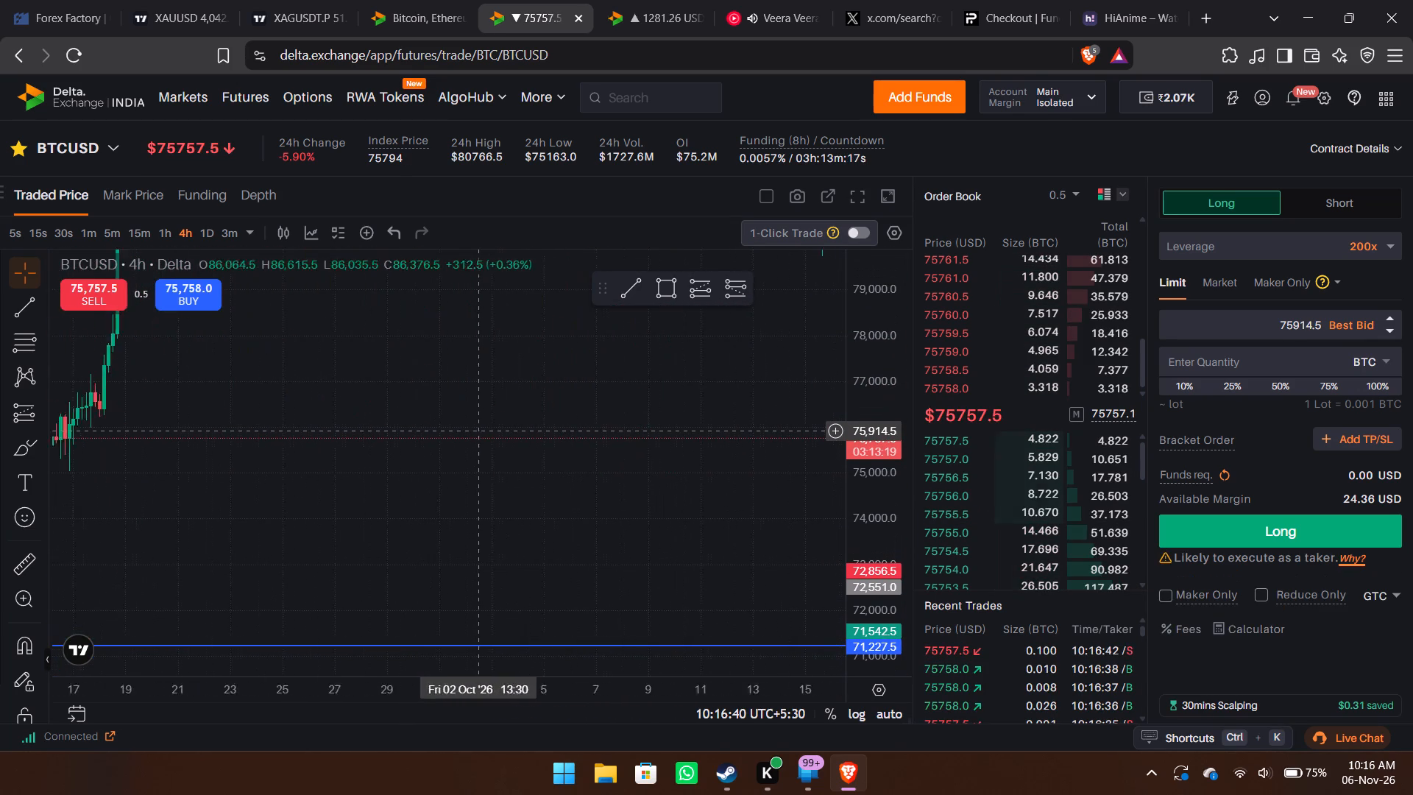
pyautogui.hscroll(-4, 481, 431)
pyautogui.hscroll(3, 481, 431)
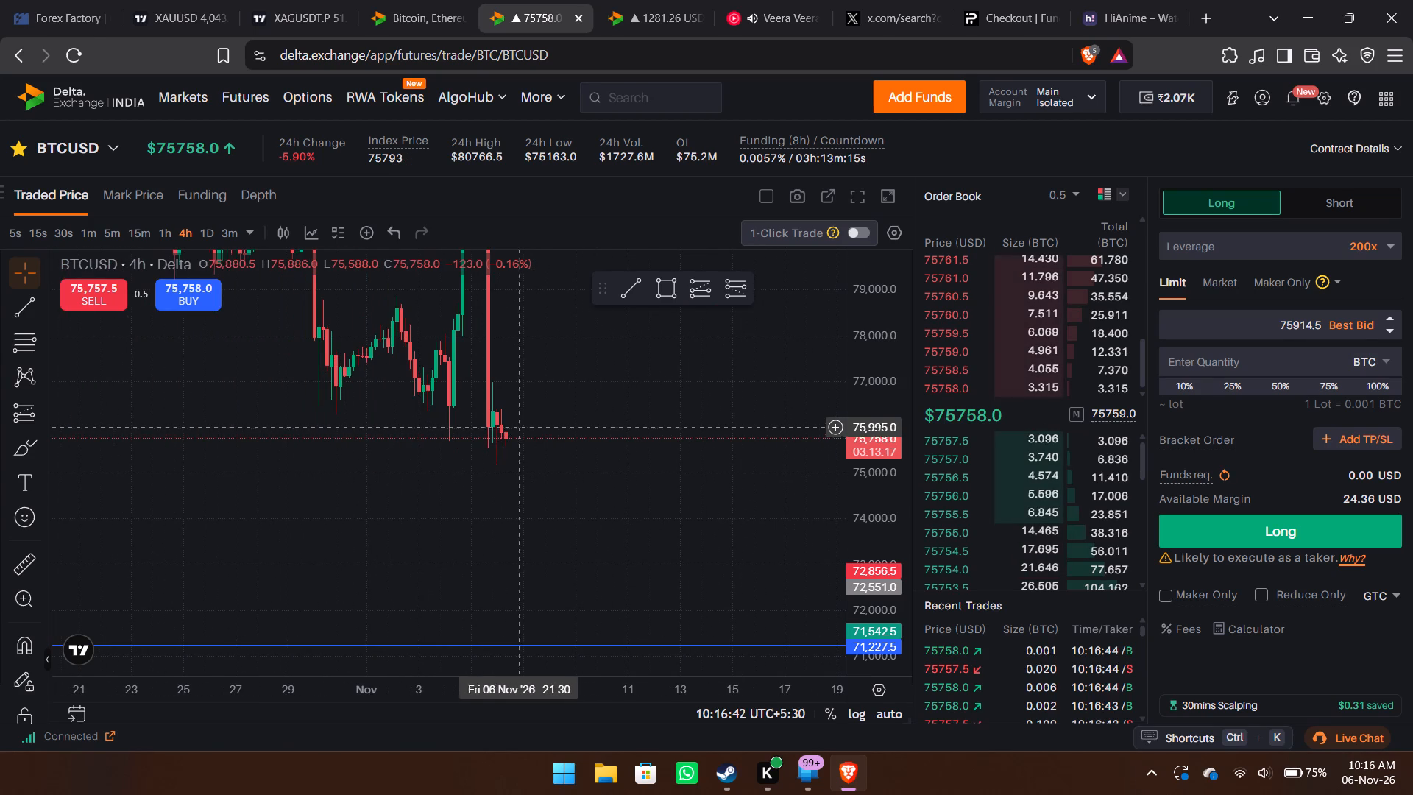
pyautogui.moveTo(545, 426); pyautogui.dragTo(556, 559)
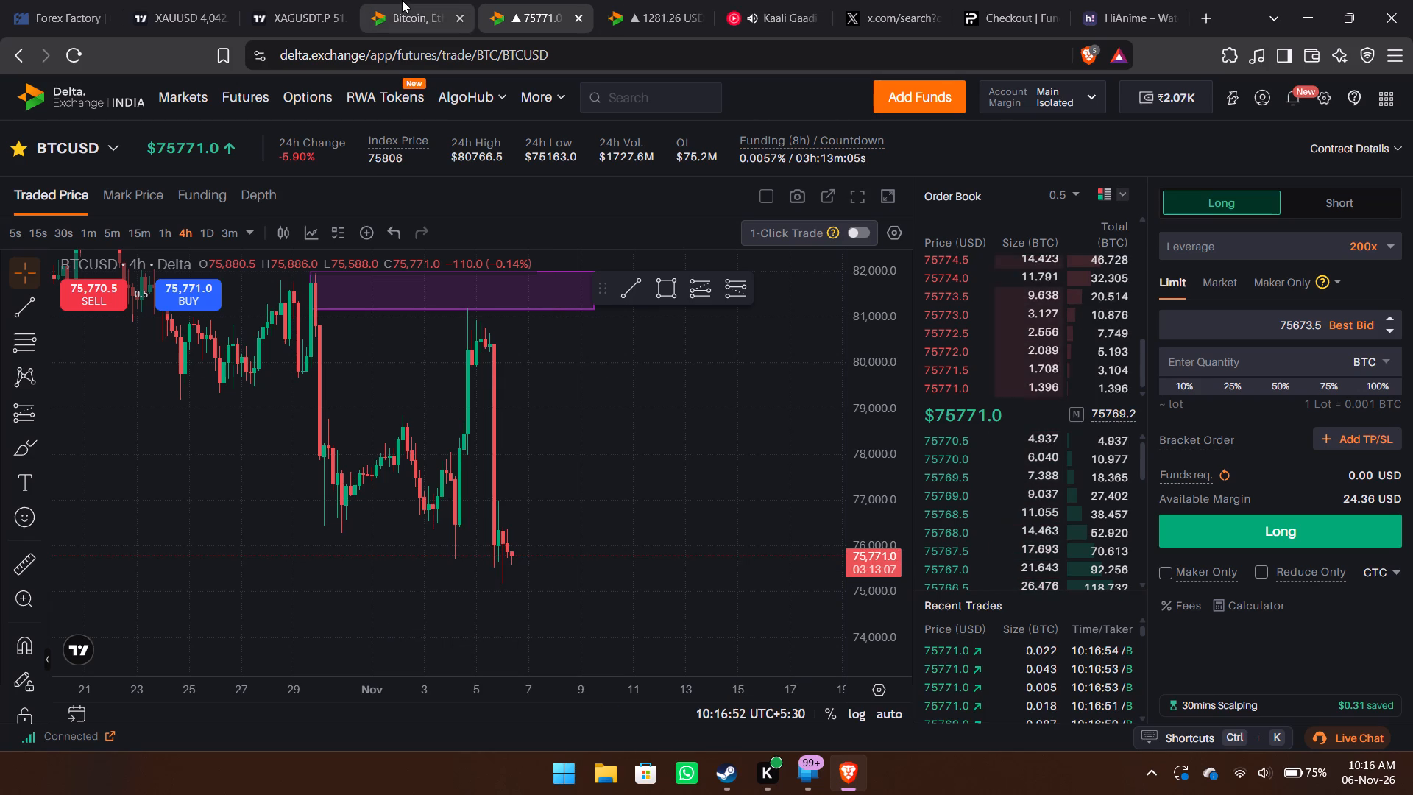
# Switch to the ZECUSD chart and examine 4-hour price action around its three purple zones.
pyautogui.click(656, 4)
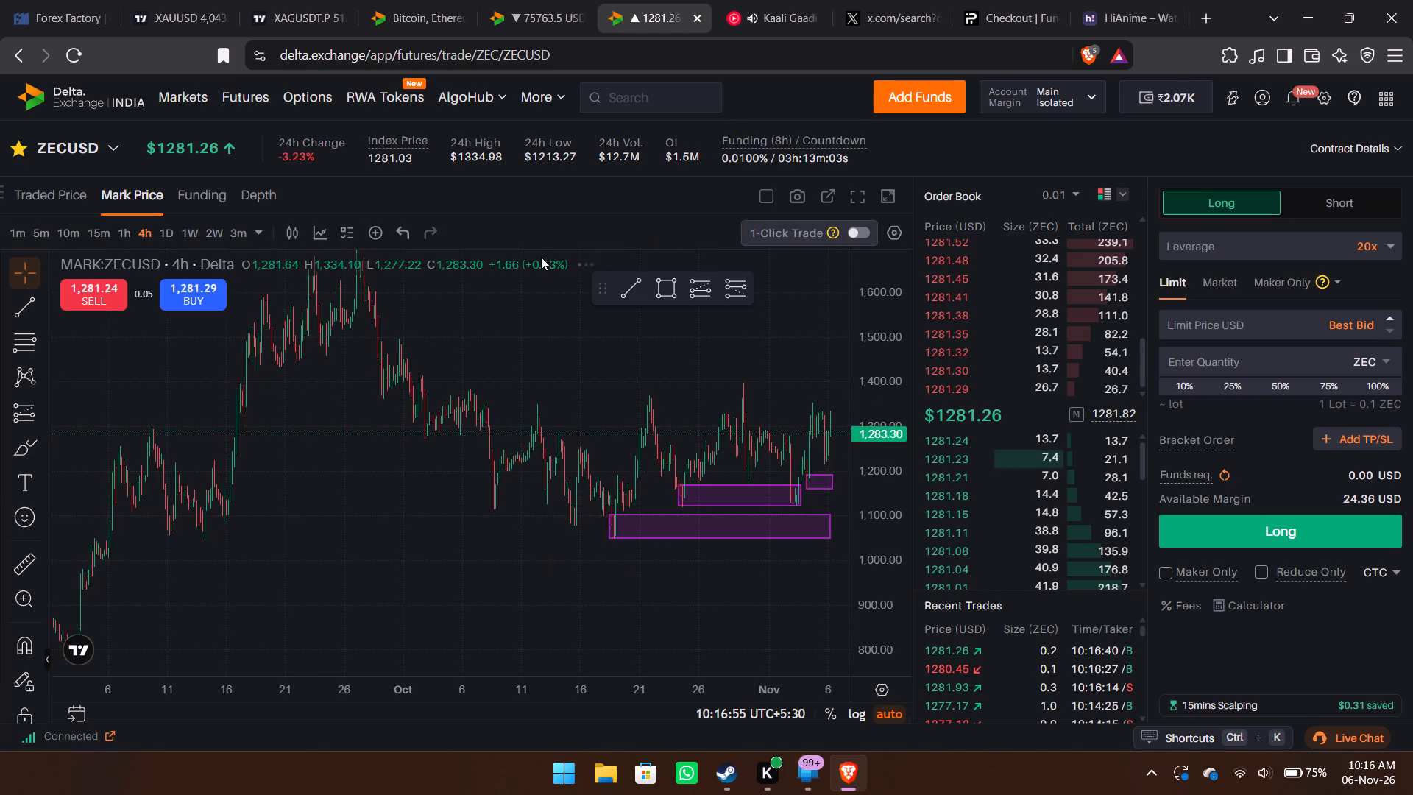
pyautogui.moveTo(599, 454); pyautogui.dragTo(455, 468)
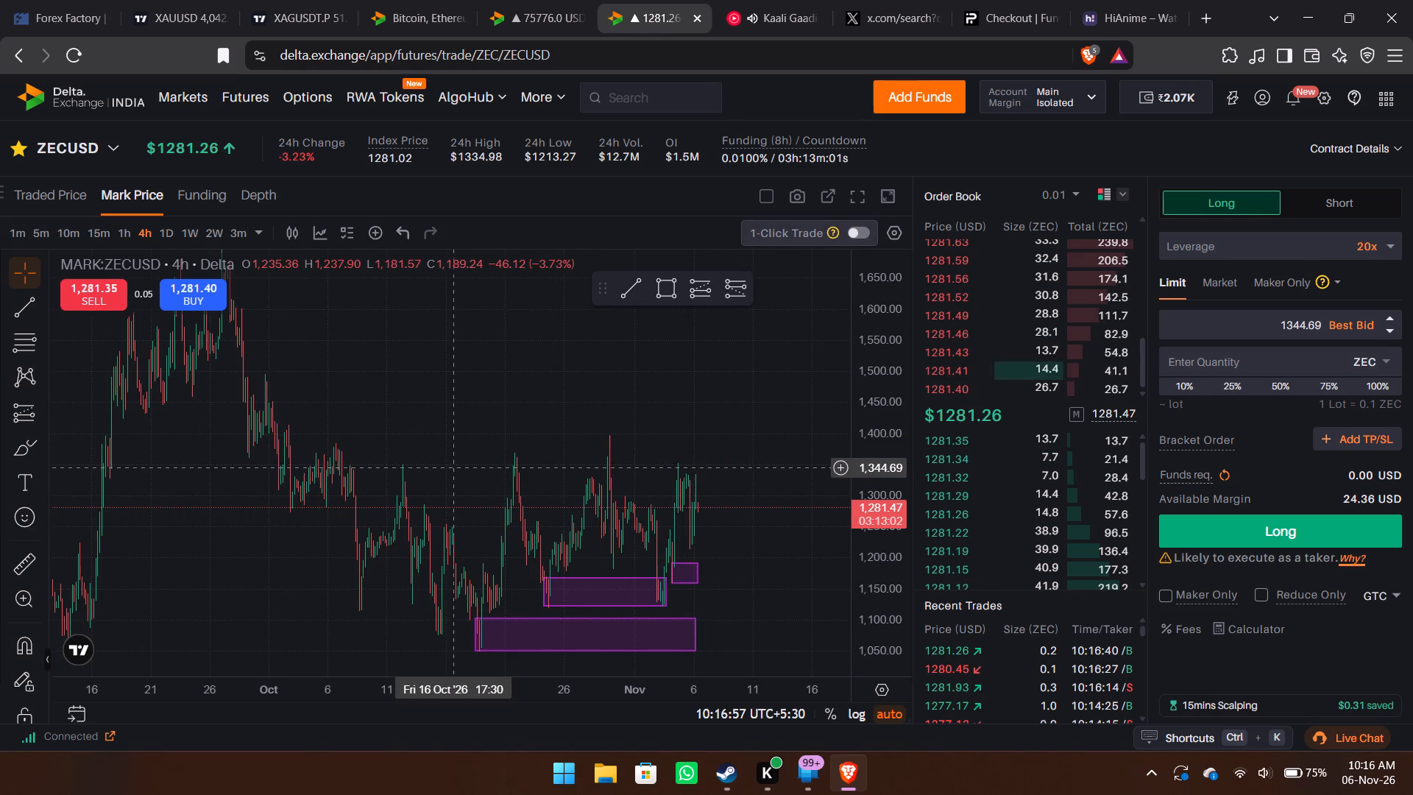
pyautogui.scroll(2, 687, 503)
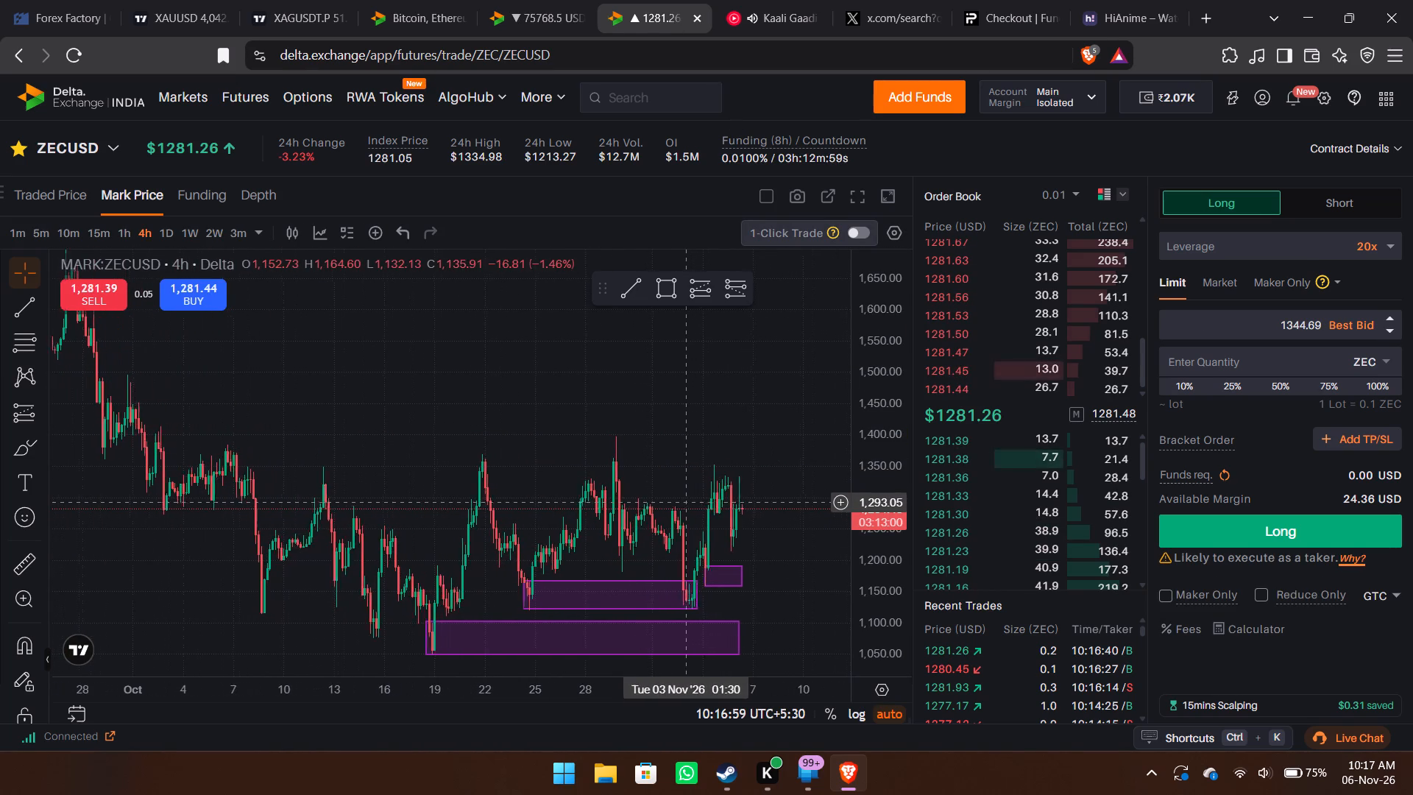
pyautogui.scroll(1, 687, 503)
pyautogui.moveTo(889, 568); pyautogui.dragTo(895, 456)
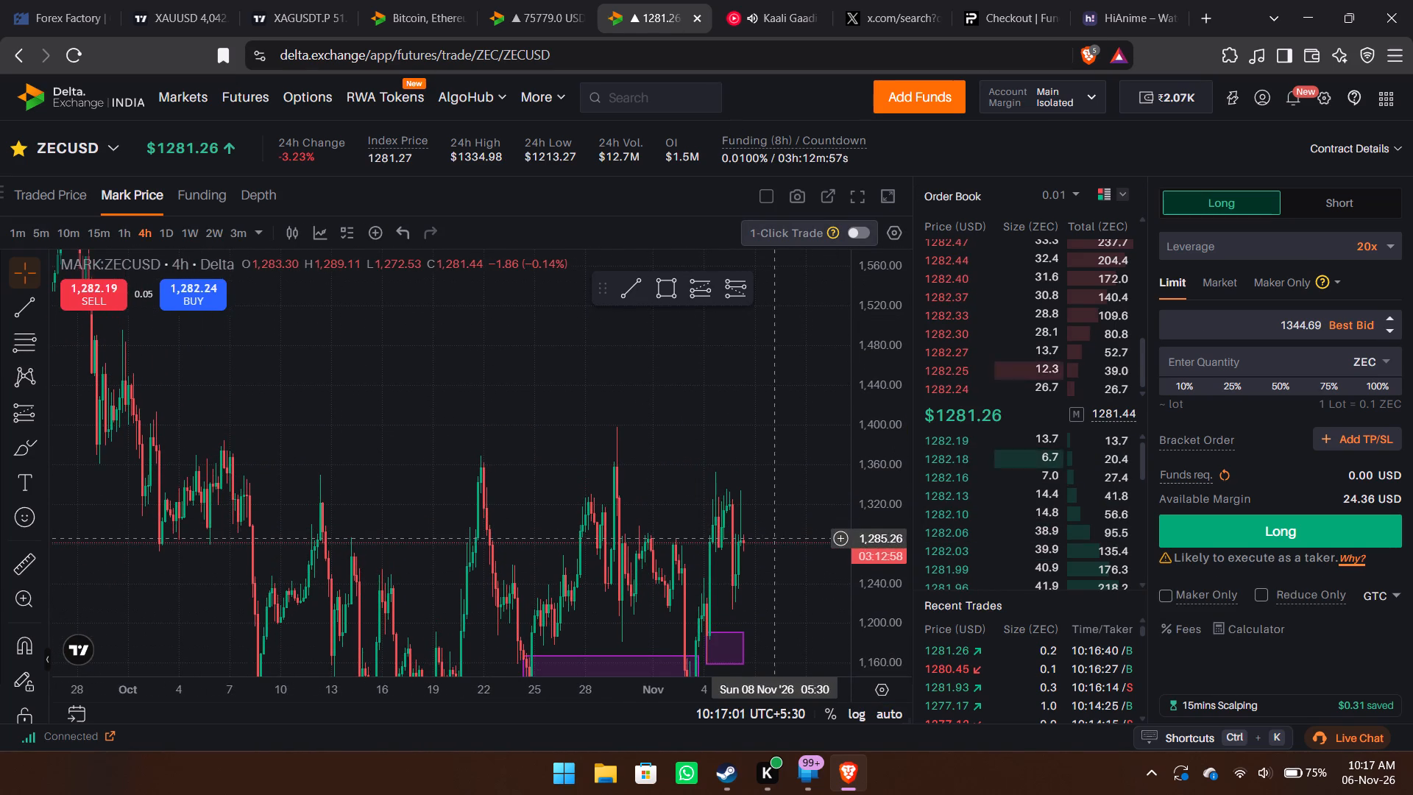
pyautogui.moveTo(774, 539); pyautogui.dragTo(740, 360)
pyautogui.scroll(3, 740, 360)
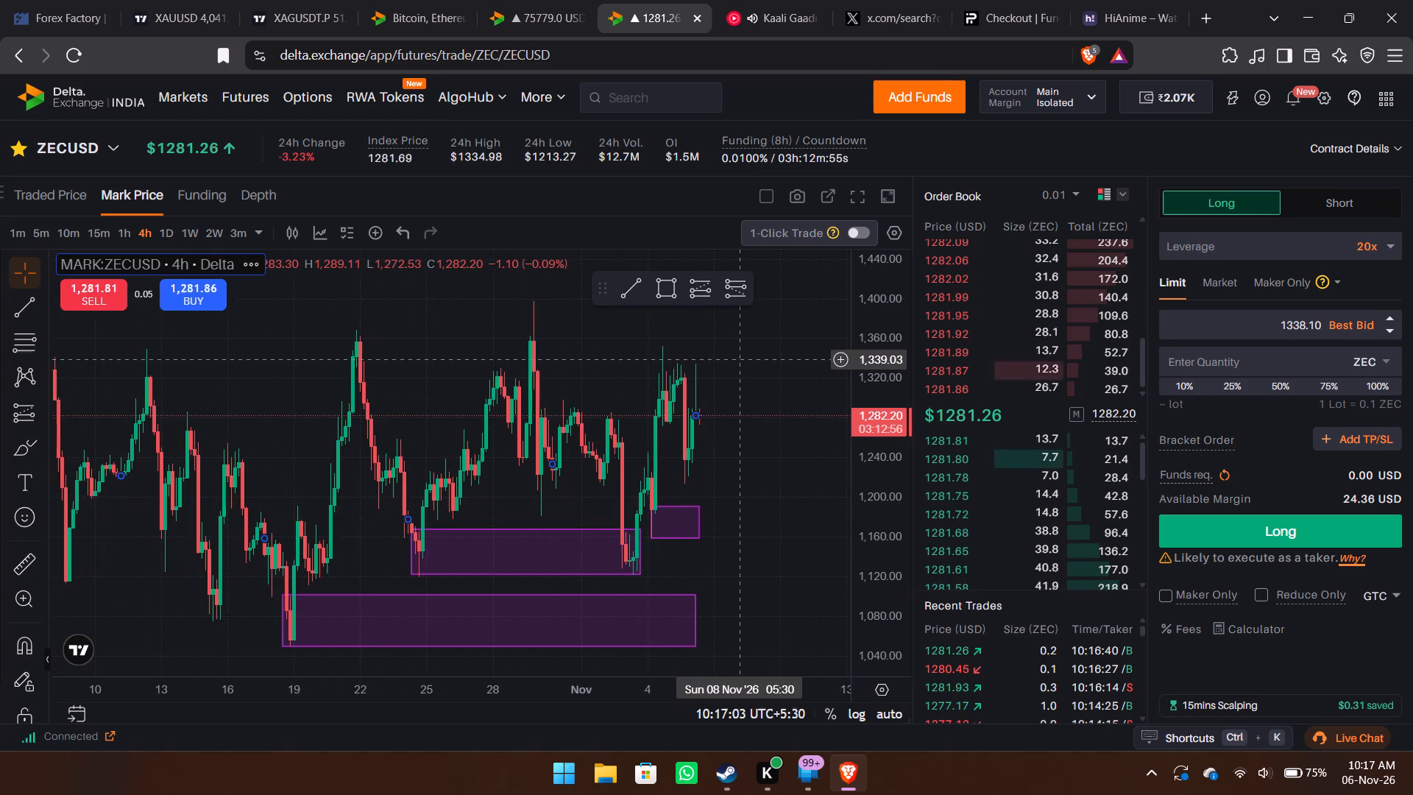
pyautogui.scroll(4, 740, 360)
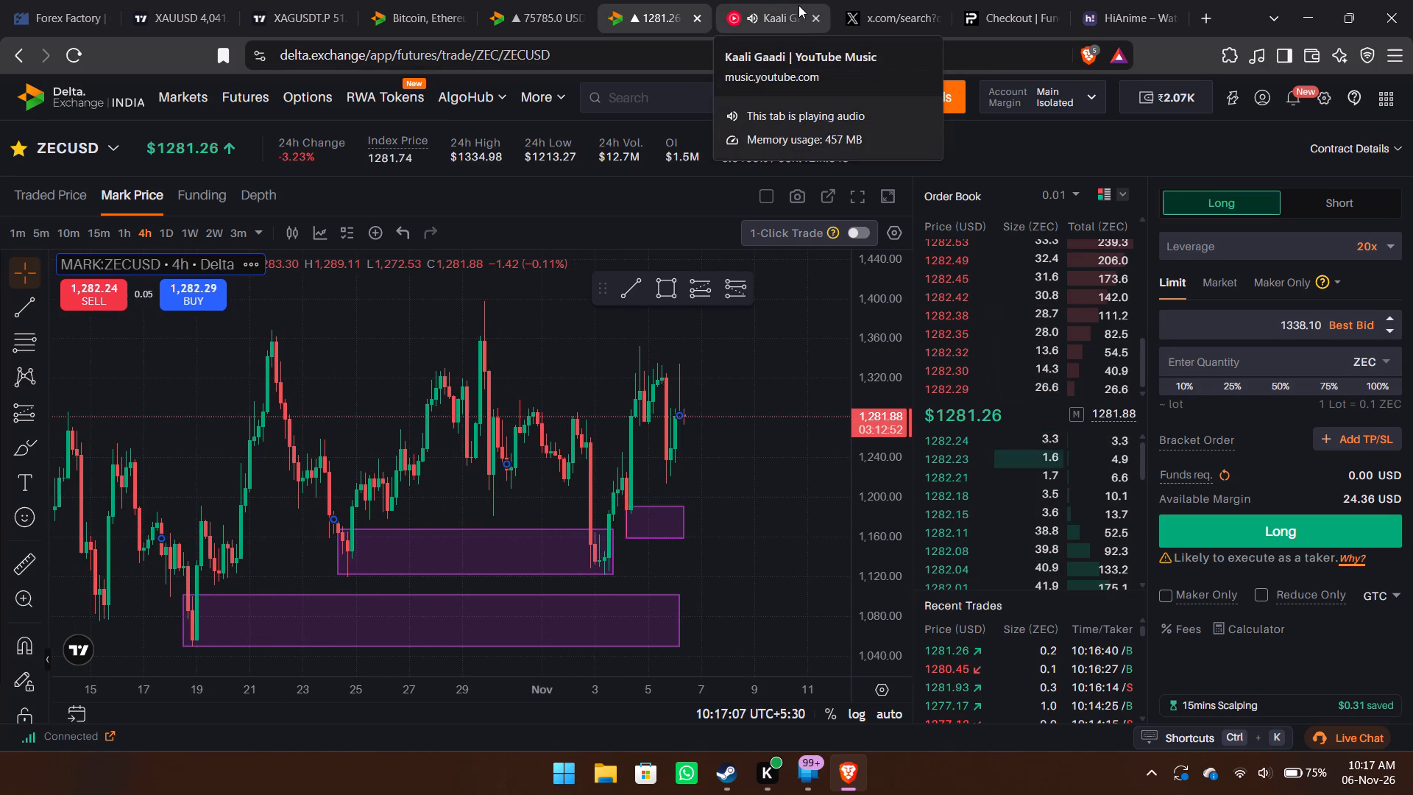
# Switch to the YouTube Music tab and pause the playing song.
pyautogui.press('space')
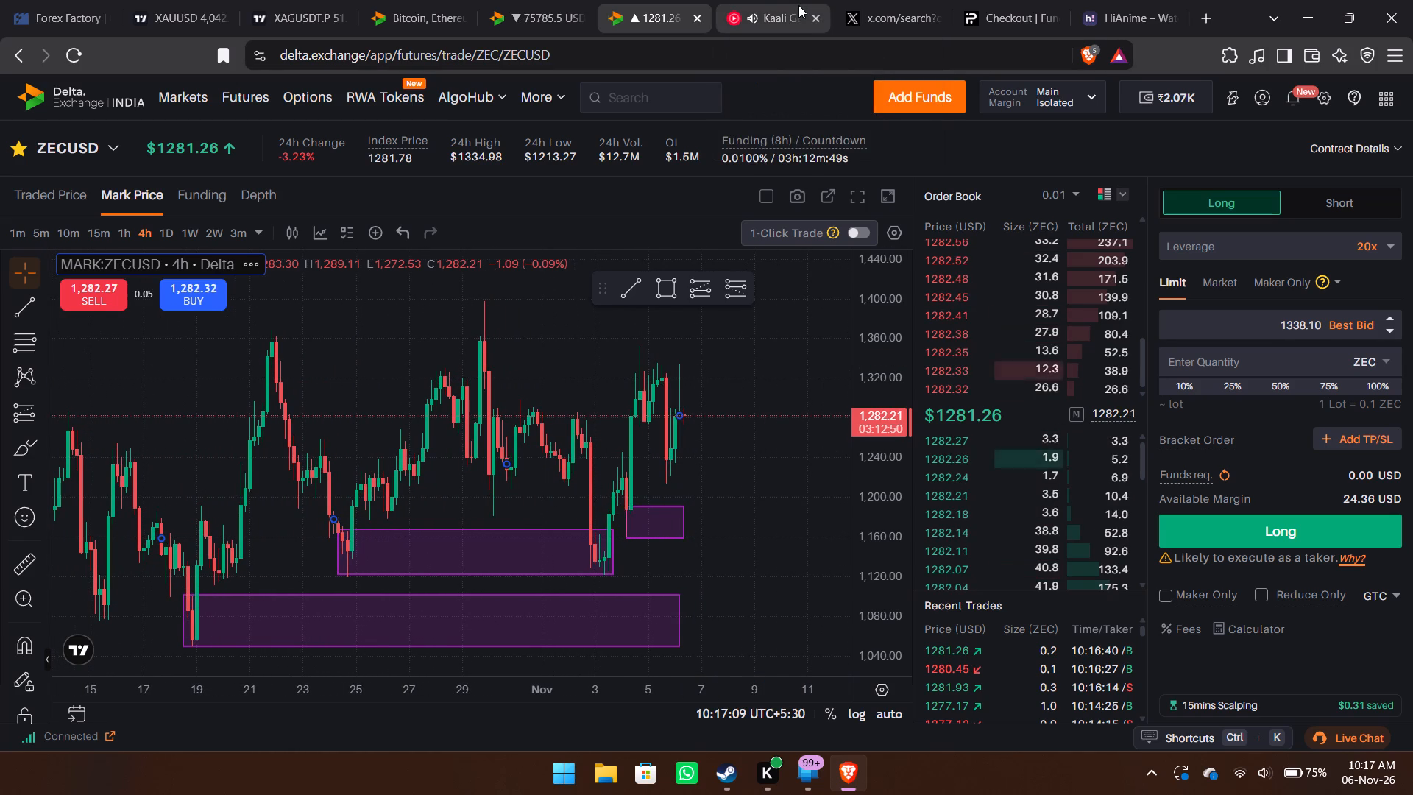
pyautogui.click(798, 5)
pyautogui.press('space')
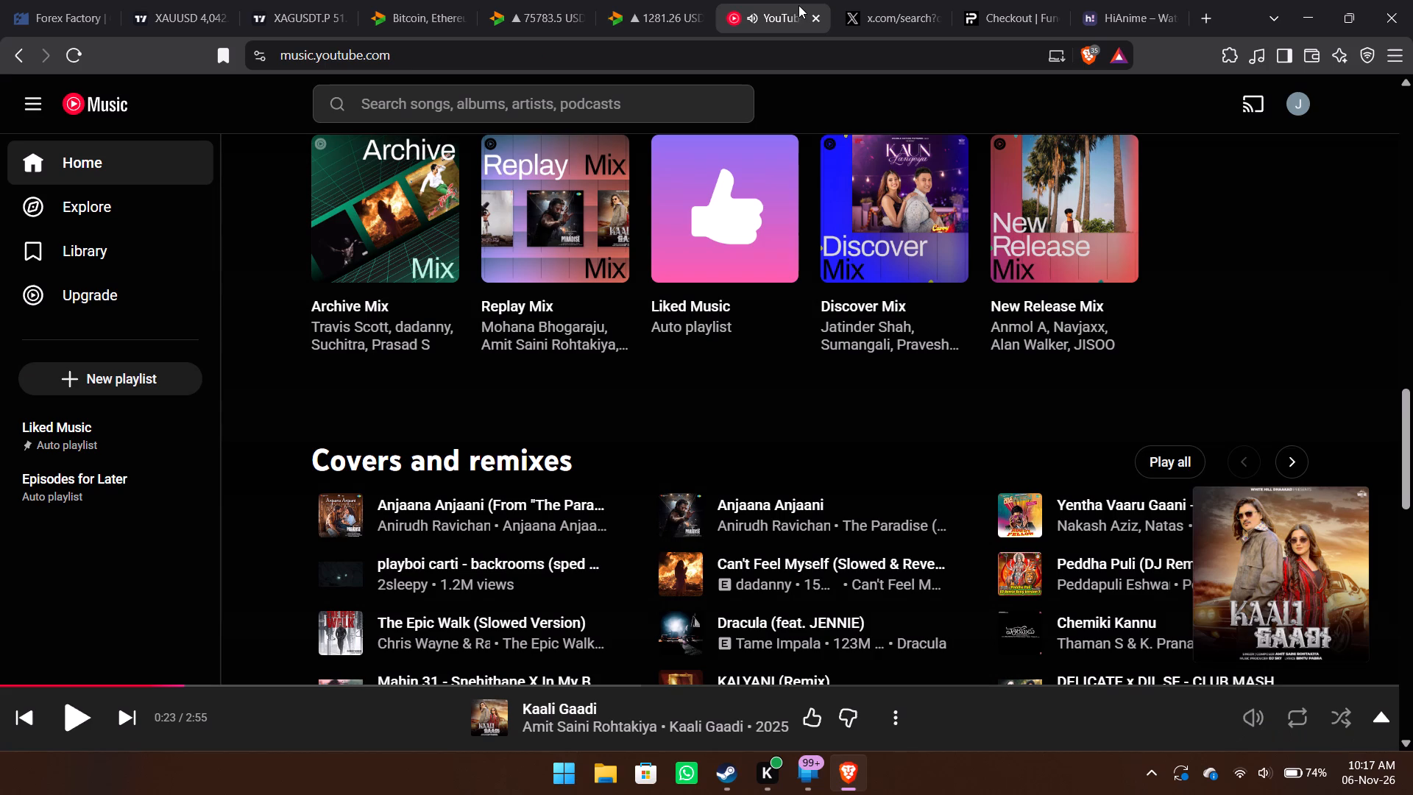
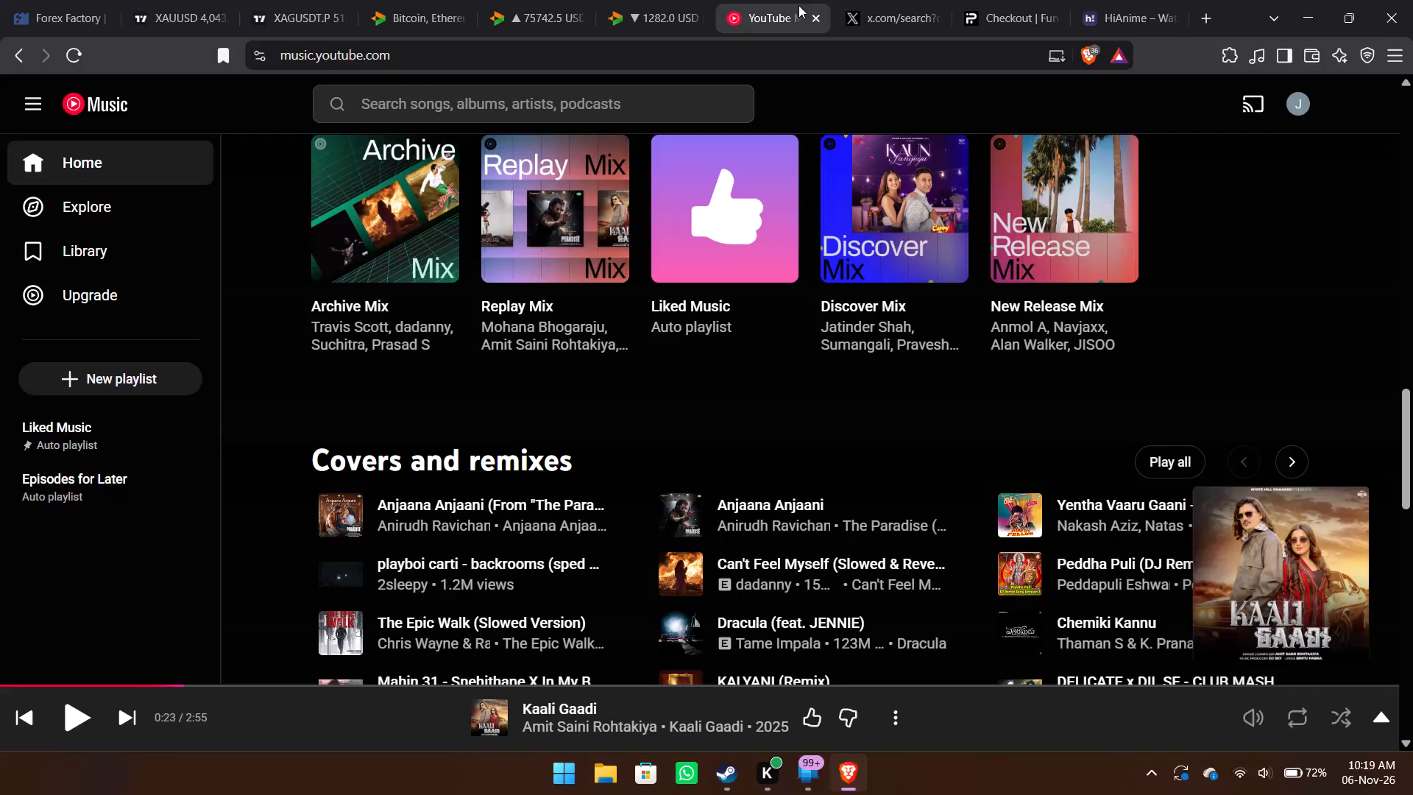
# Resume the paused song in YouTube Music.
pyautogui.press('space')
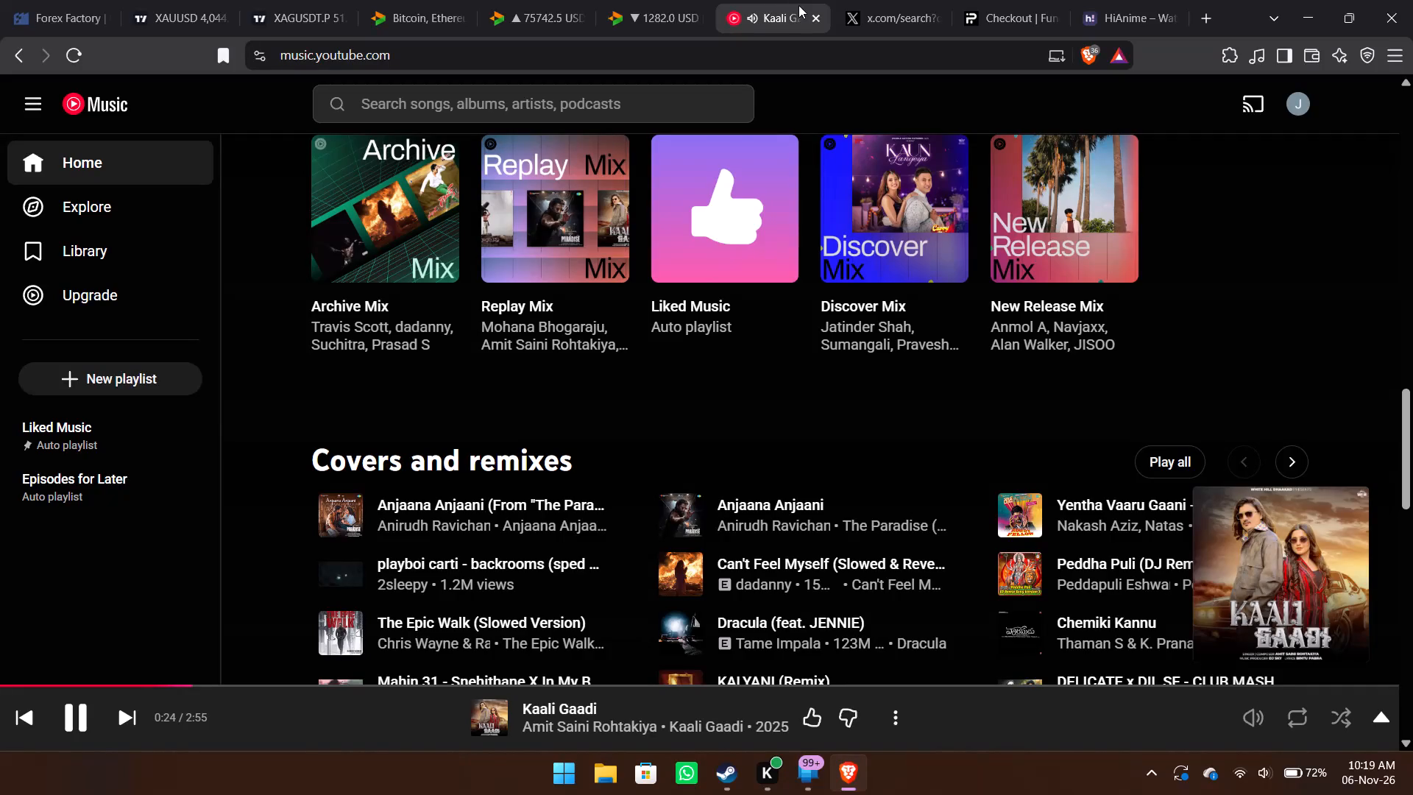
# Switch to TradingView's XAGUSDT.P chart and examine silver's latest 15-minute candles above the green liquidity zone.
pyautogui.click(297, 0)
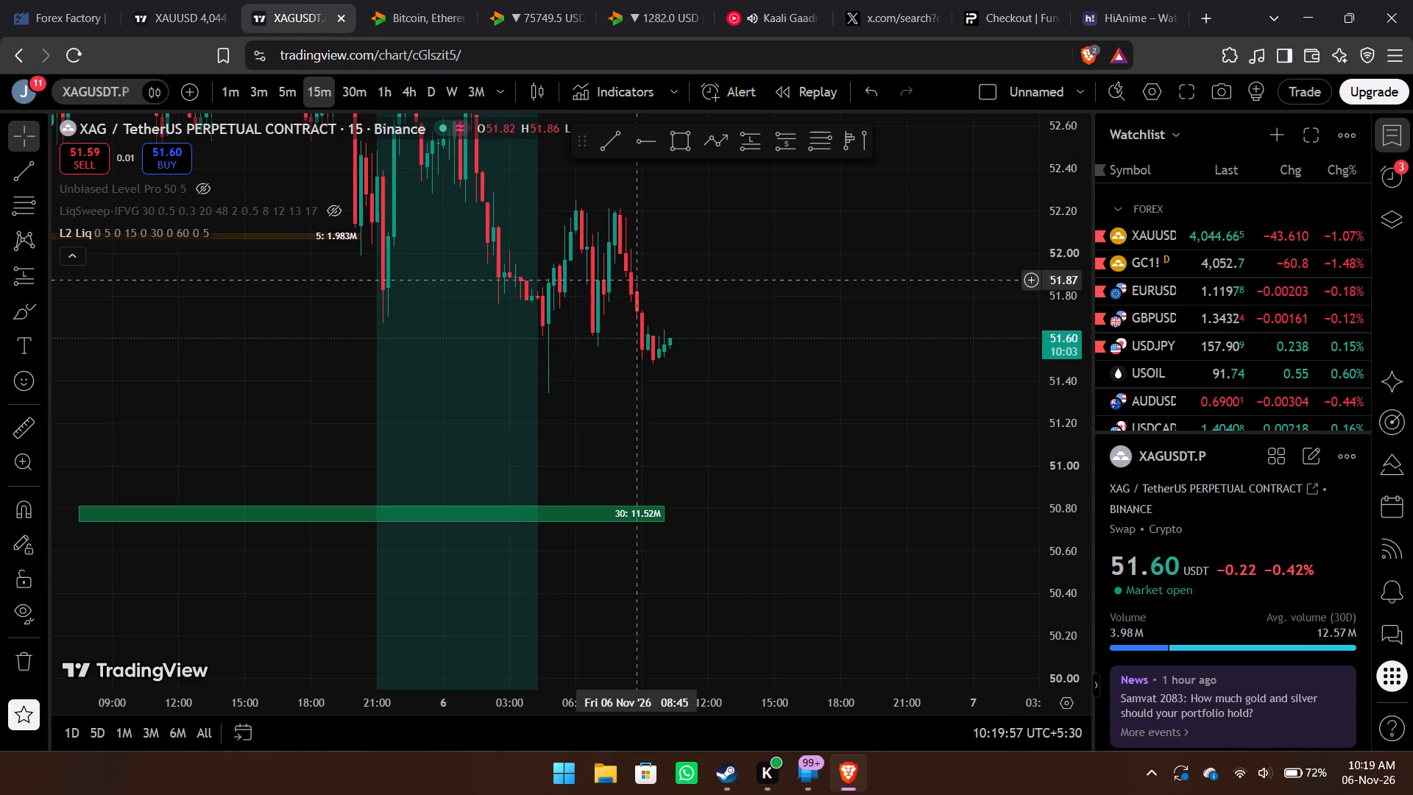
pyautogui.moveTo(774, 344); pyautogui.dragTo(815, 452)
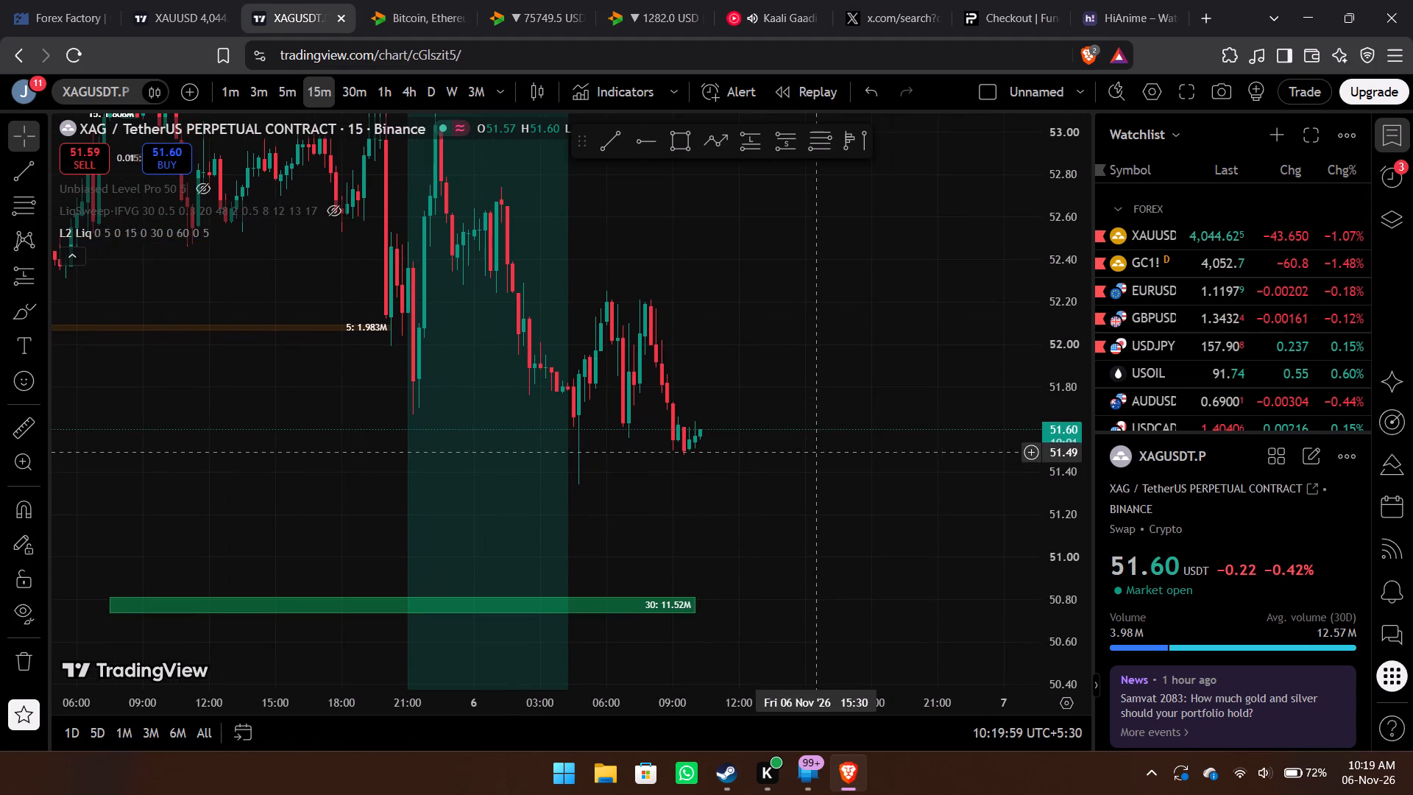
# Switch to the XAUUSD chart and examine gold's latest 15-minute candles and the two green liquidity zones below price.
pyautogui.click(188, 9)
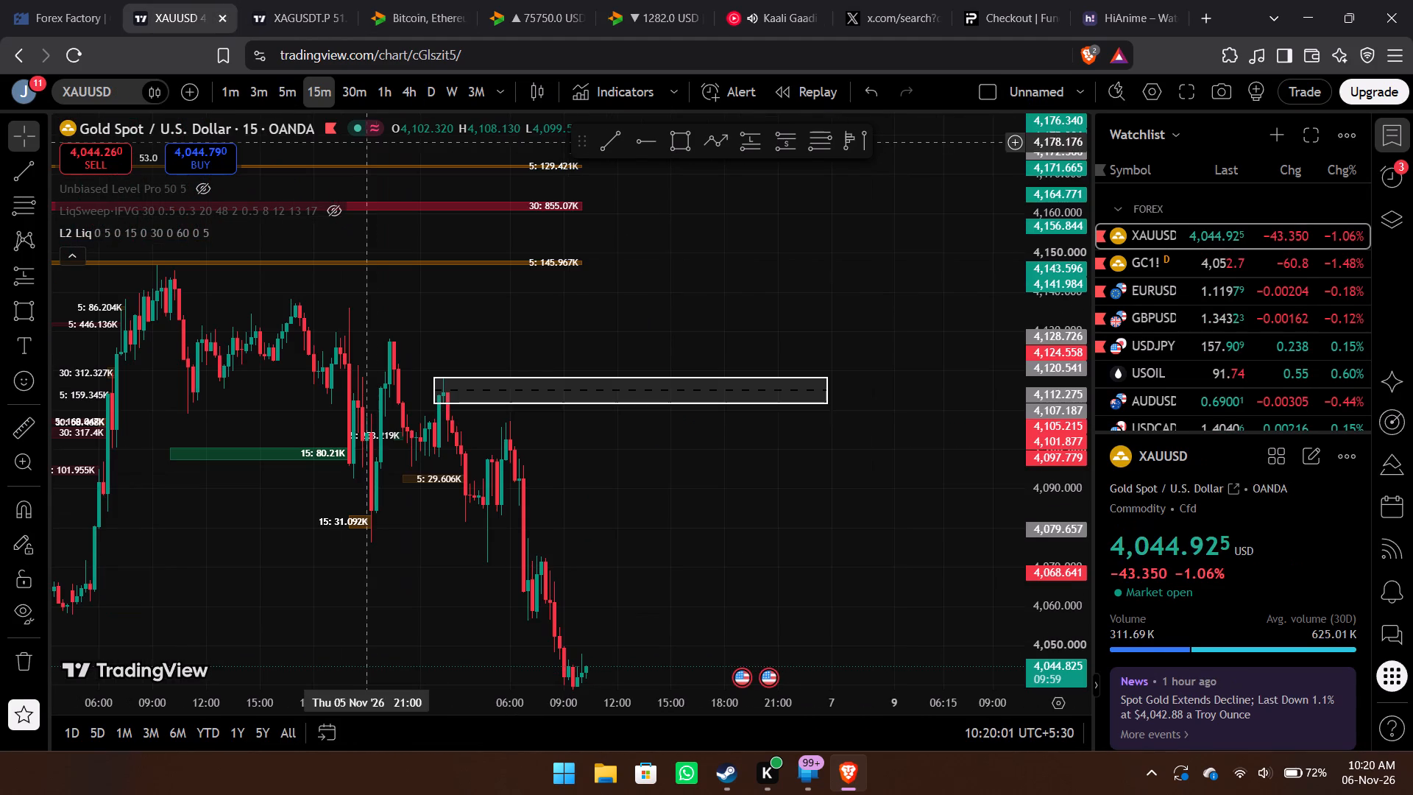
pyautogui.moveTo(686, 594); pyautogui.dragTo(762, 281)
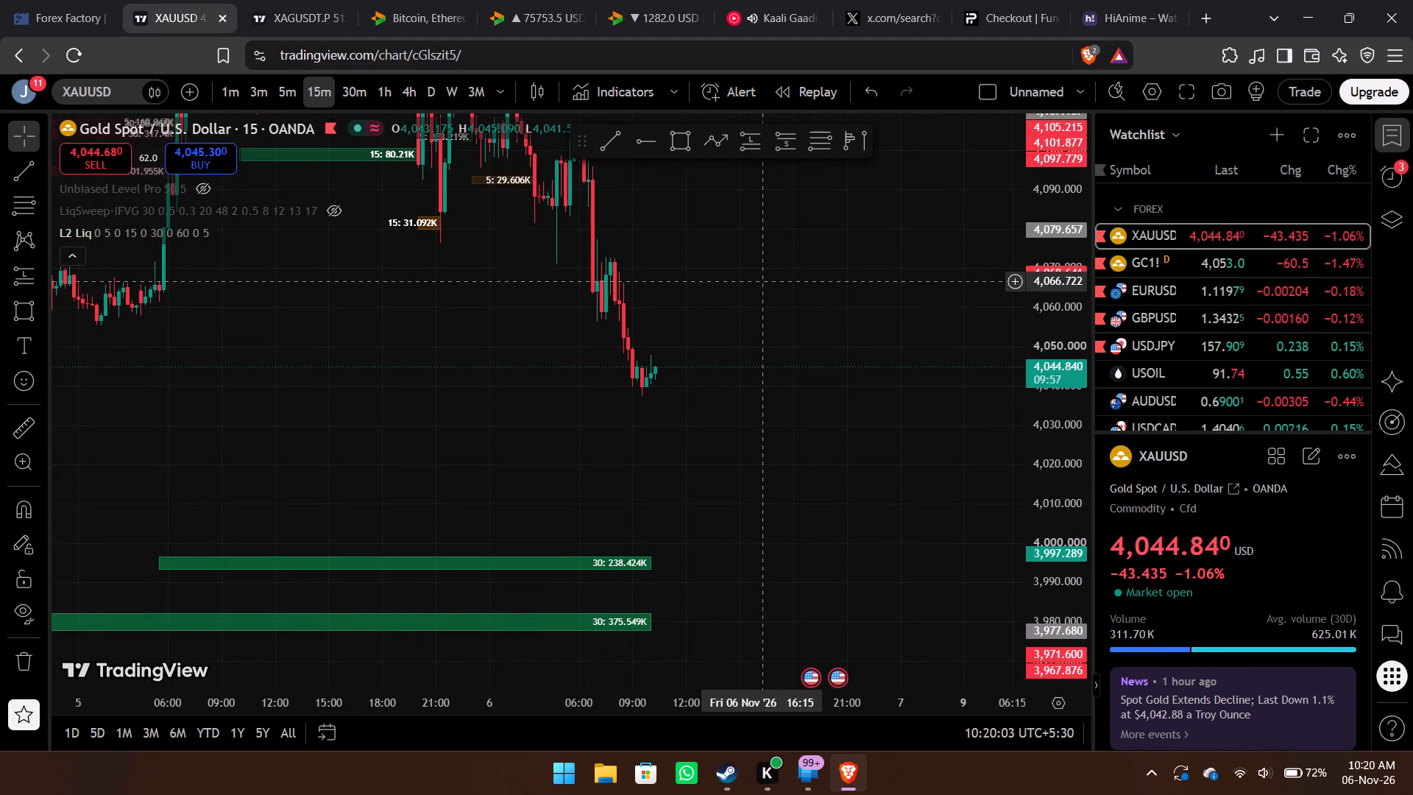
pyautogui.moveTo(782, 565); pyautogui.dragTo(898, 425)
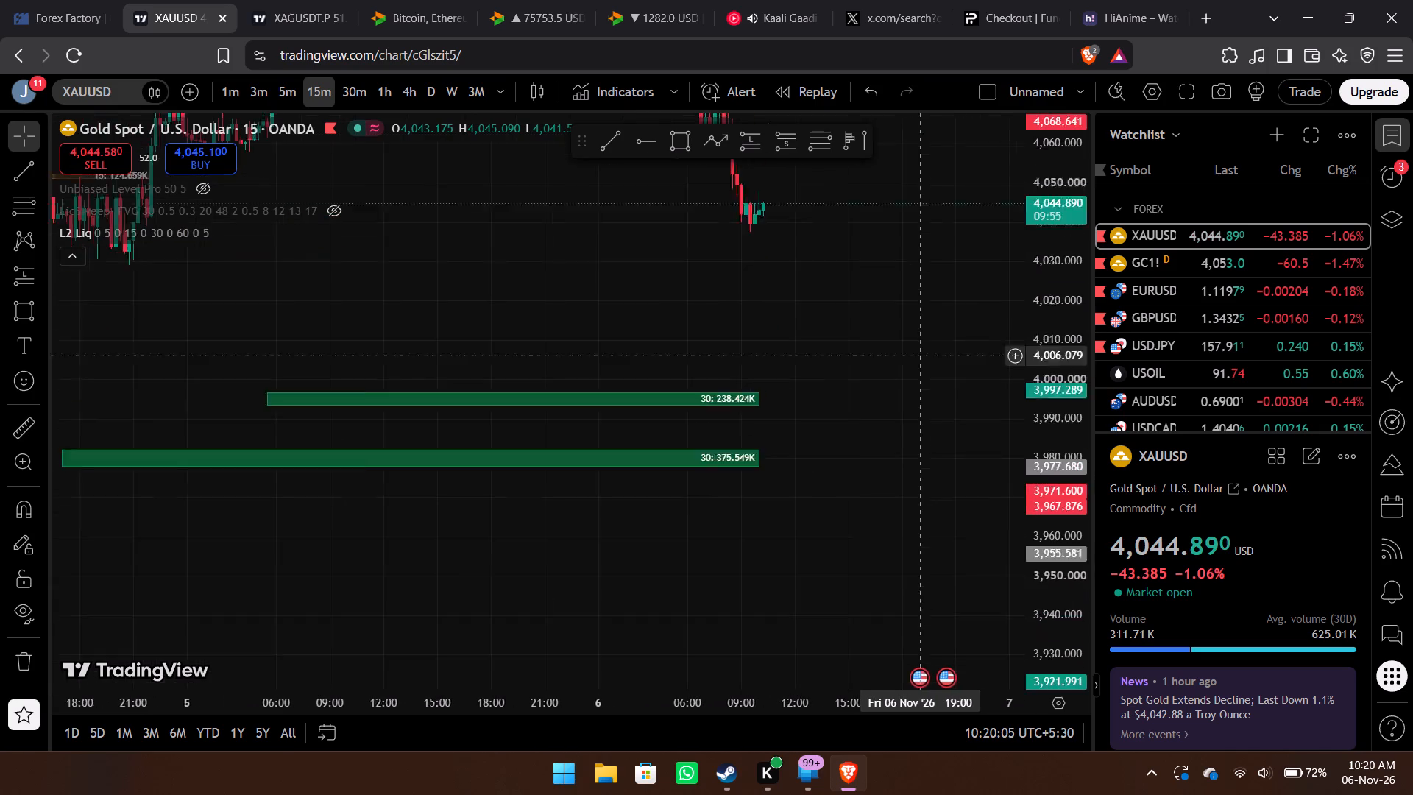
pyautogui.moveTo(898, 425); pyautogui.dragTo(739, 541)
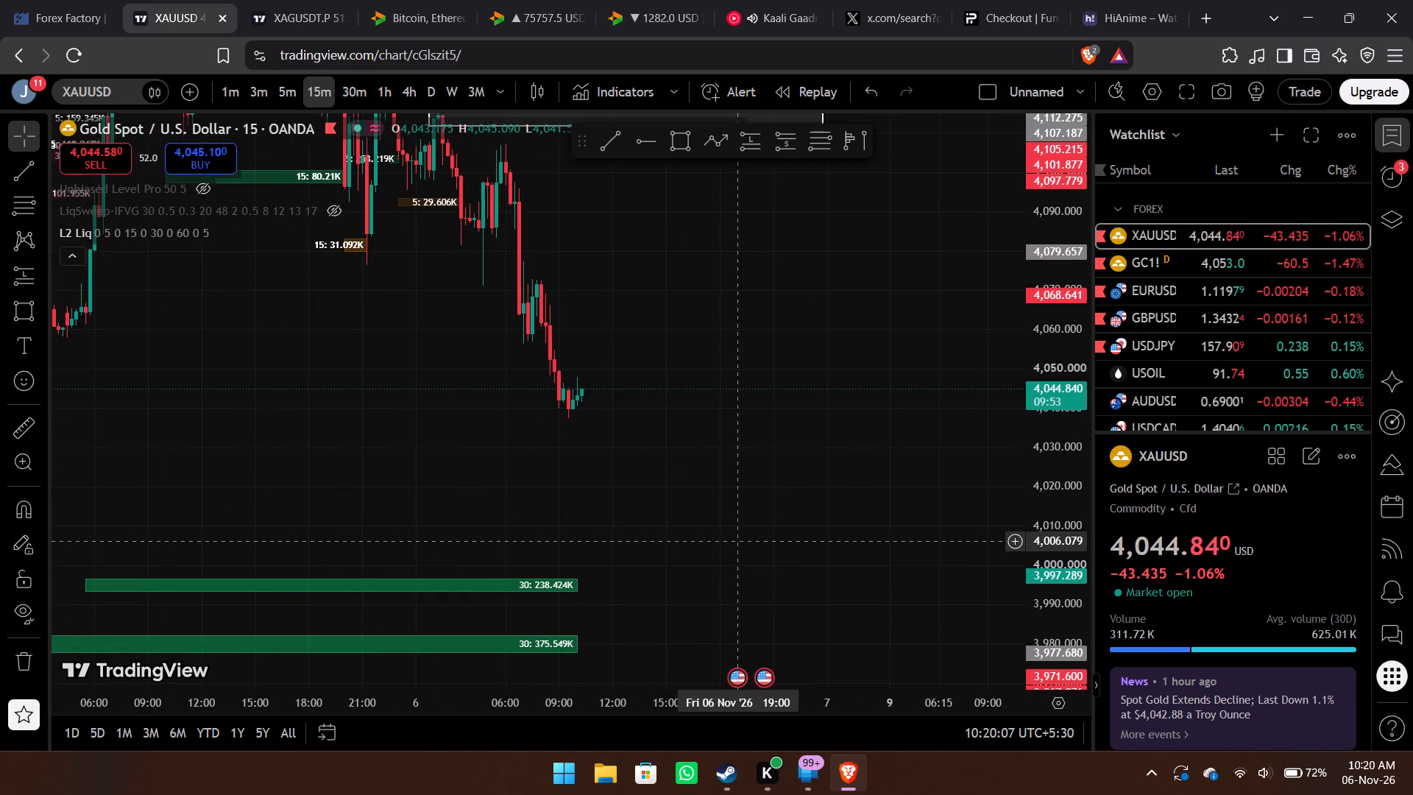
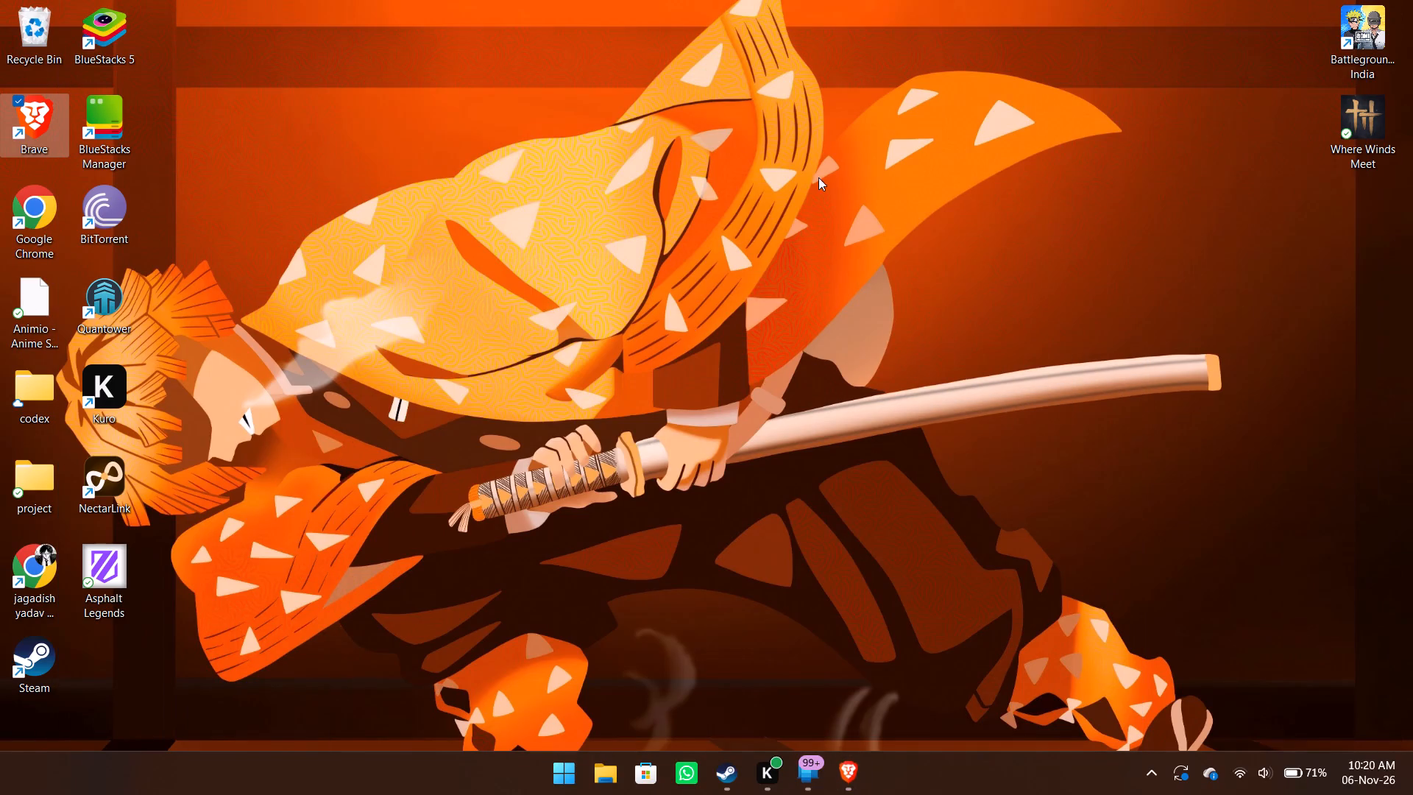
# Return to TradingView in Brave and examine the two green liquidity zones below price on the XAUUSD 15-minute chart.
pyautogui.click(726, 767)
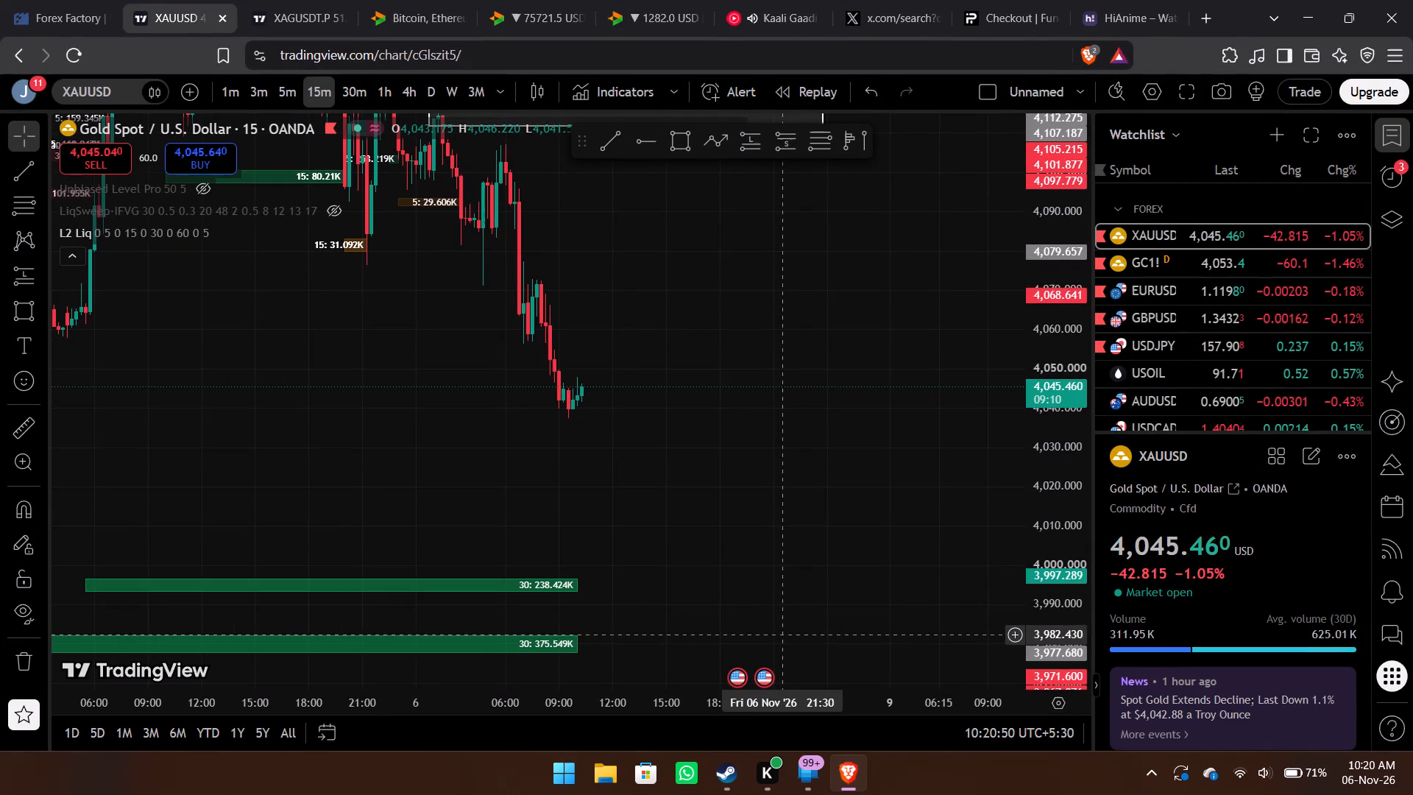
pyautogui.moveTo(726, 479); pyautogui.dragTo(895, 308)
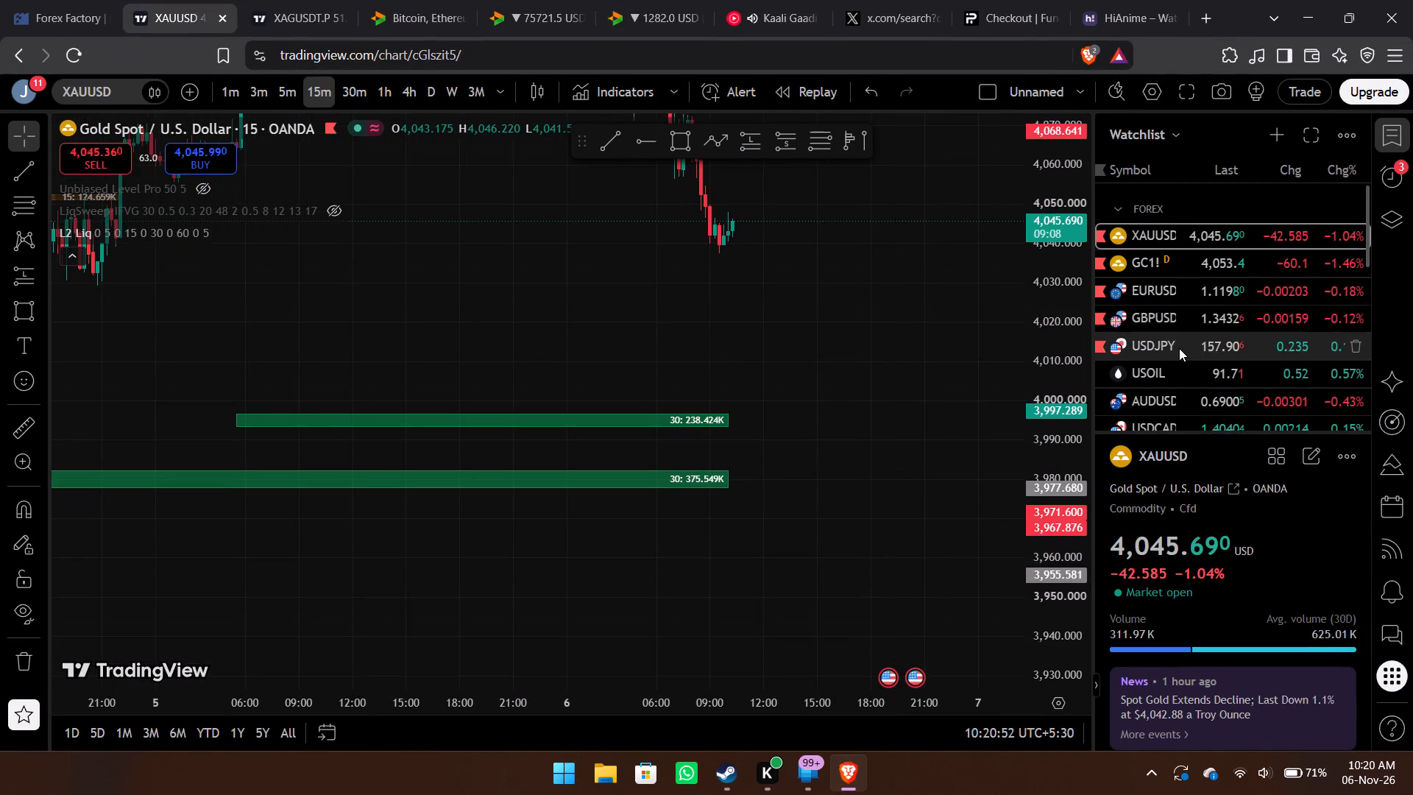
# Load BTCUSD from the watchlist on the 4-hour timeframe and examine its marked zones against the September to November price history.
pyautogui.scroll(-4, 1179, 348)
pyautogui.click(1205, 335)
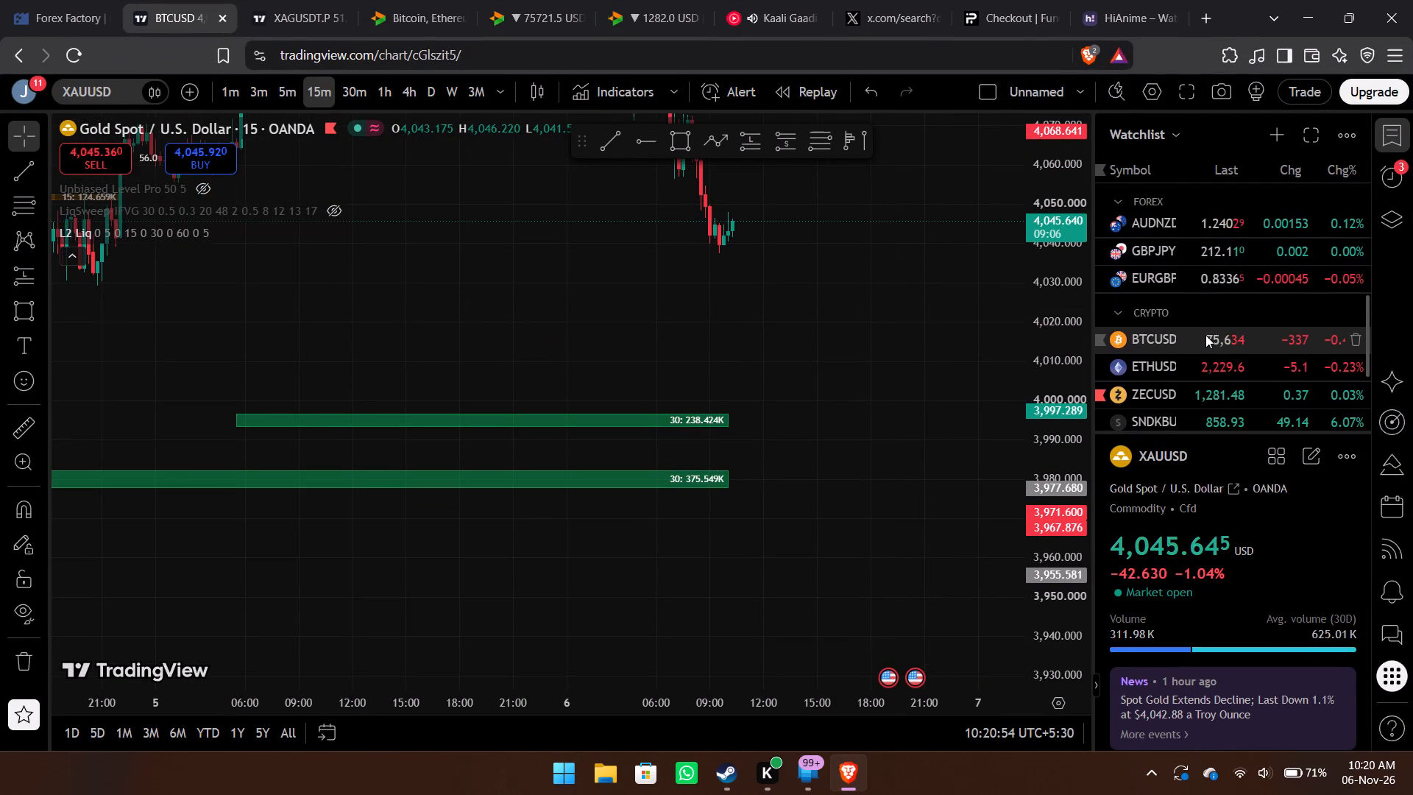
pyautogui.click(414, 94)
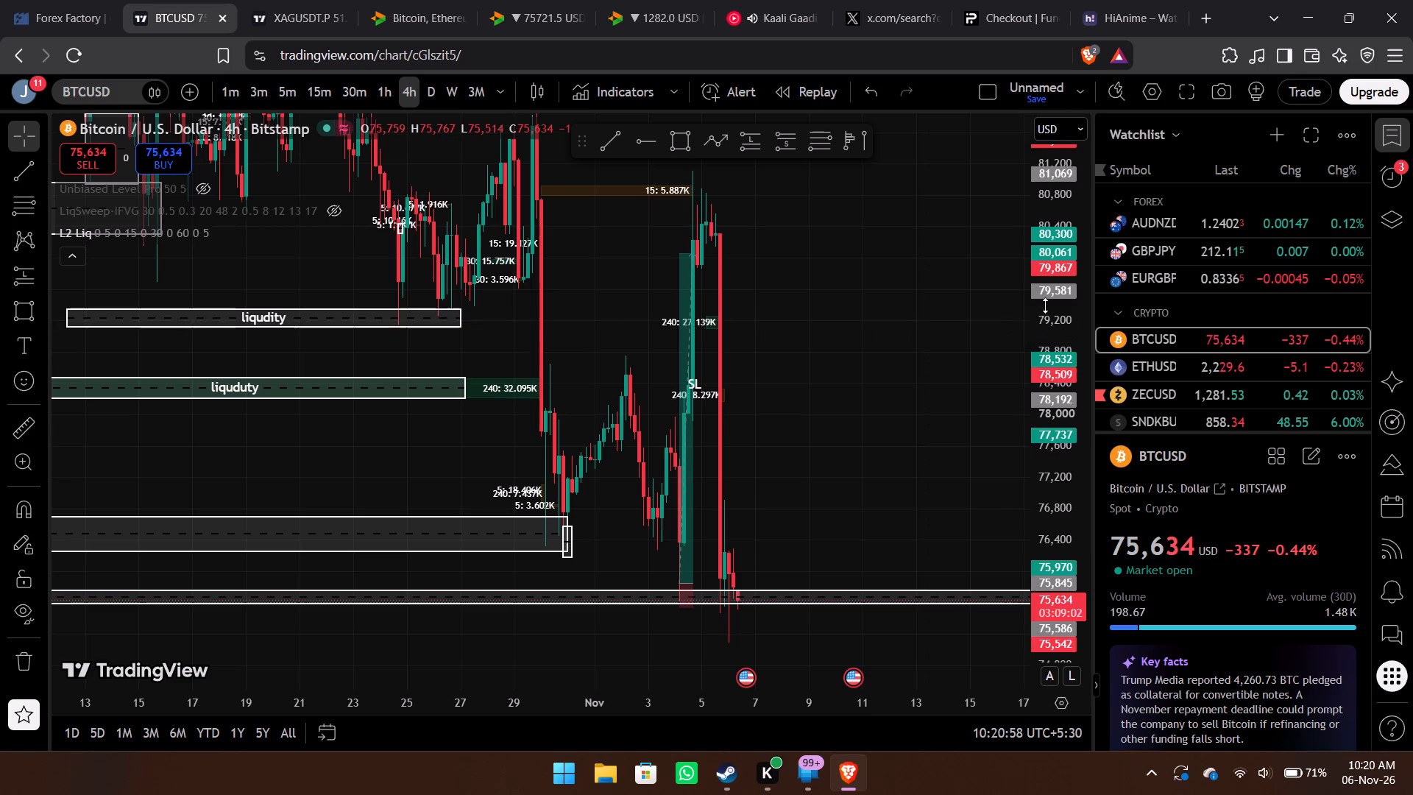
pyautogui.moveTo(1051, 300); pyautogui.dragTo(1035, 519)
pyautogui.hscroll(5, 656, 554)
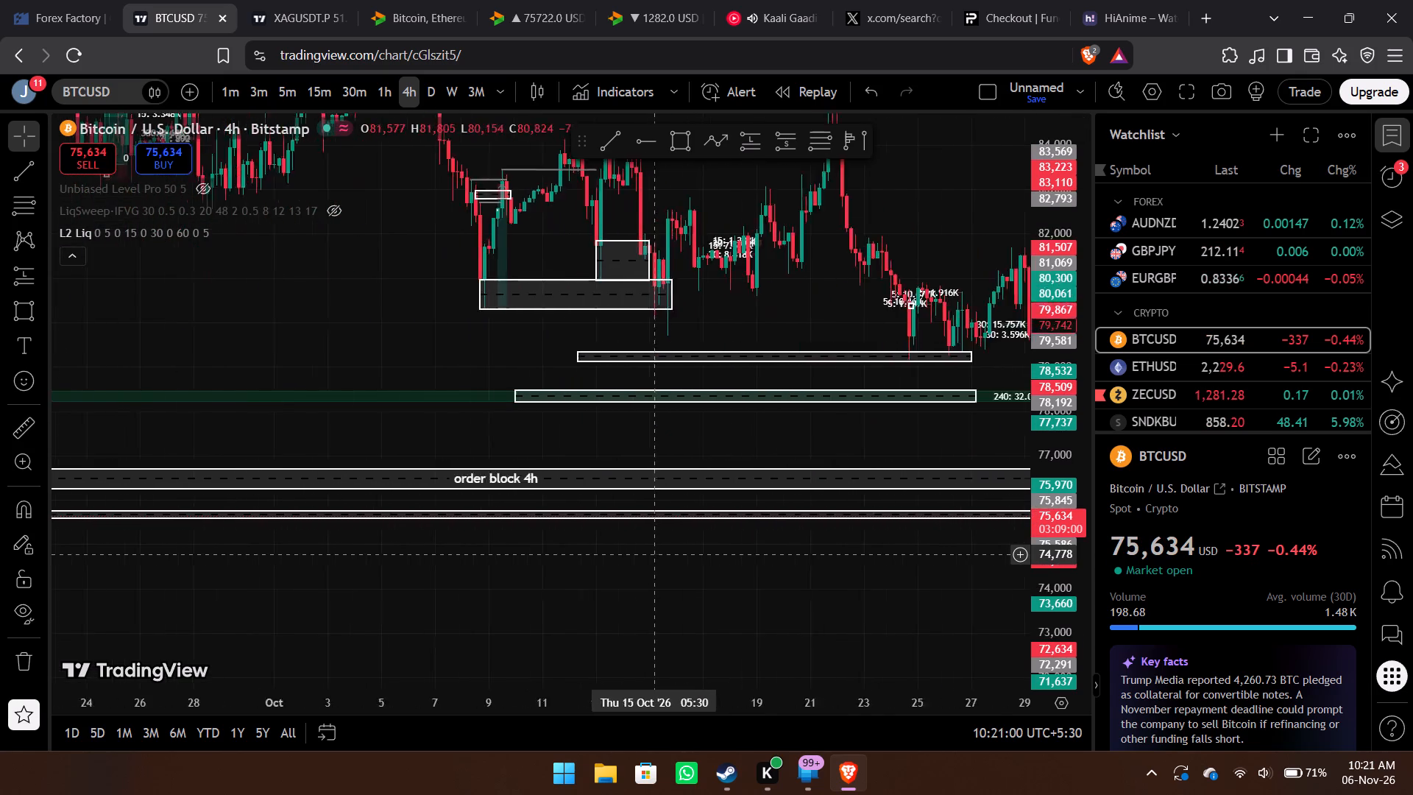
pyautogui.hscroll(3, 656, 554)
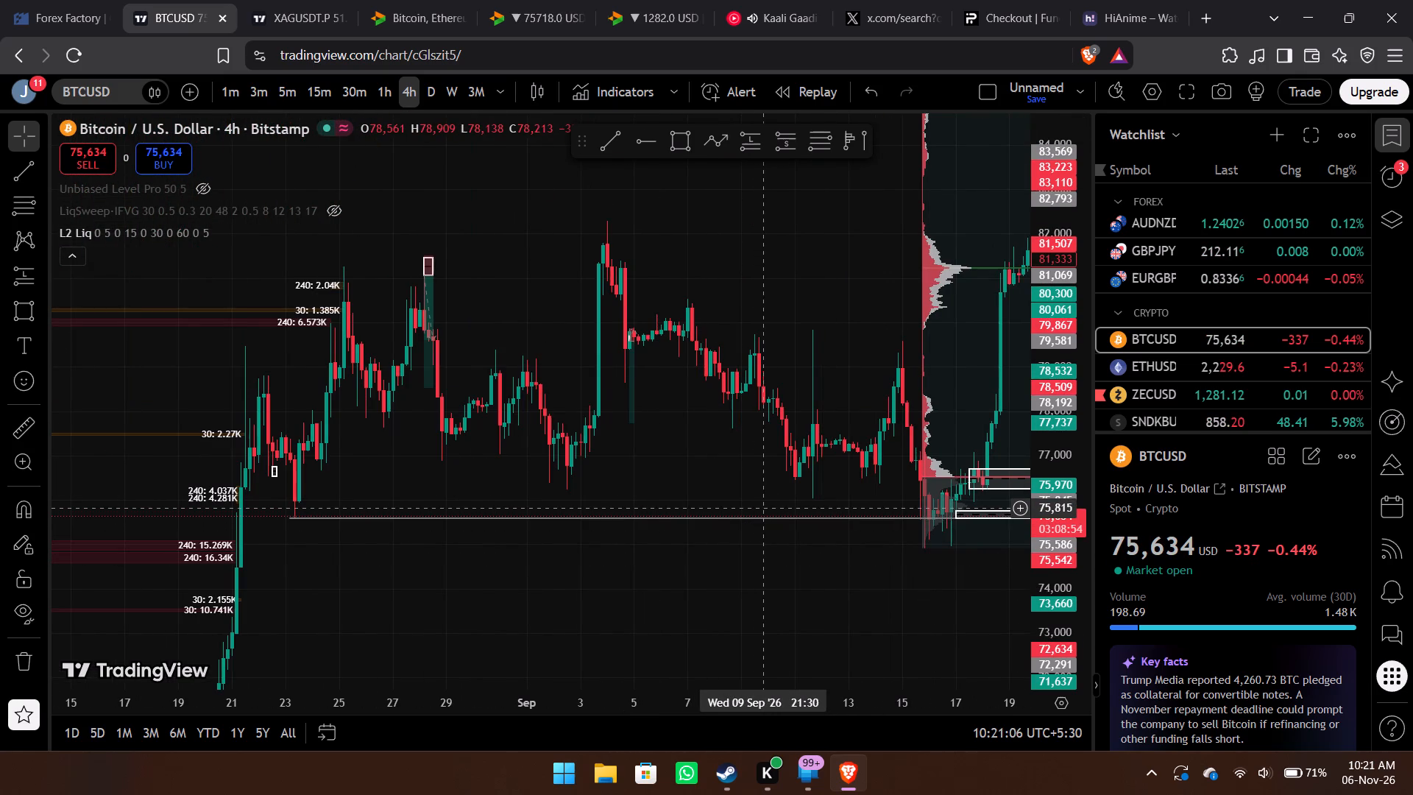
pyautogui.hscroll(-9, 762, 509)
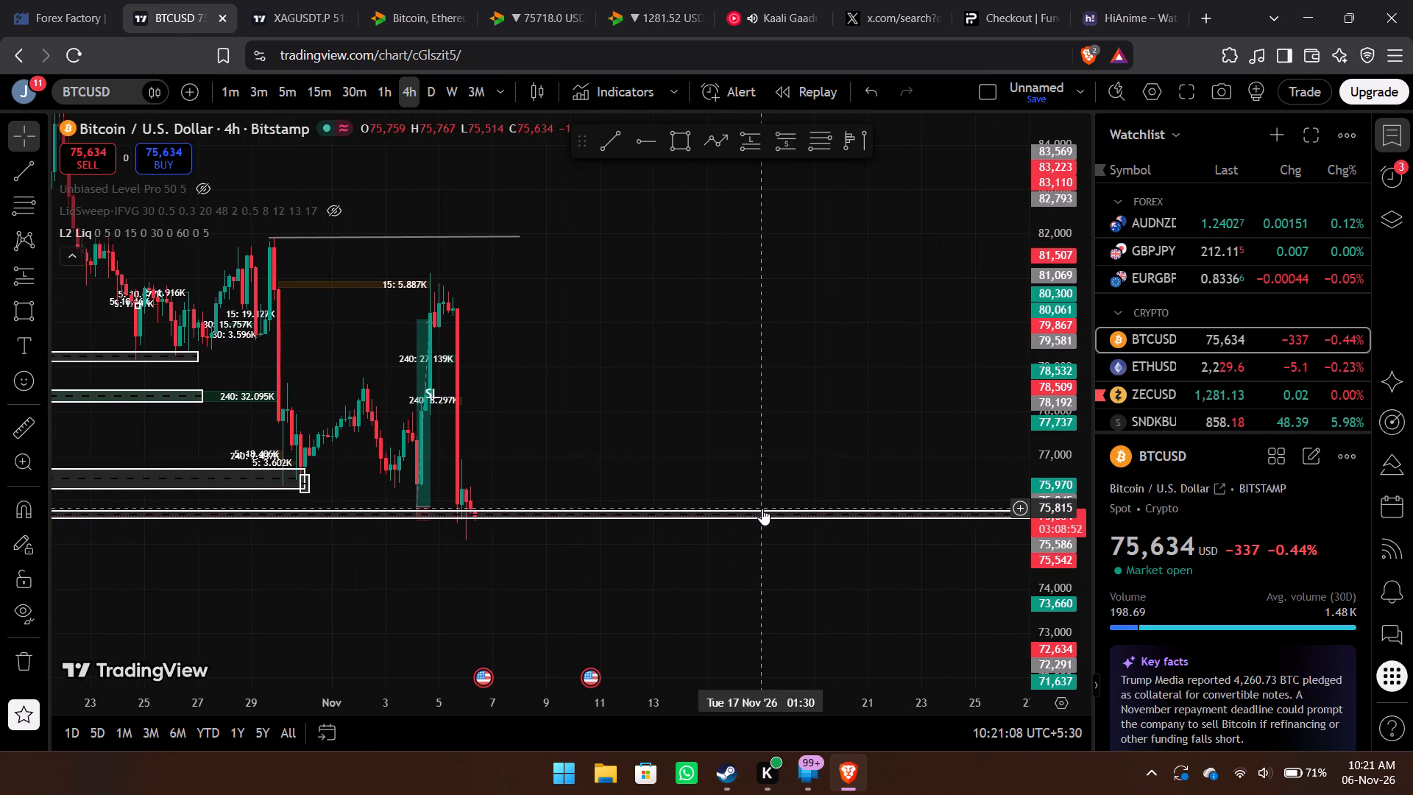
pyautogui.scroll(2, 762, 509)
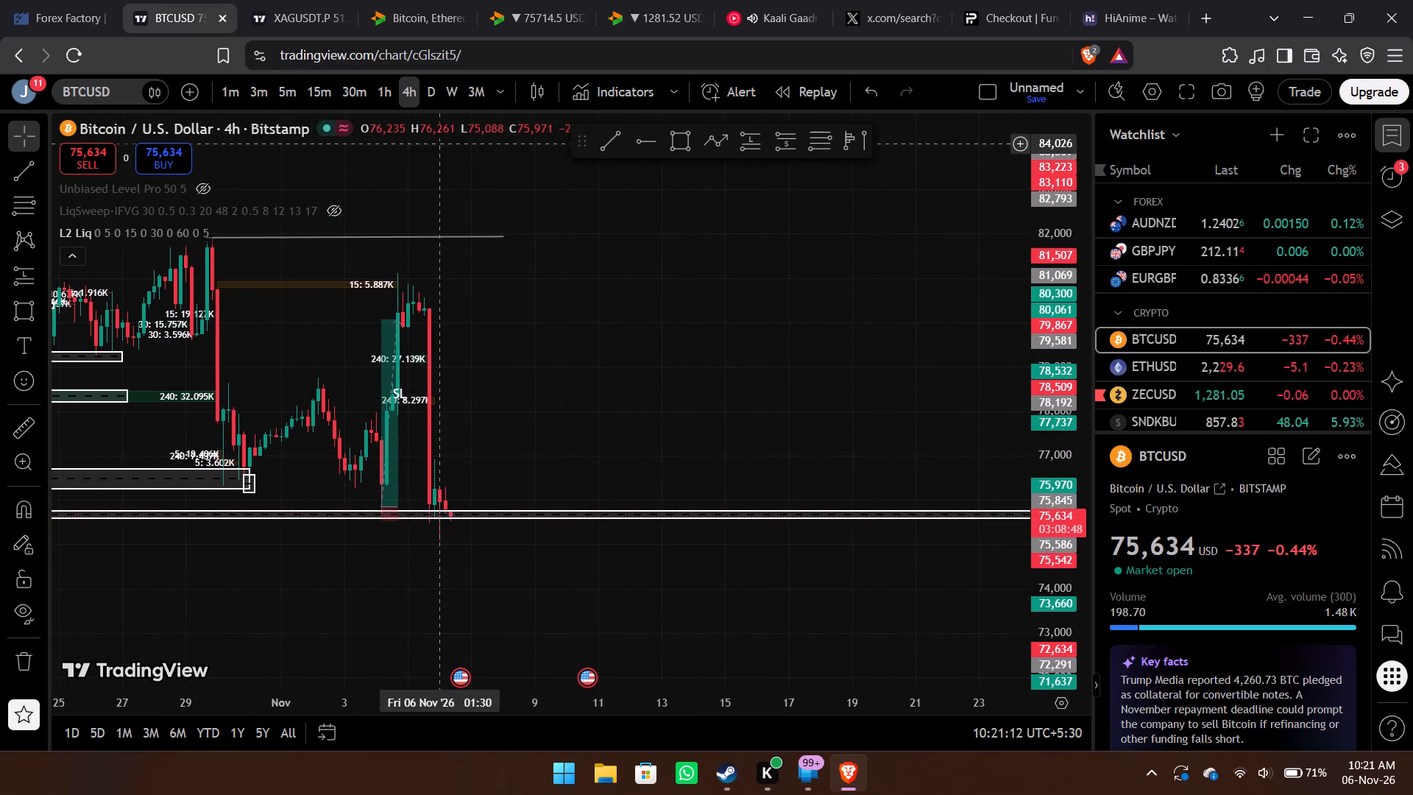
# Switch BTCUSD to the 5-minute timeframe and examine the latest candles around the white-outlined zone.
pyautogui.click(277, 79)
pyautogui.hscroll(4, 563, 398)
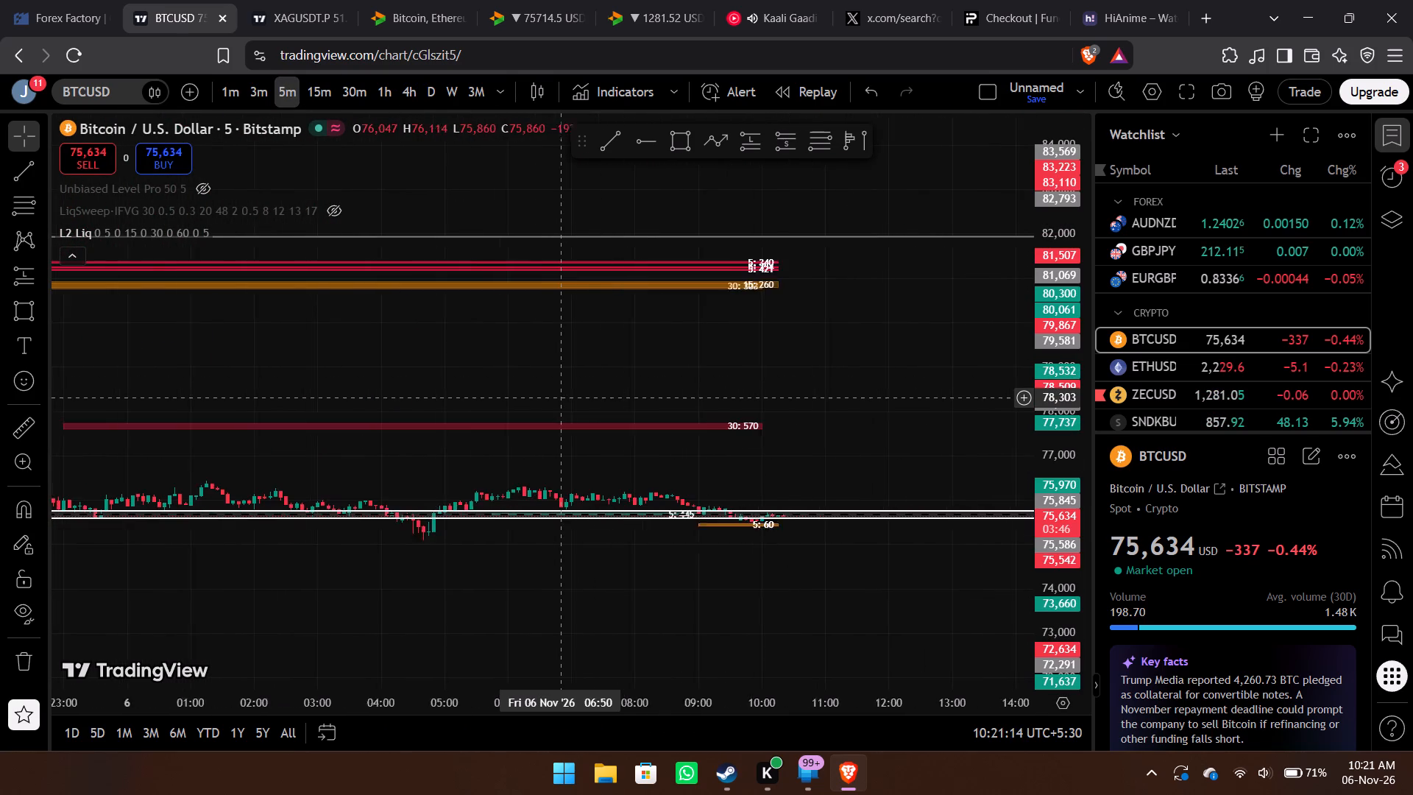
pyautogui.hscroll(1, 563, 398)
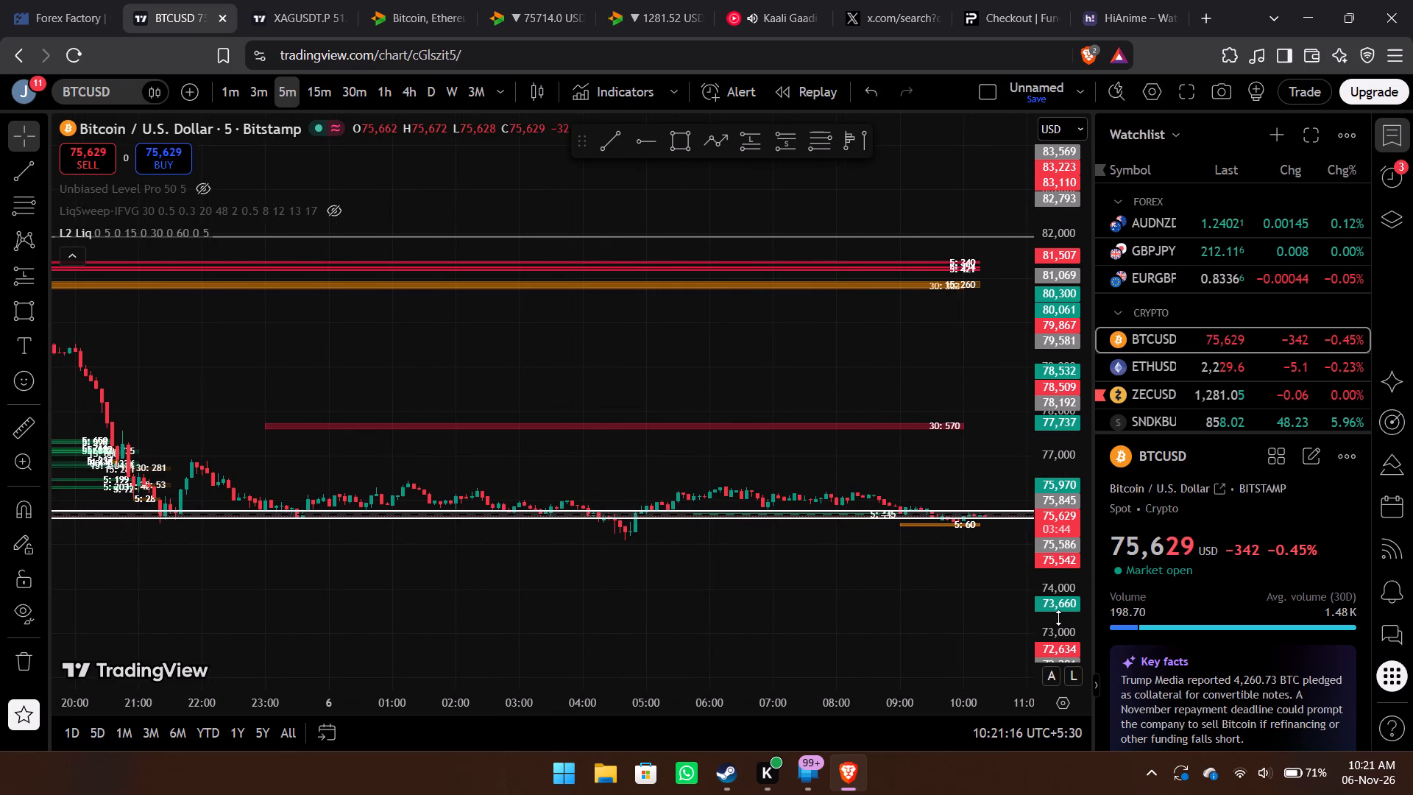
pyautogui.moveTo(1058, 618); pyautogui.dragTo(1043, 248)
pyautogui.moveTo(838, 557); pyautogui.dragTo(732, 233)
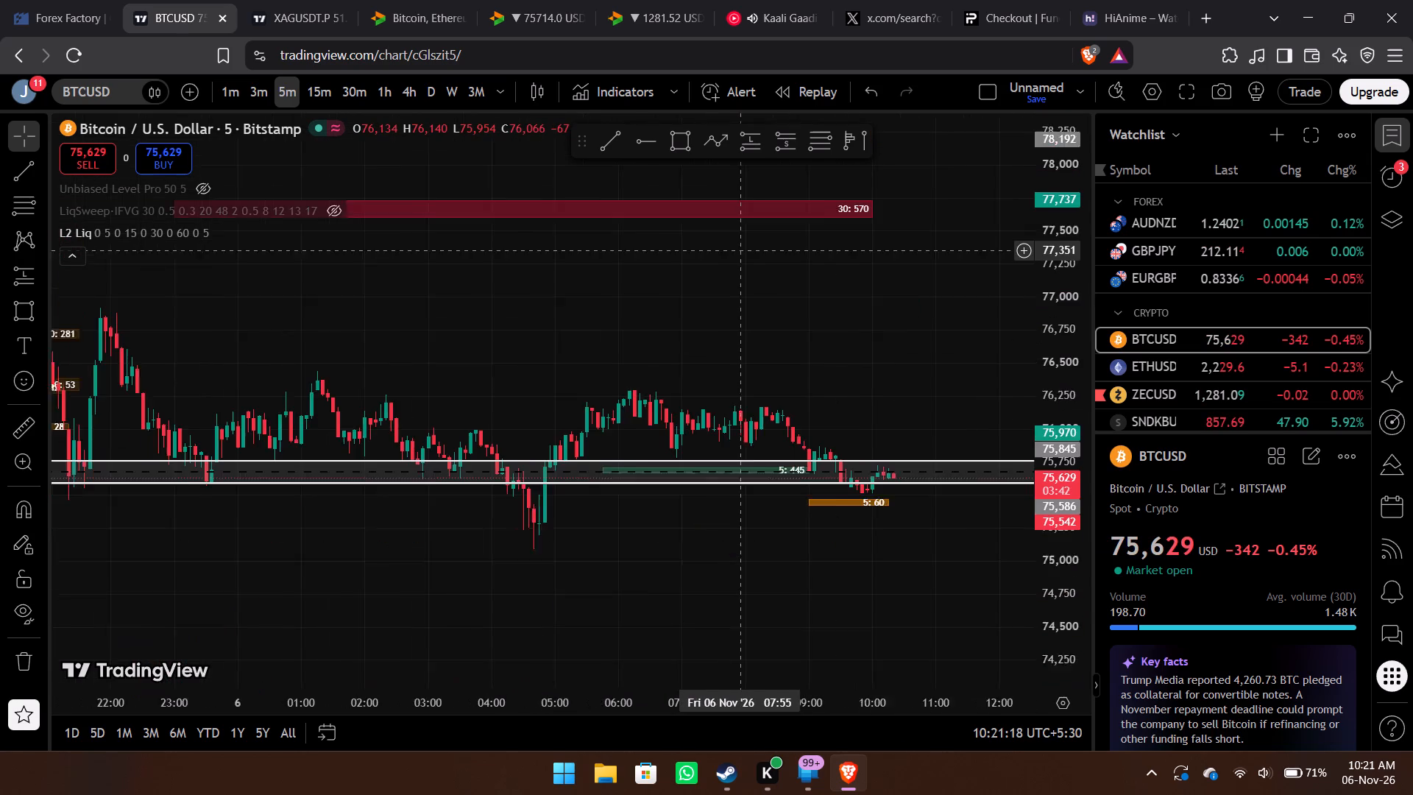
pyautogui.moveTo(732, 233); pyautogui.dragTo(718, 208)
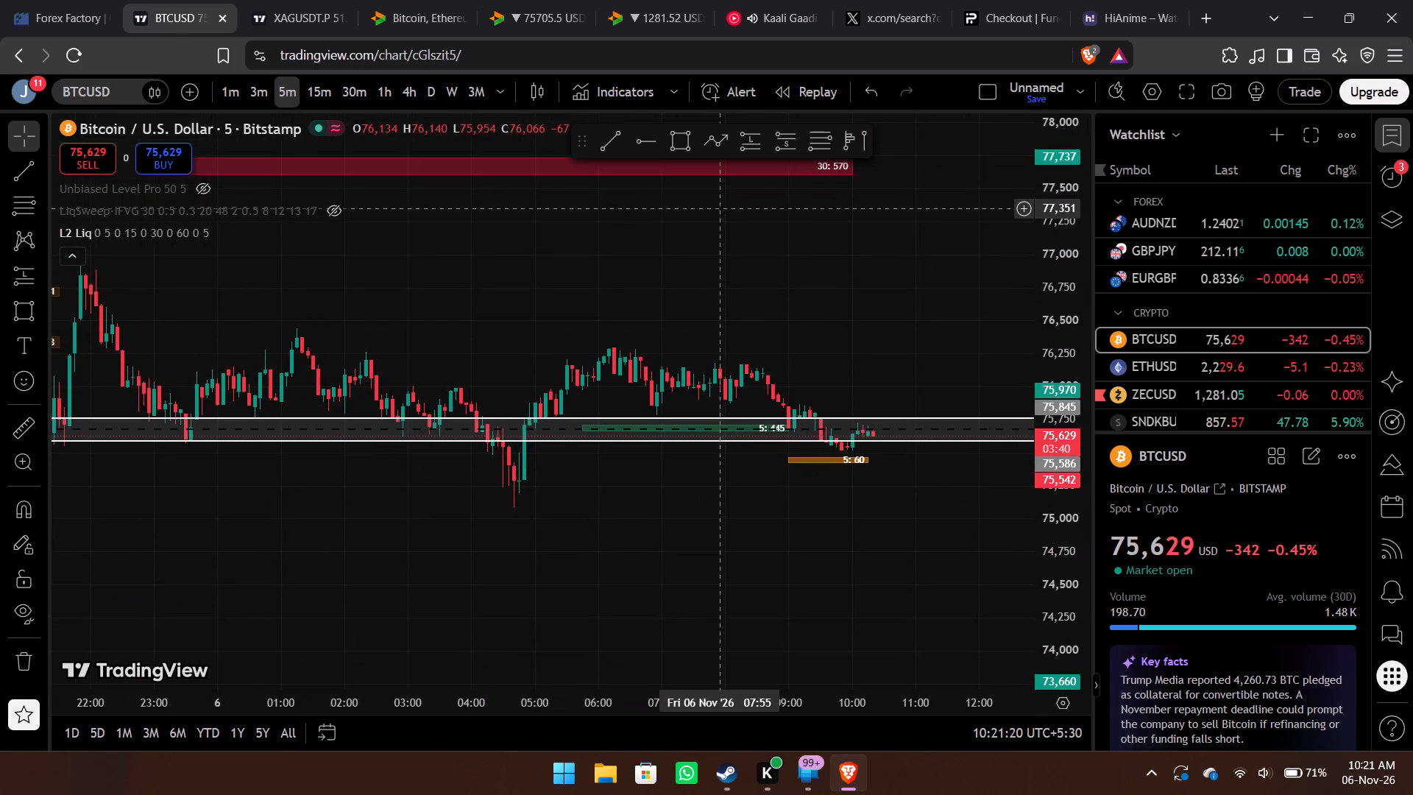
pyautogui.moveTo(829, 509); pyautogui.dragTo(825, 549)
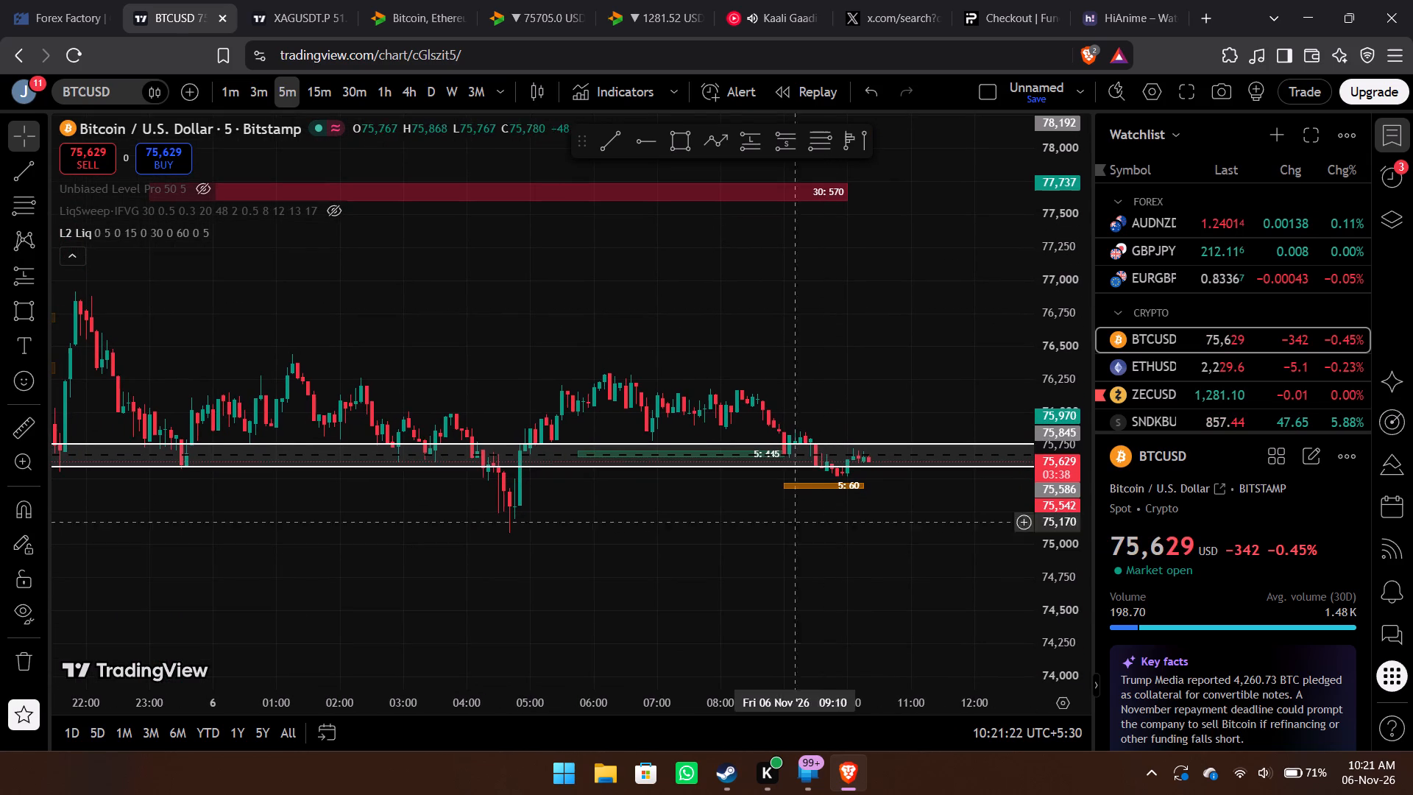
# Switch BTCUSD to the 1-hour timeframe and examine the recent drop from the orange liquidity level to the white-outlined zone.
pyautogui.click(373, 106)
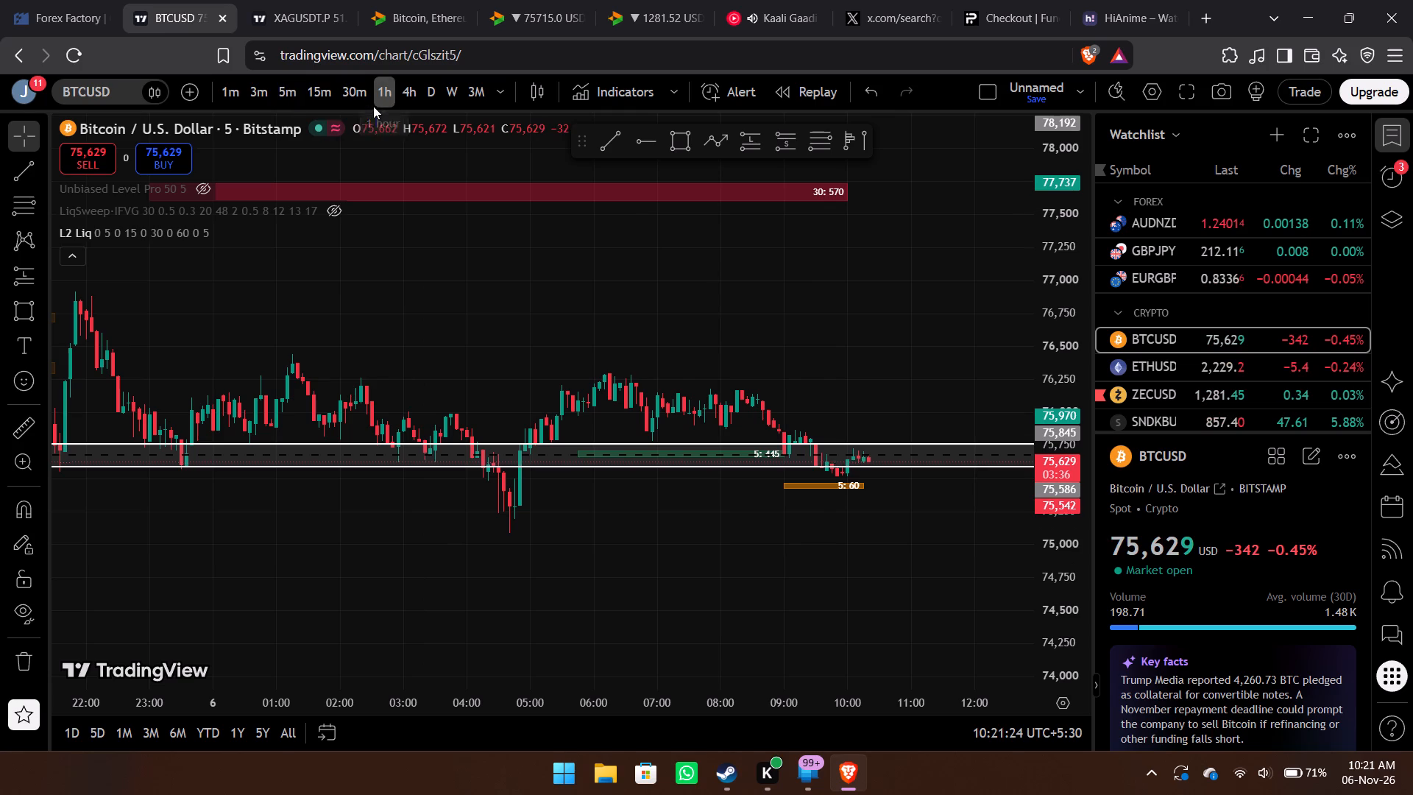
pyautogui.moveTo(1055, 322); pyautogui.dragTo(1054, 481)
pyautogui.moveTo(921, 300); pyautogui.dragTo(748, 498)
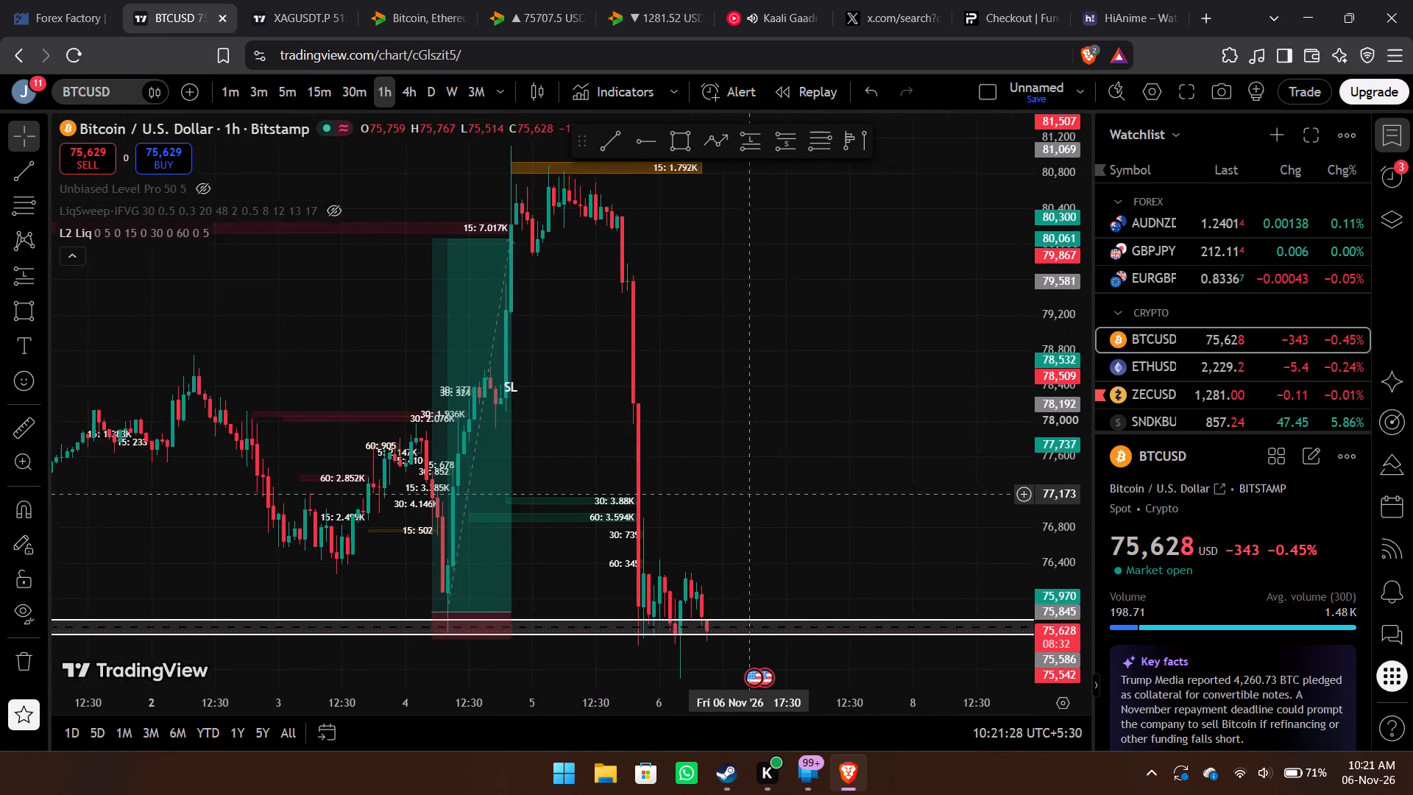
pyautogui.moveTo(748, 498); pyautogui.dragTo(720, 454)
pyautogui.moveTo(720, 454); pyautogui.dragTo(726, 525)
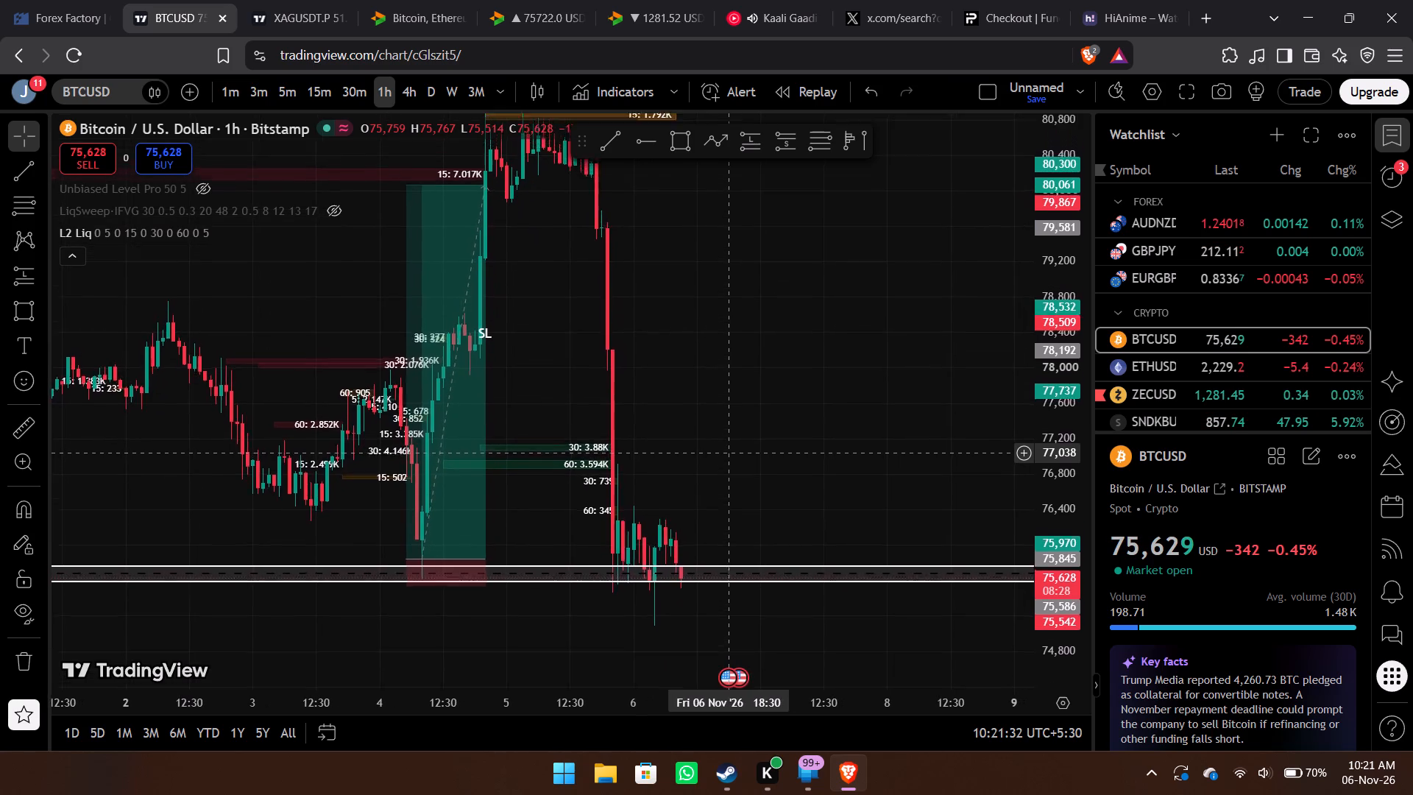
pyautogui.moveTo(726, 525); pyautogui.dragTo(720, 610)
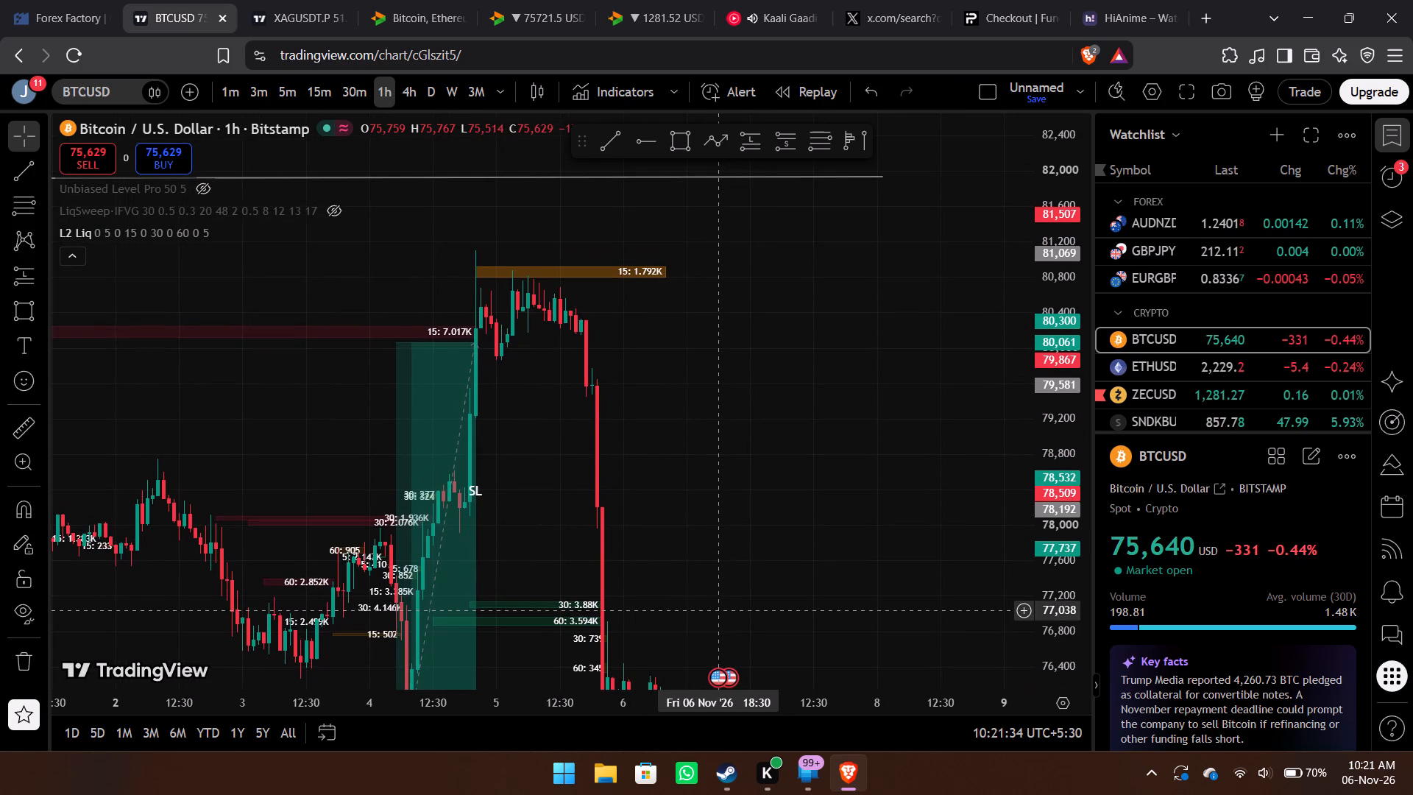
pyautogui.moveTo(720, 610); pyautogui.dragTo(727, 627)
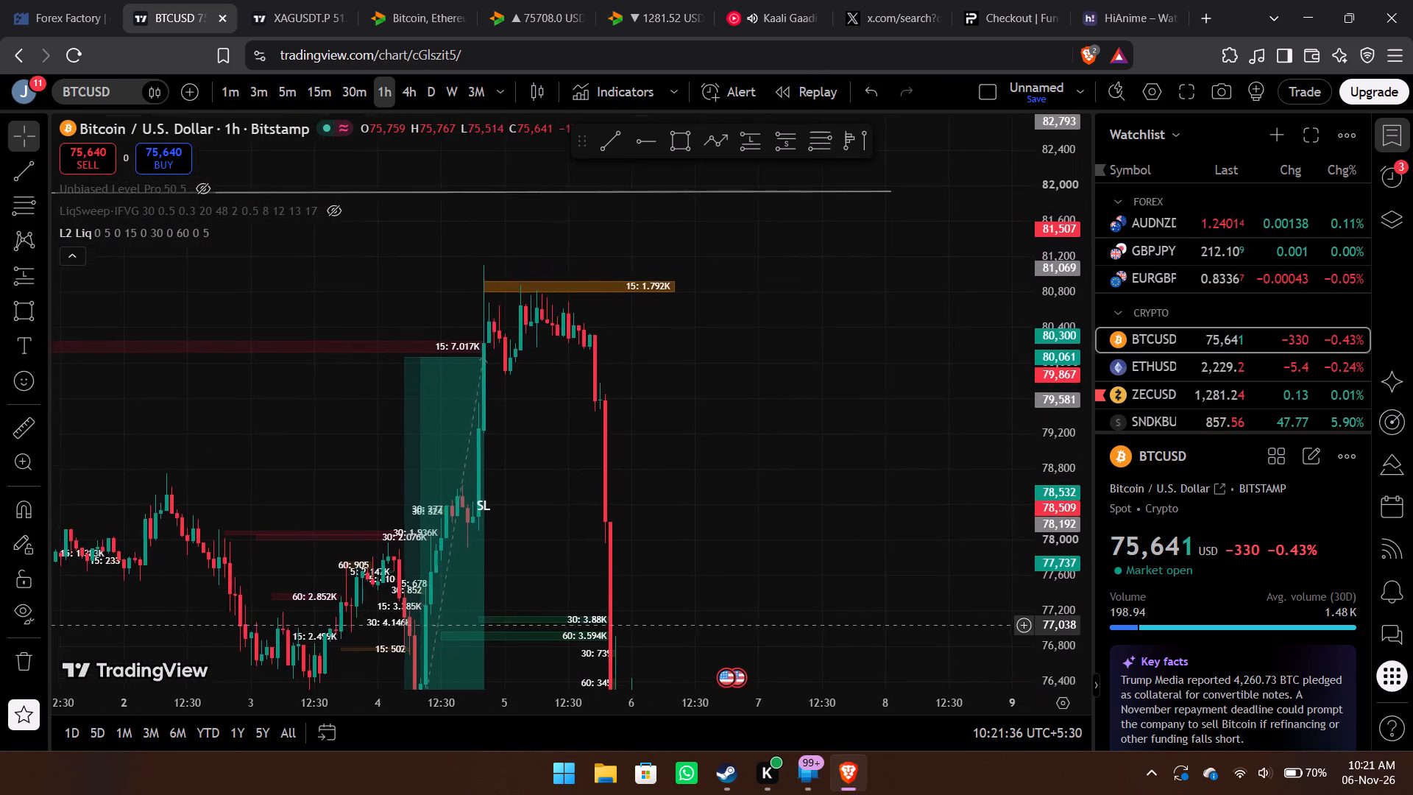
pyautogui.moveTo(727, 627); pyautogui.dragTo(604, 509)
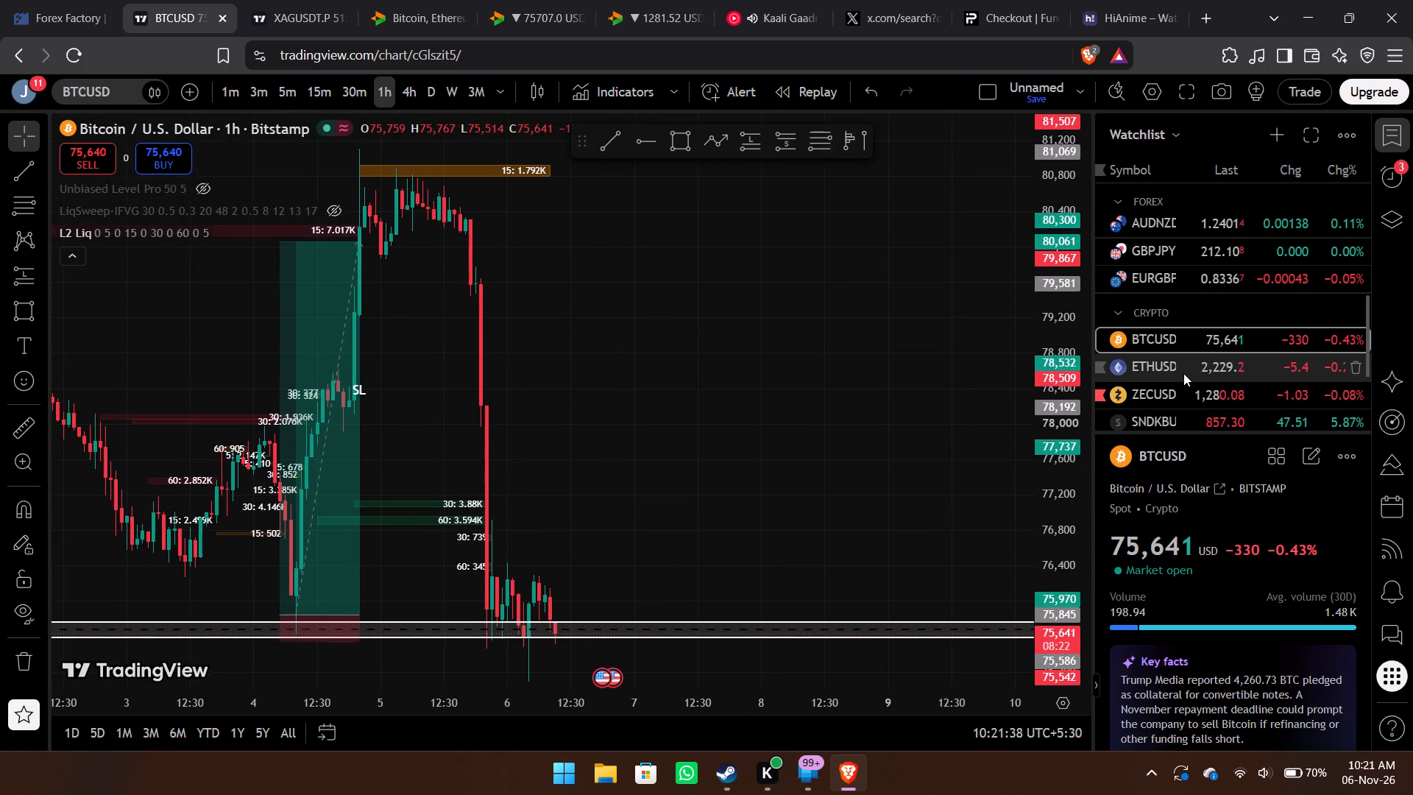
# Load ETHUSD from the watchlist and examine its 1-hour candles and the orange liquidity levels back to late October.
pyautogui.click(1183, 373)
pyautogui.moveTo(871, 535); pyautogui.dragTo(1110, 408)
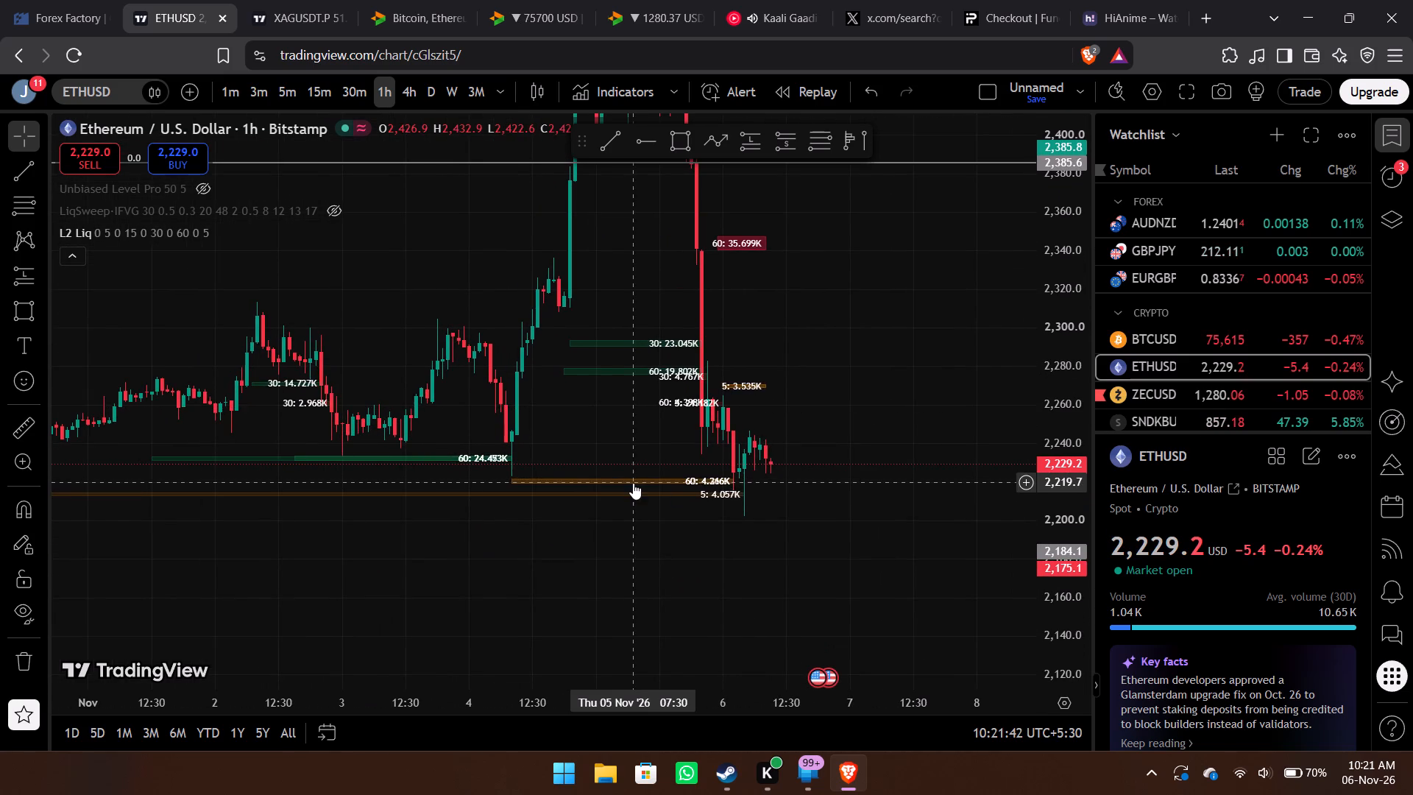
pyautogui.hscroll(5, 633, 483)
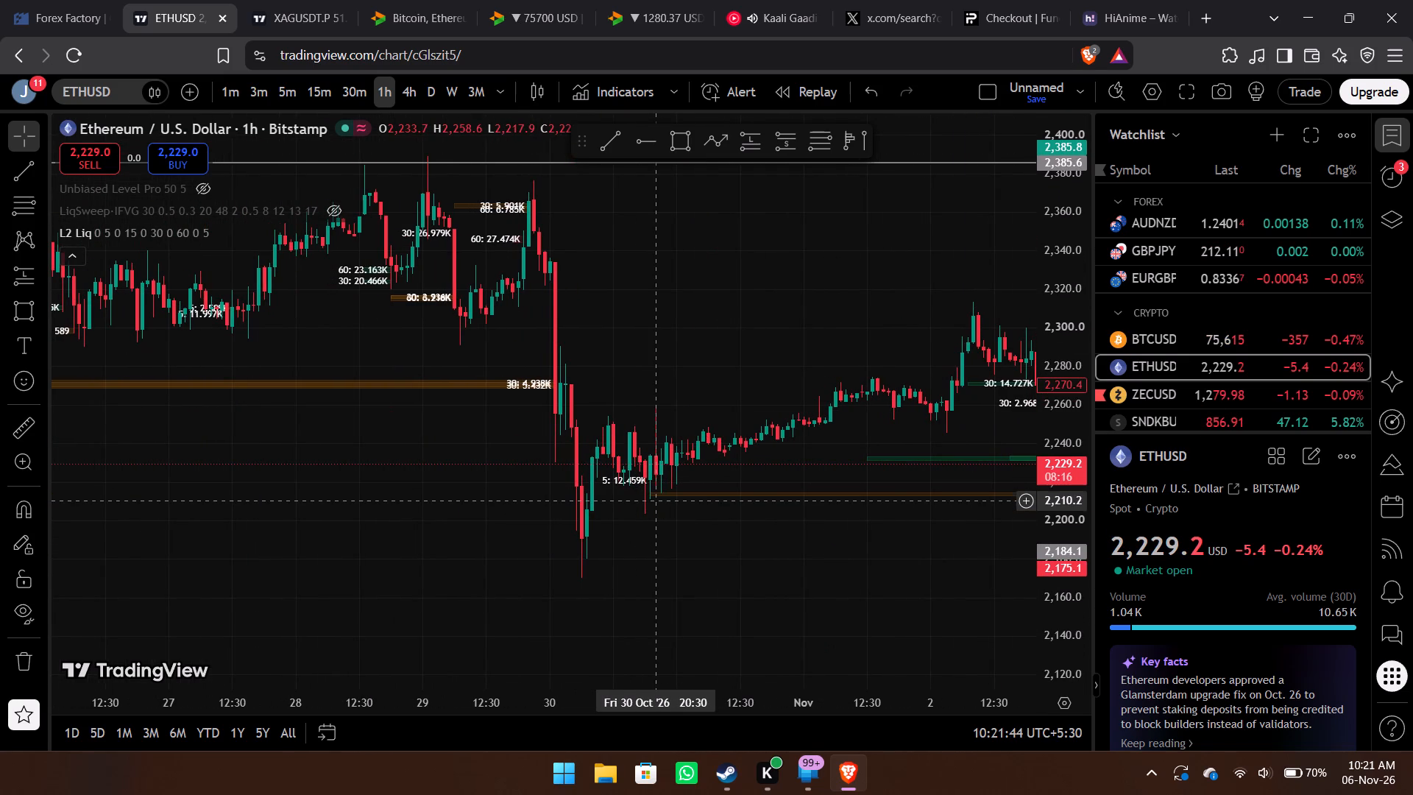
pyautogui.moveTo(656, 539); pyautogui.dragTo(304, 426)
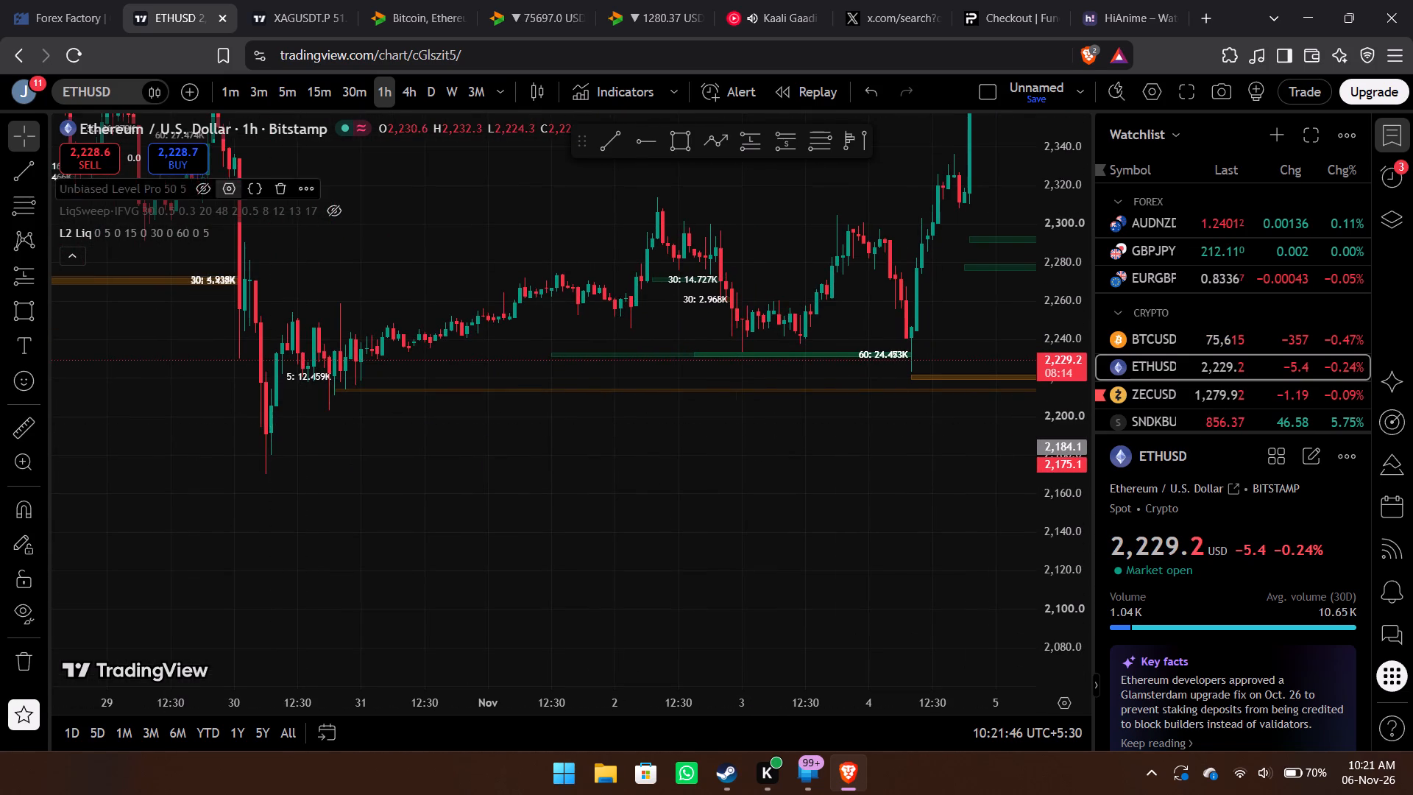
# Switch ETHUSD to the 15-minute timeframe and compare the latest candles with the late-October lows around the orange liquidity level.
pyautogui.click(308, 105)
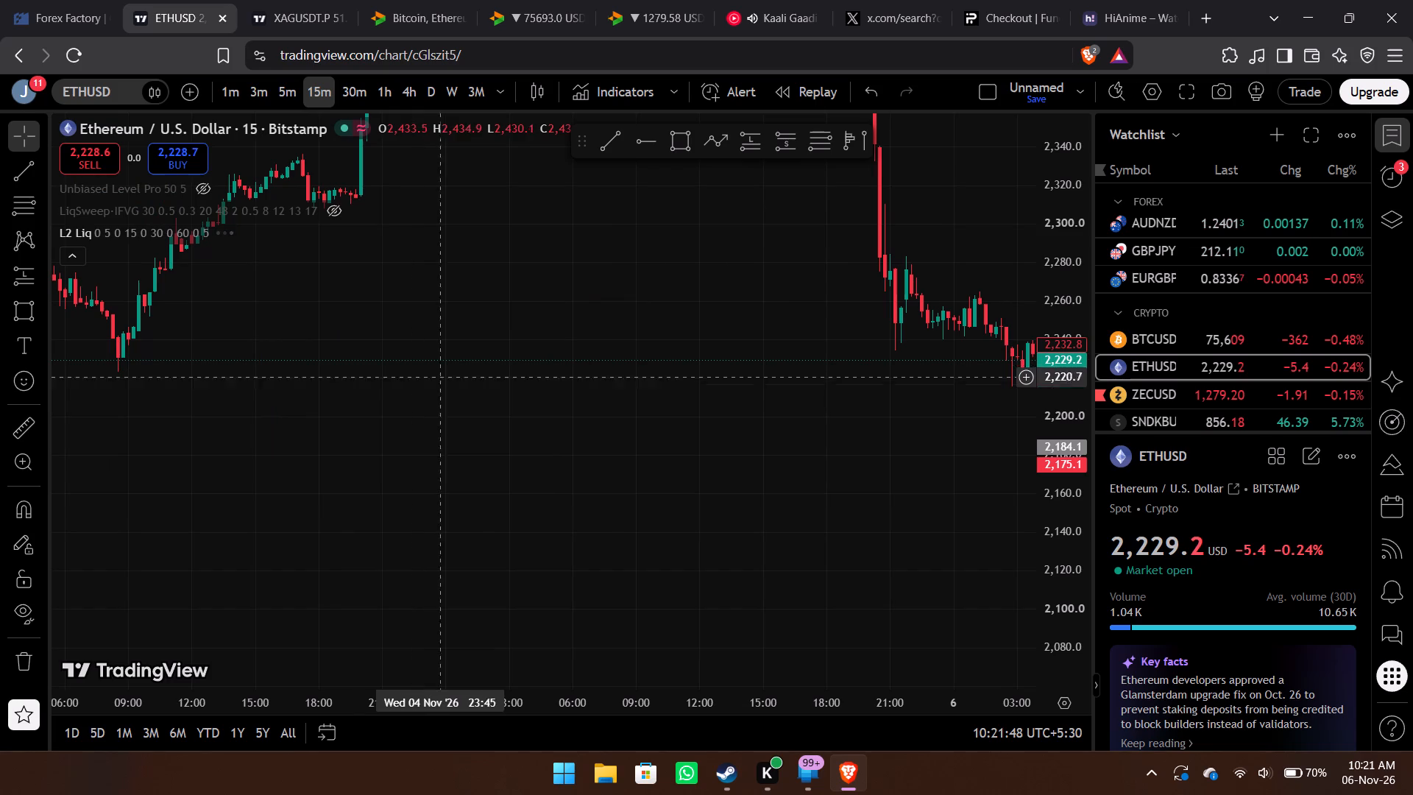
pyautogui.moveTo(1066, 474); pyautogui.dragTo(1054, 392)
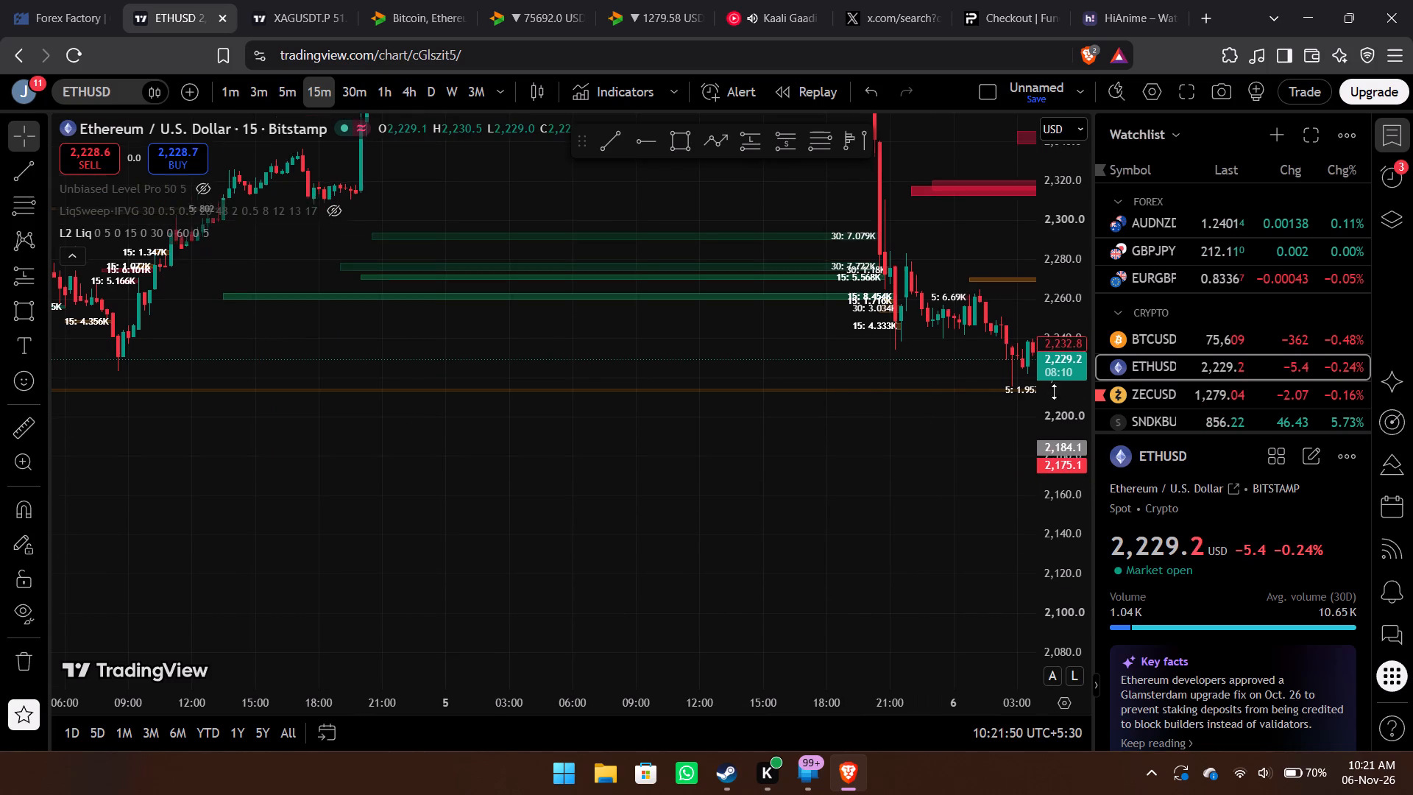
pyautogui.moveTo(1054, 392); pyautogui.dragTo(1036, 308)
pyautogui.moveTo(824, 333); pyautogui.dragTo(430, 330)
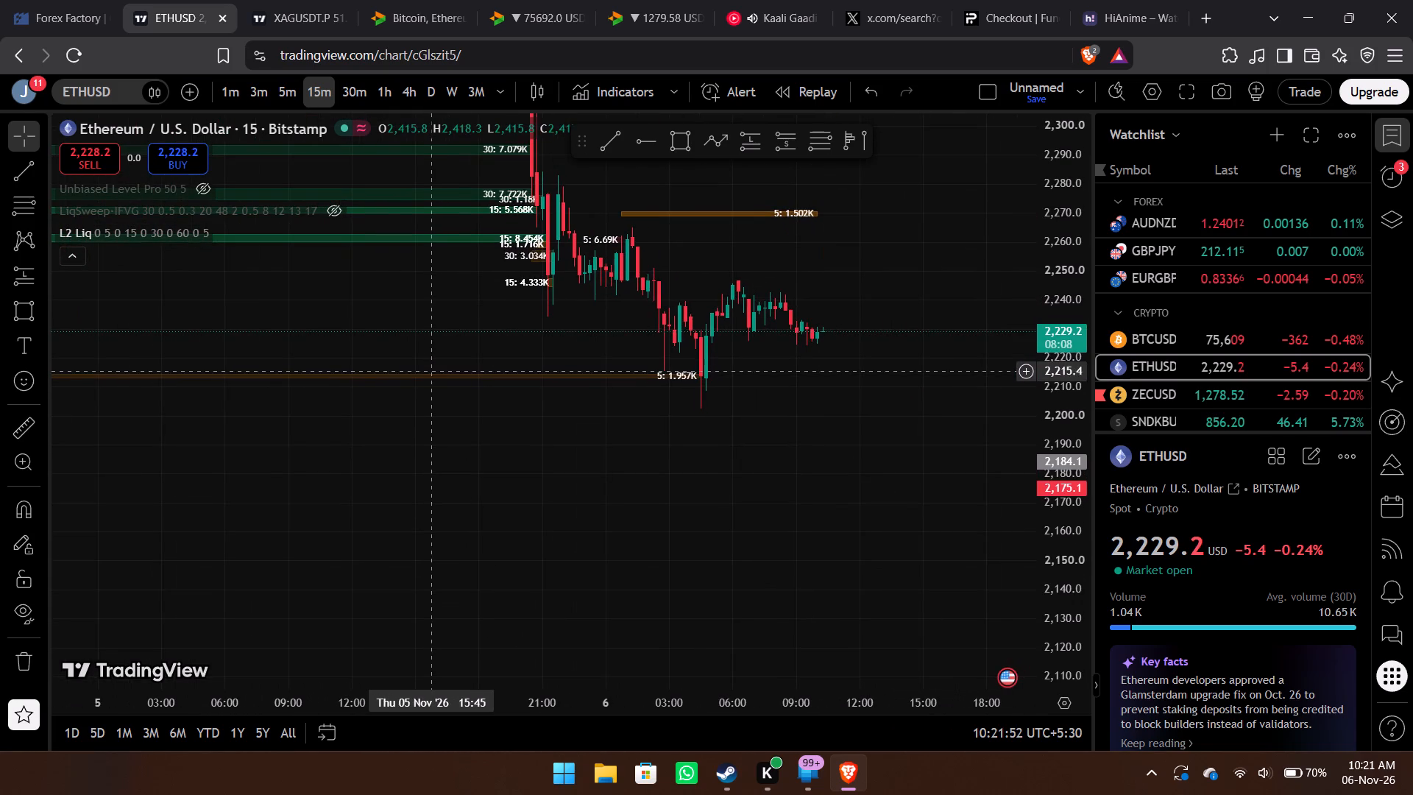
pyautogui.hscroll(7, 430, 374)
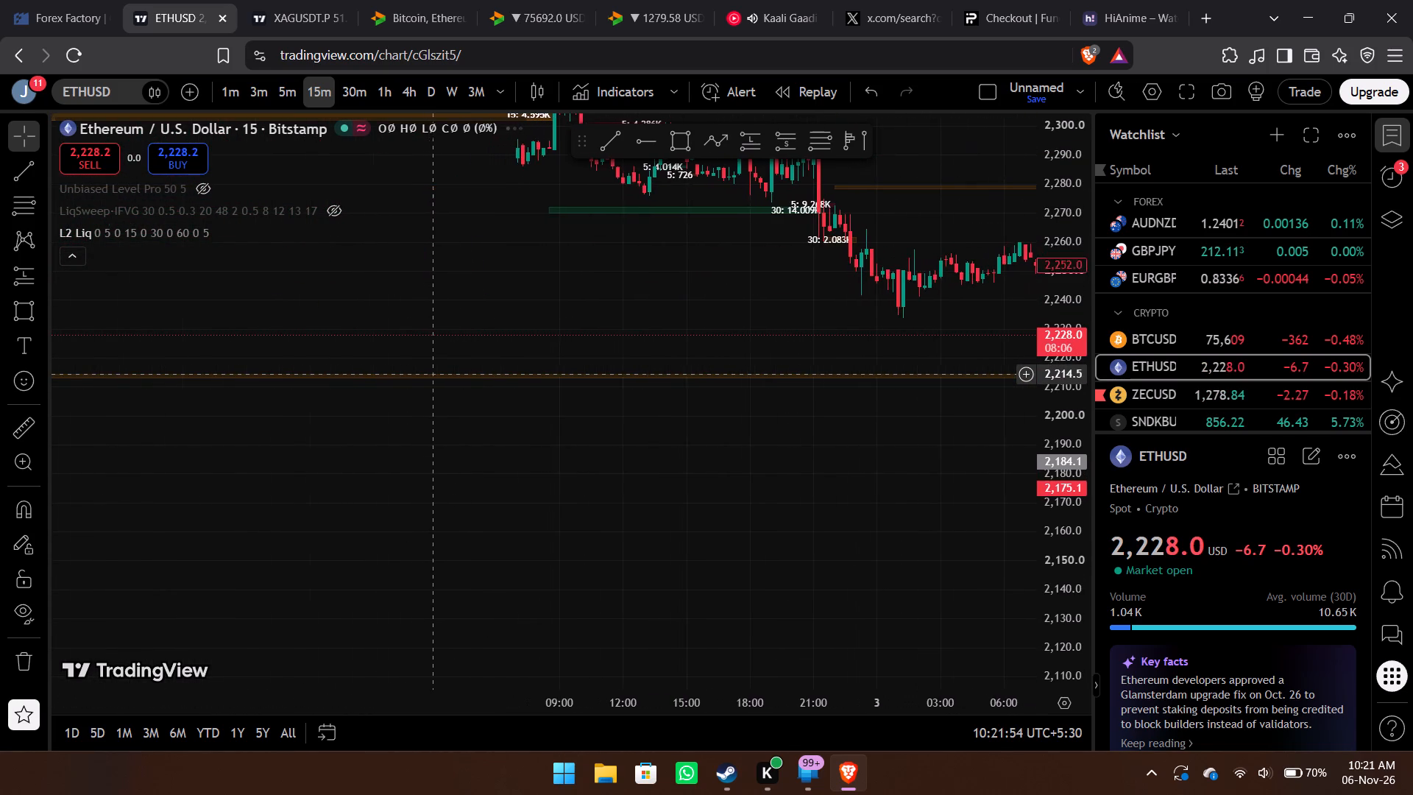
pyautogui.hscroll(9, 430, 374)
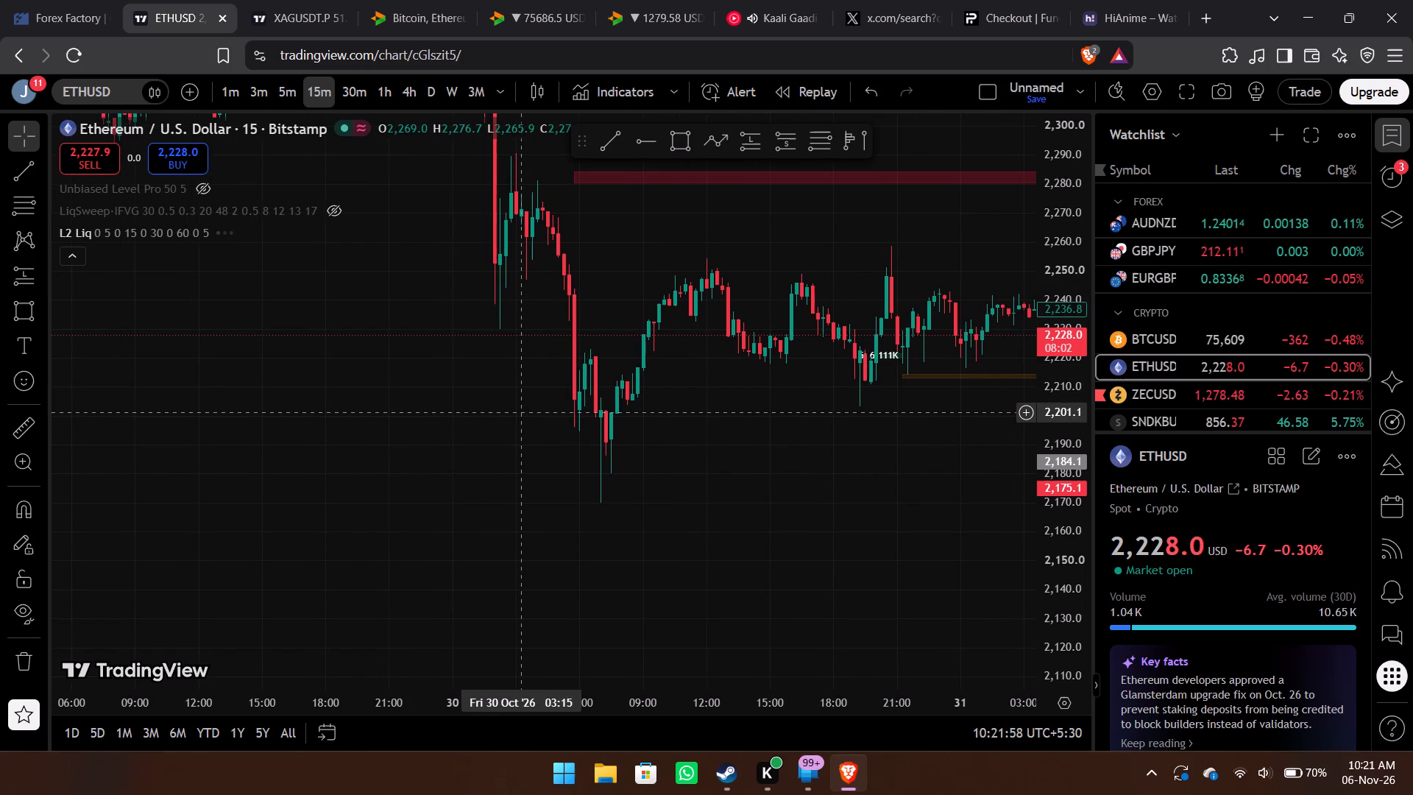
pyautogui.hscroll(-12, 523, 412)
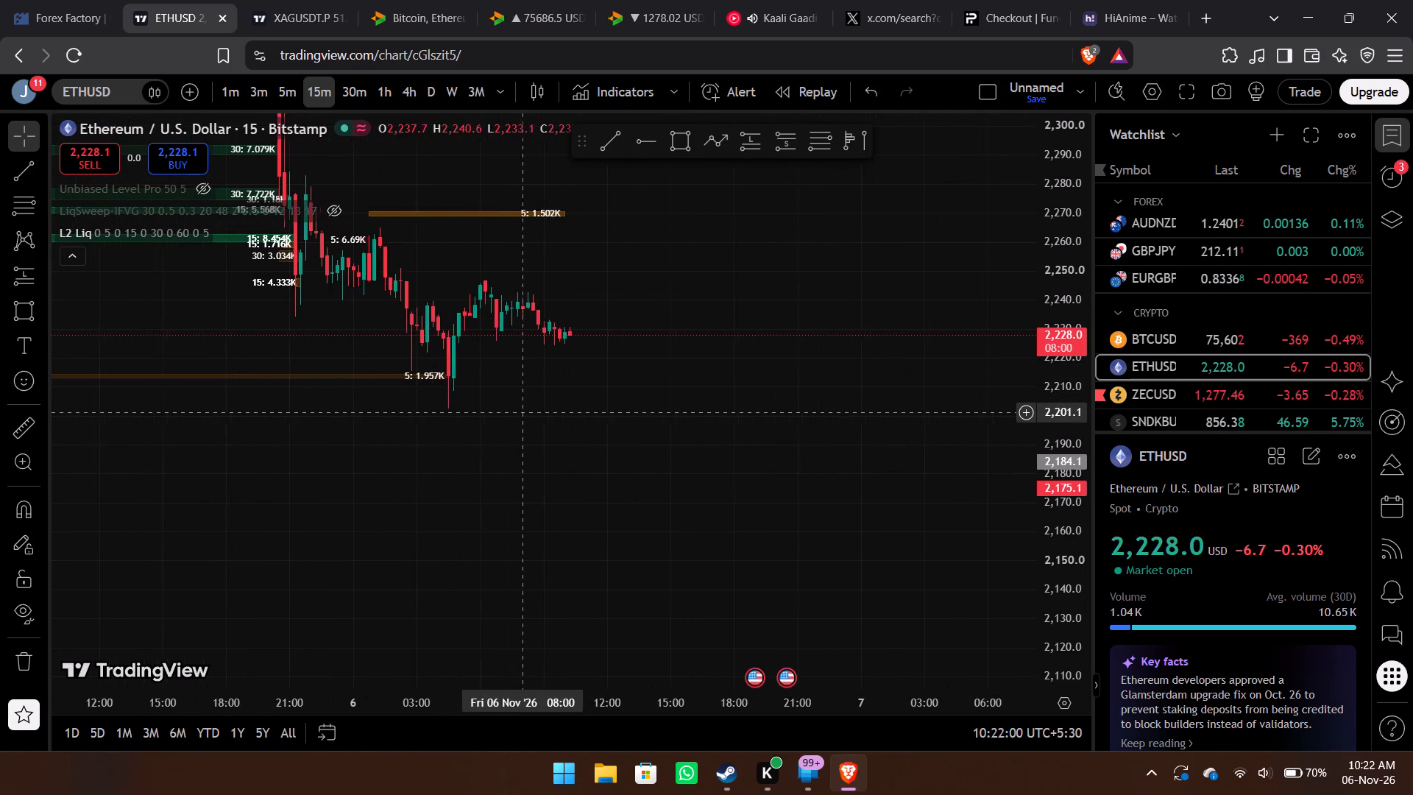
pyautogui.hscroll(13, 523, 412)
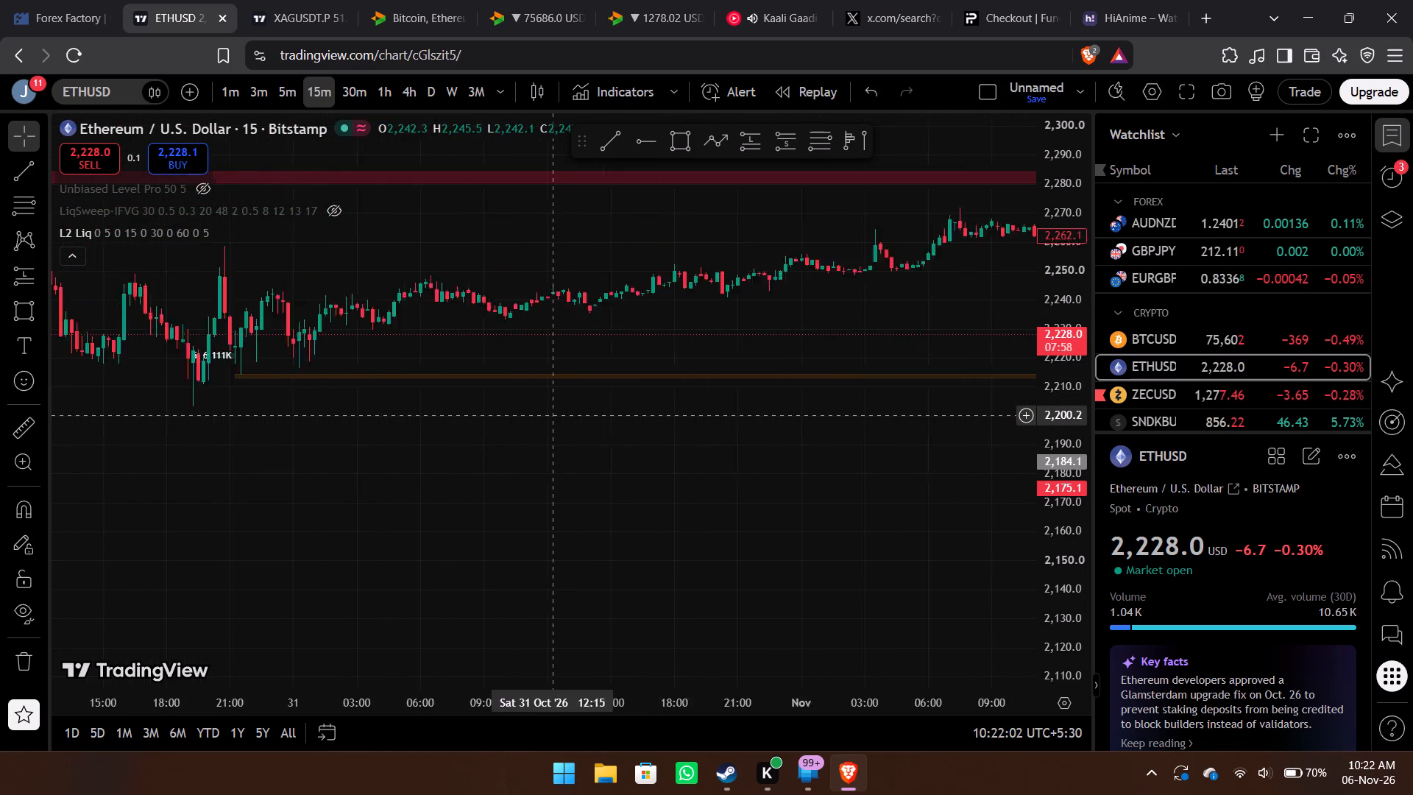
pyautogui.hscroll(1, 552, 415)
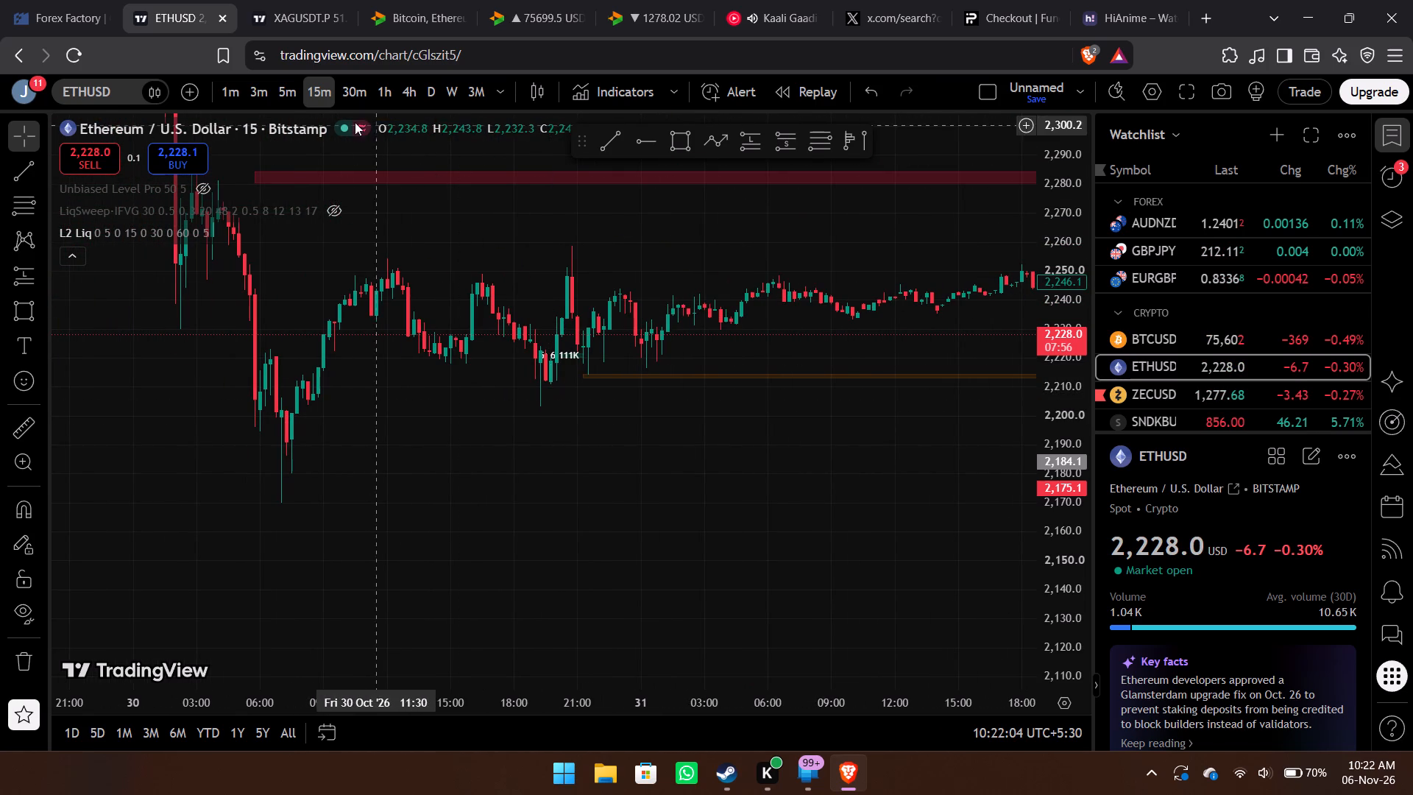
# On ETHUSD's 5-minute timeframe, draw a rectangle zone from about 2,192.0 to 2,180.6 at the 30 October low, spanning about 07:20 to 17:00.
pyautogui.click(289, 97)
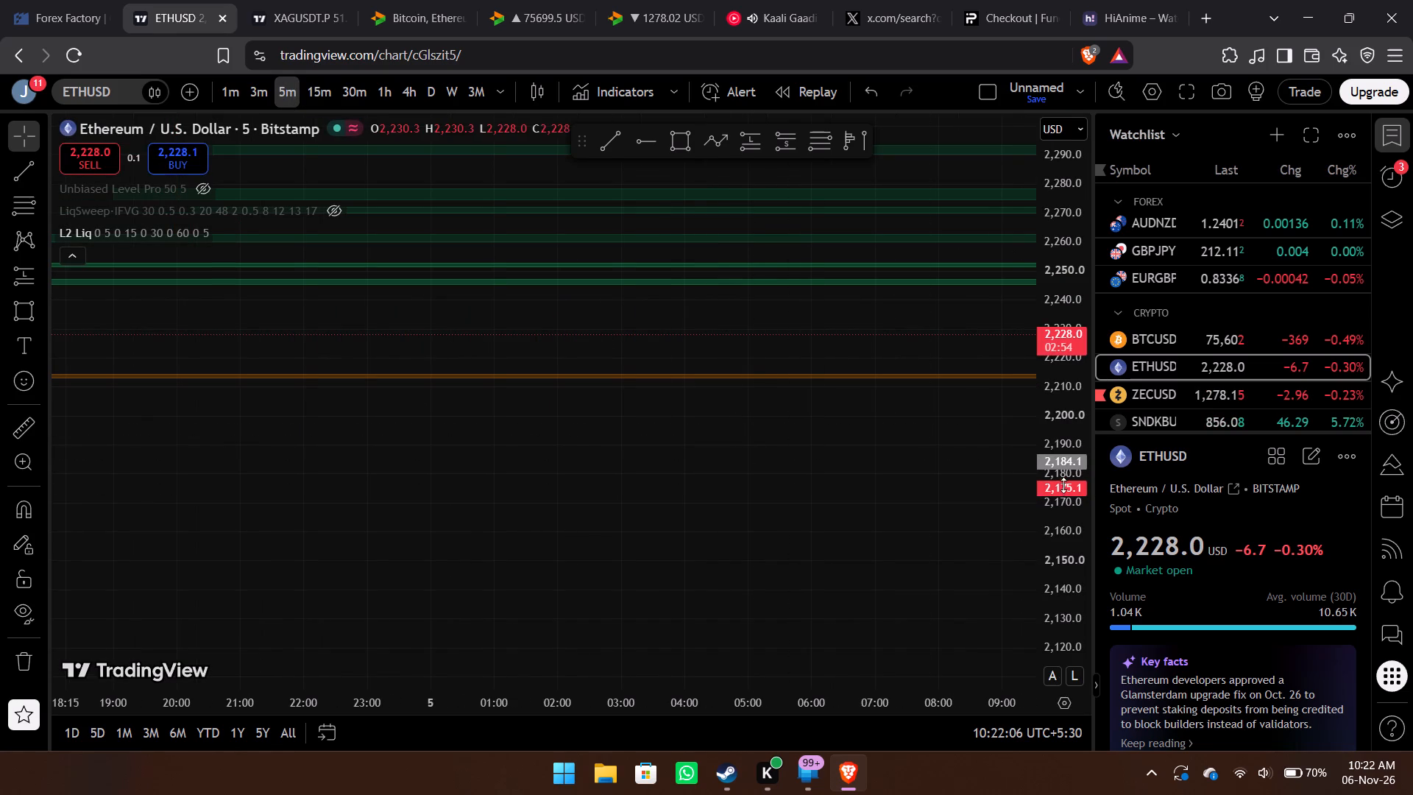
pyautogui.moveTo(1063, 491); pyautogui.dragTo(1044, 172)
pyautogui.hscroll(11, 514, 427)
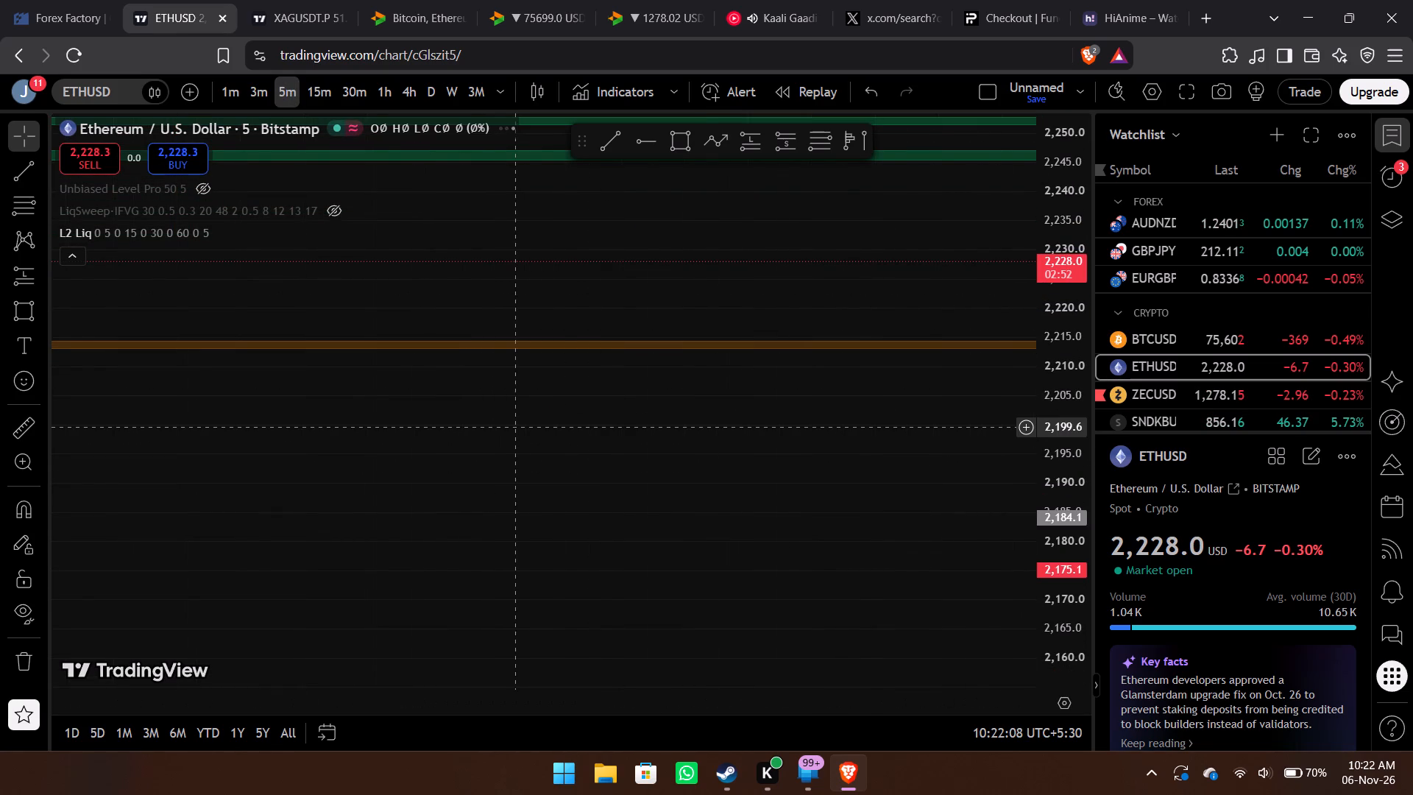
pyautogui.hscroll(6, 514, 427)
pyautogui.hscroll(-1, 514, 427)
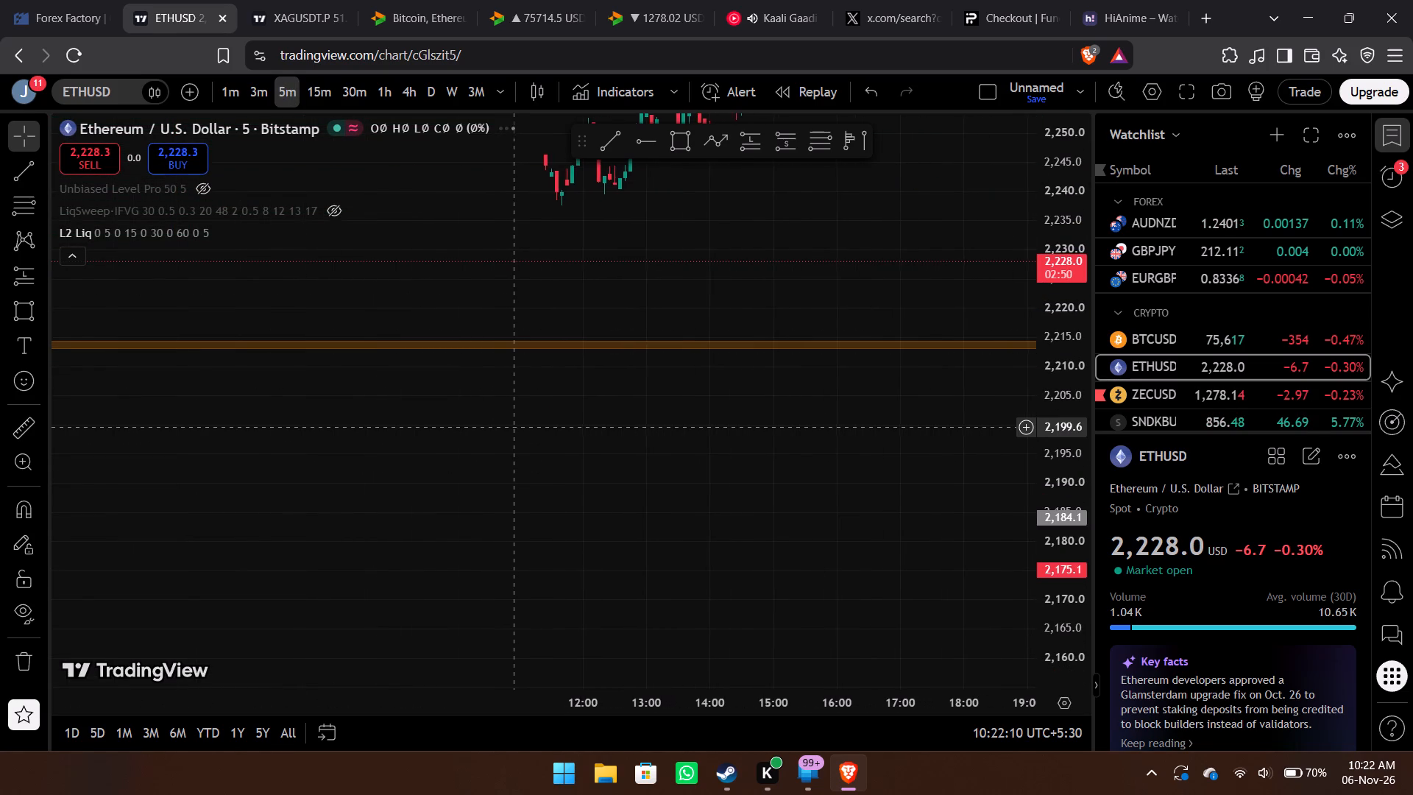
pyautogui.hscroll(8, 514, 427)
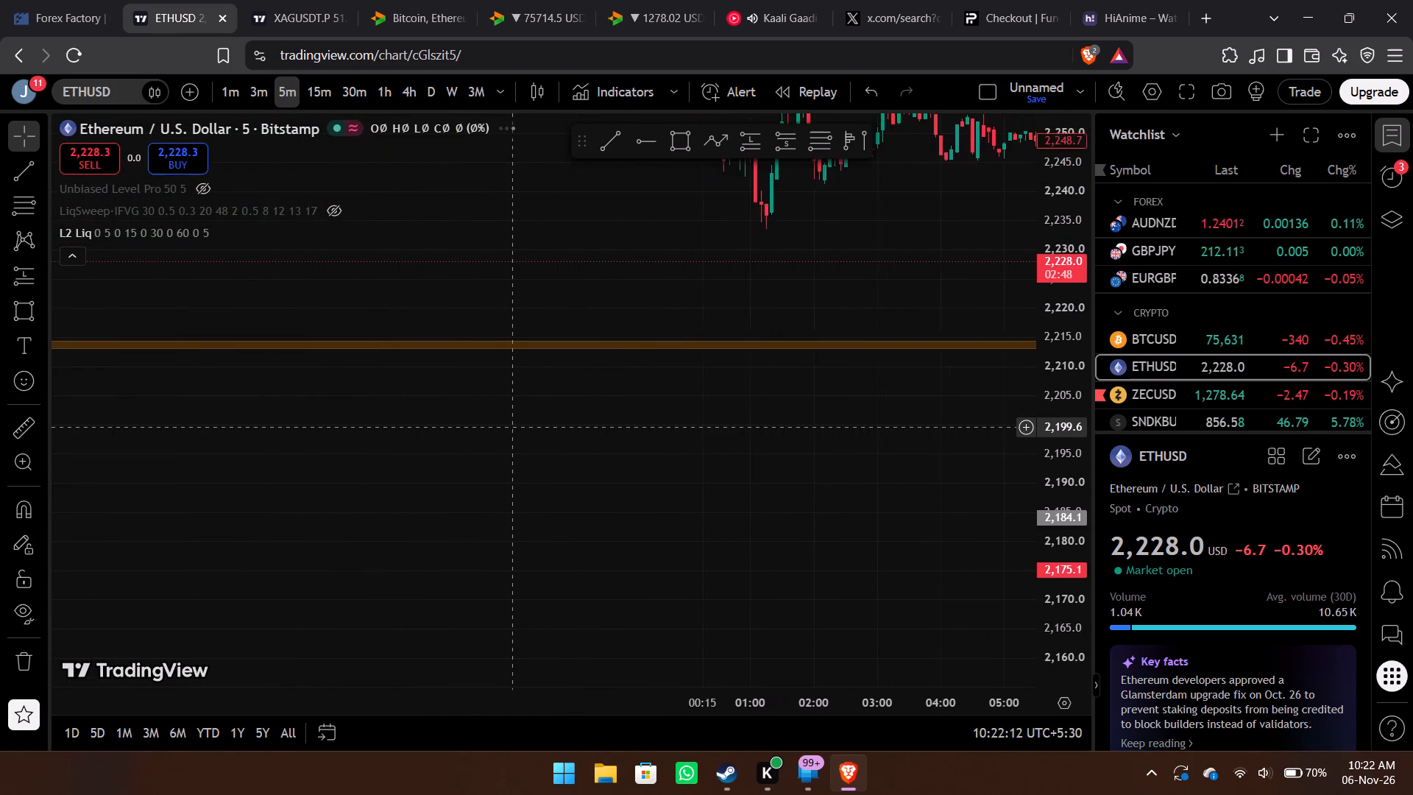
pyautogui.hscroll(5, 514, 427)
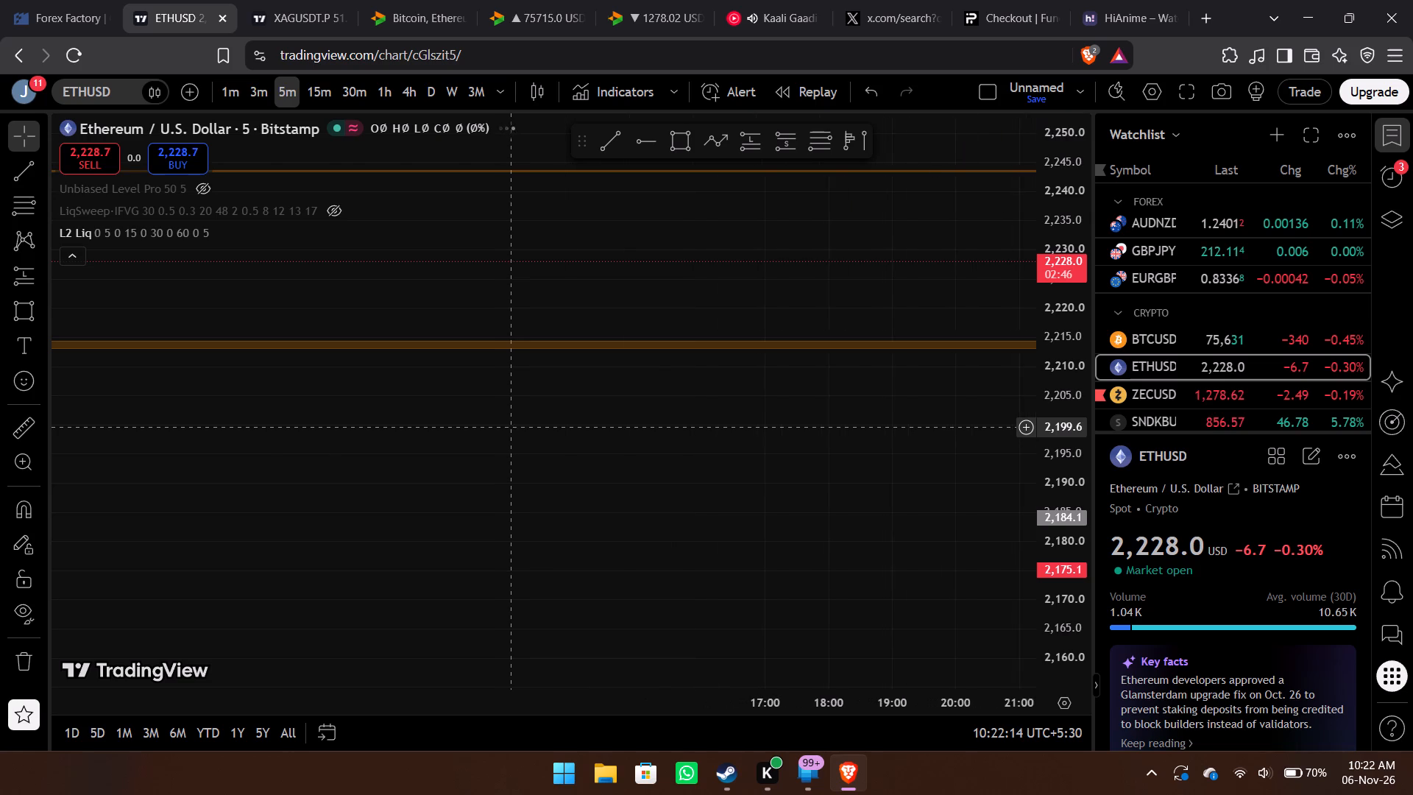
pyautogui.hscroll(9, 514, 427)
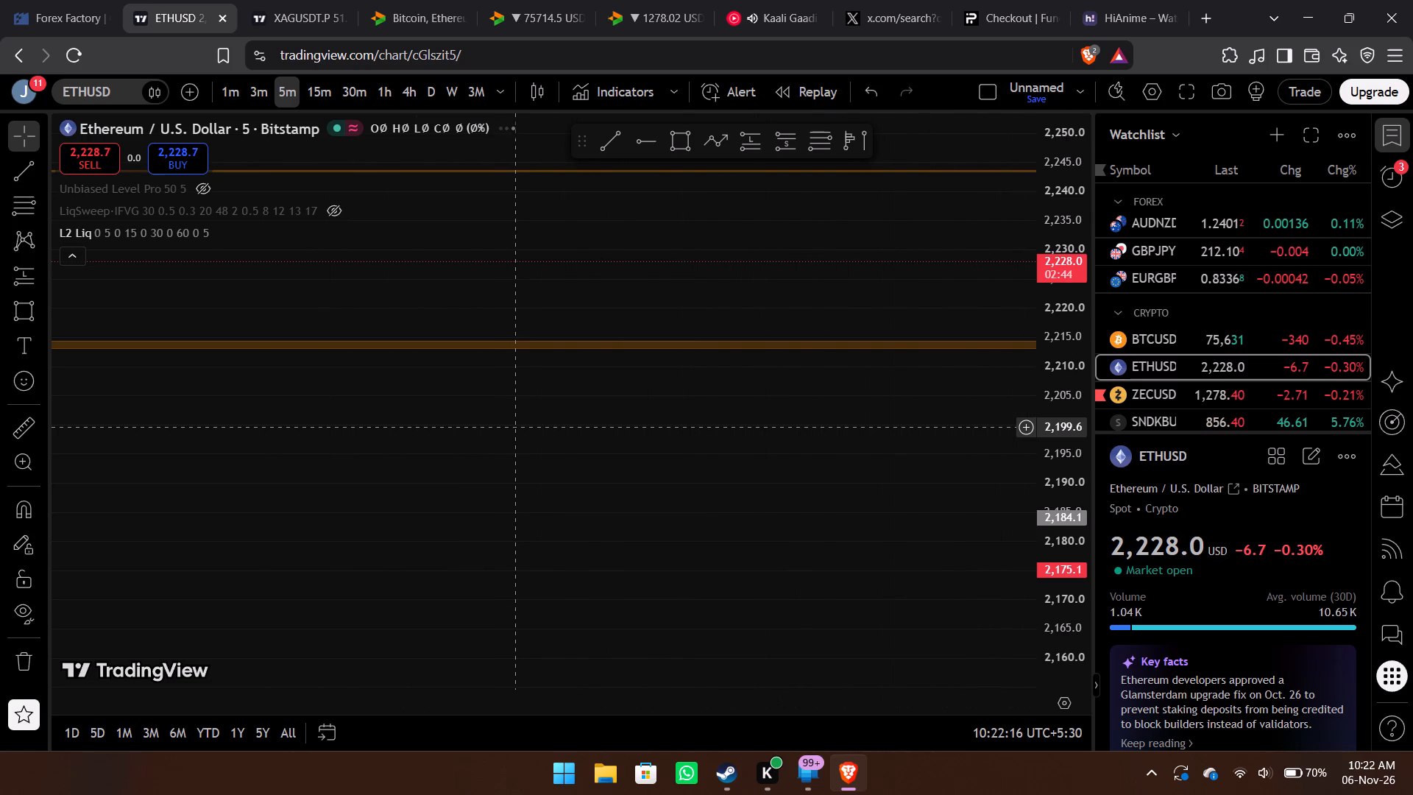
pyautogui.hscroll(5, 514, 427)
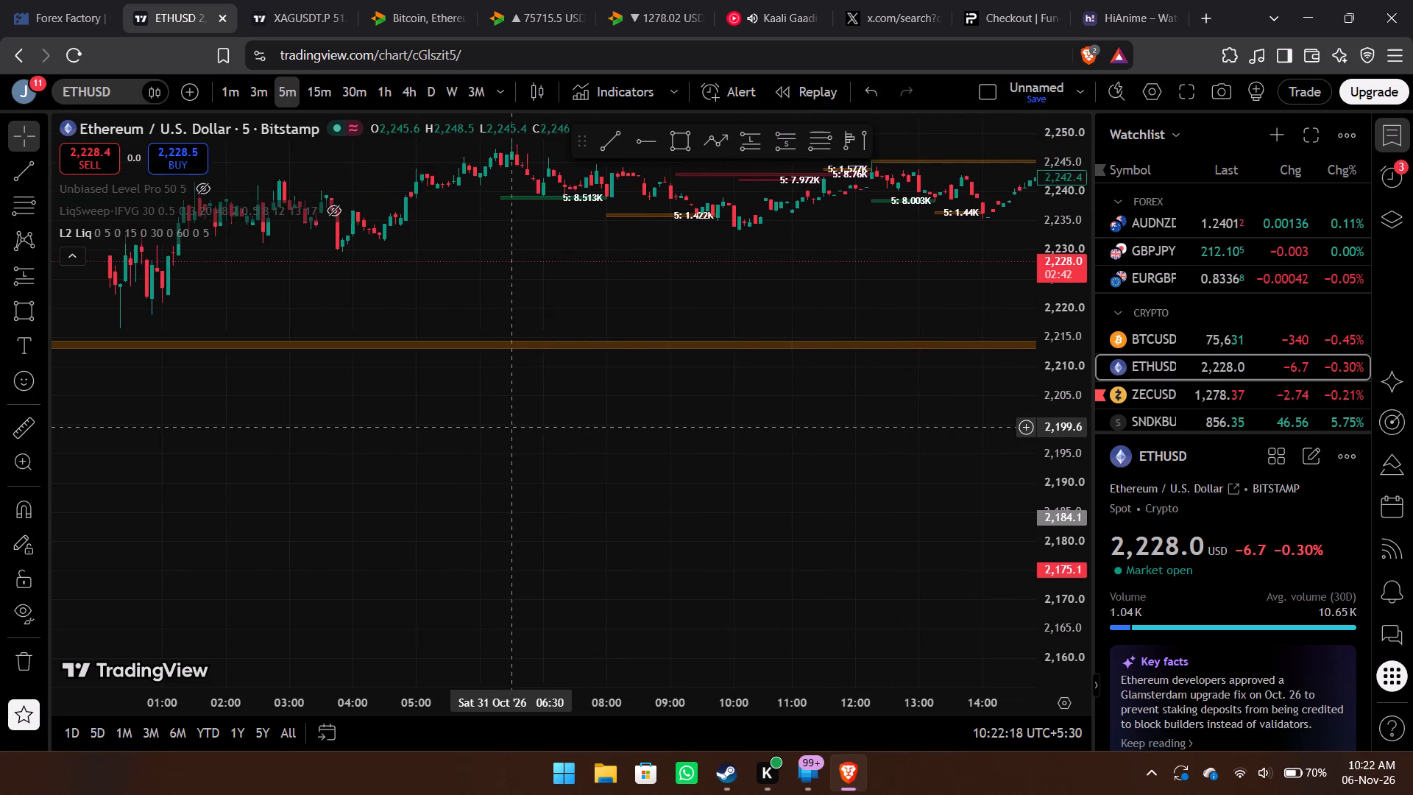
pyautogui.hscroll(7, 514, 427)
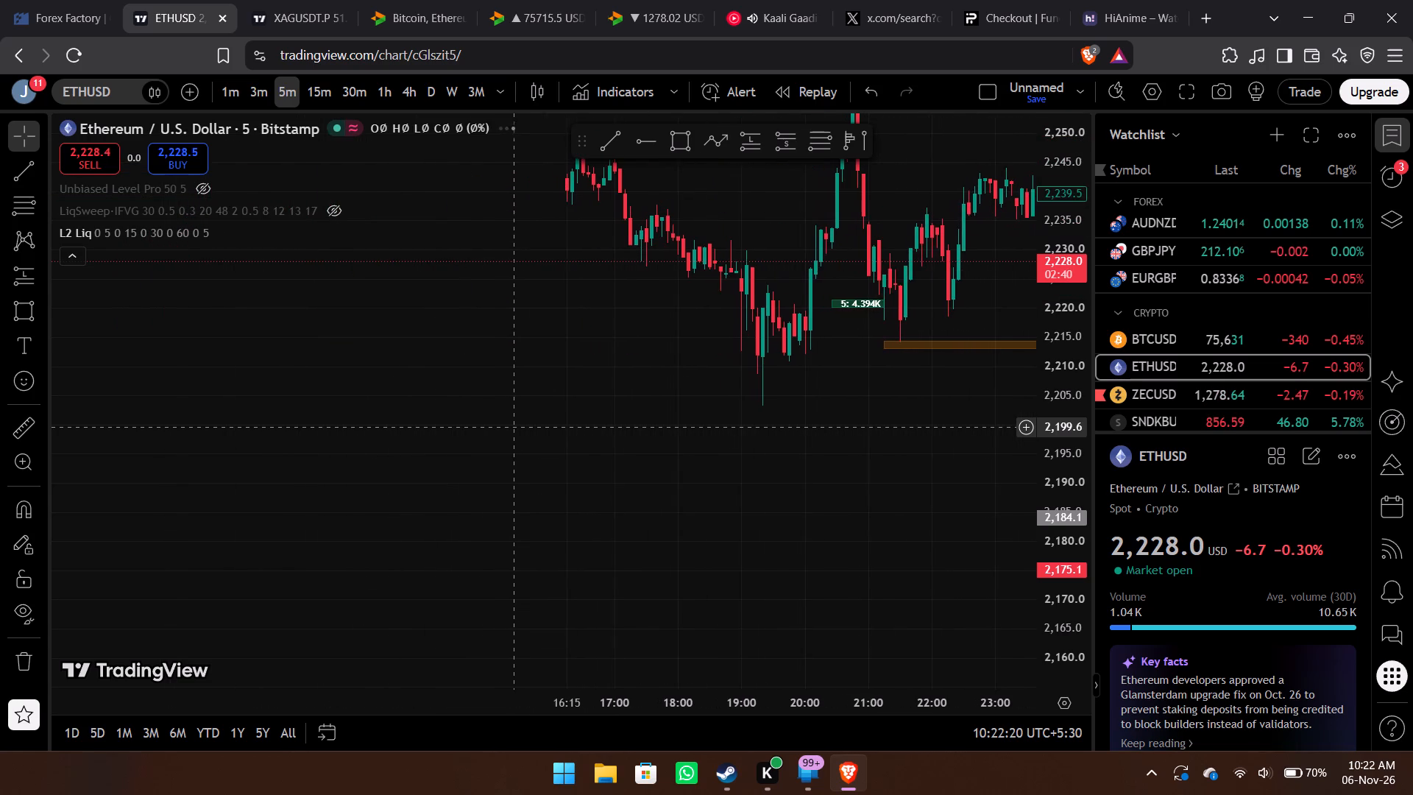
pyautogui.hscroll(3, 514, 427)
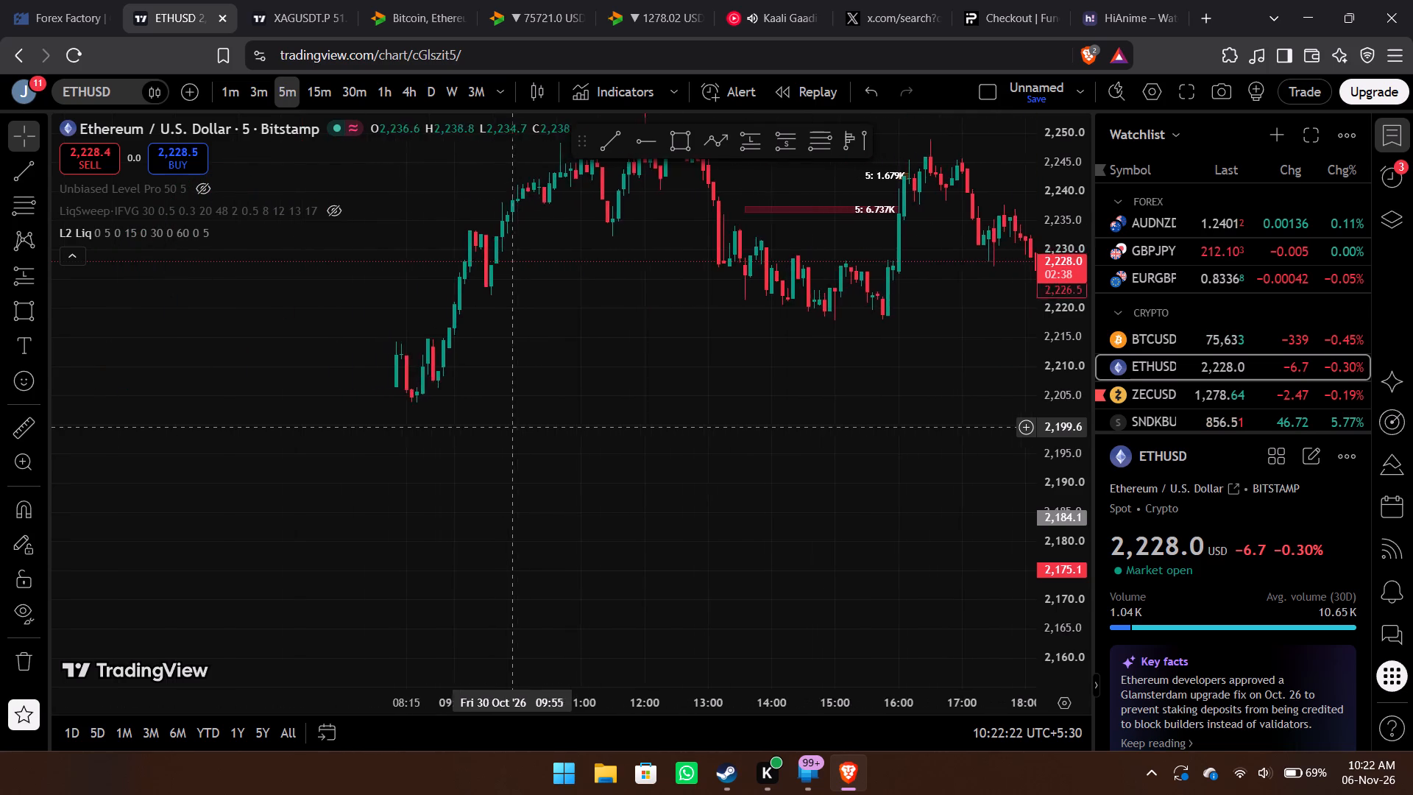
pyautogui.hscroll(1, 514, 427)
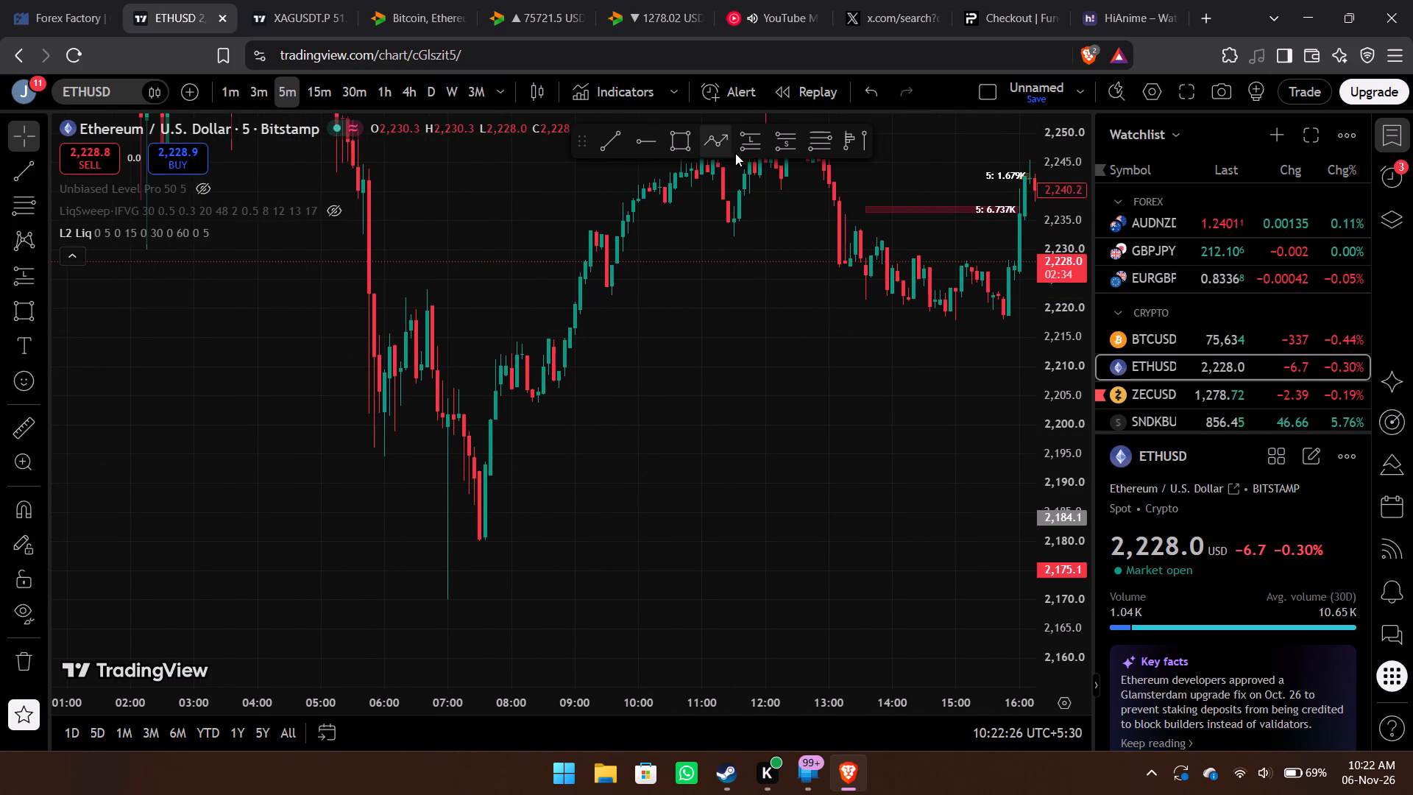
pyautogui.click(681, 140)
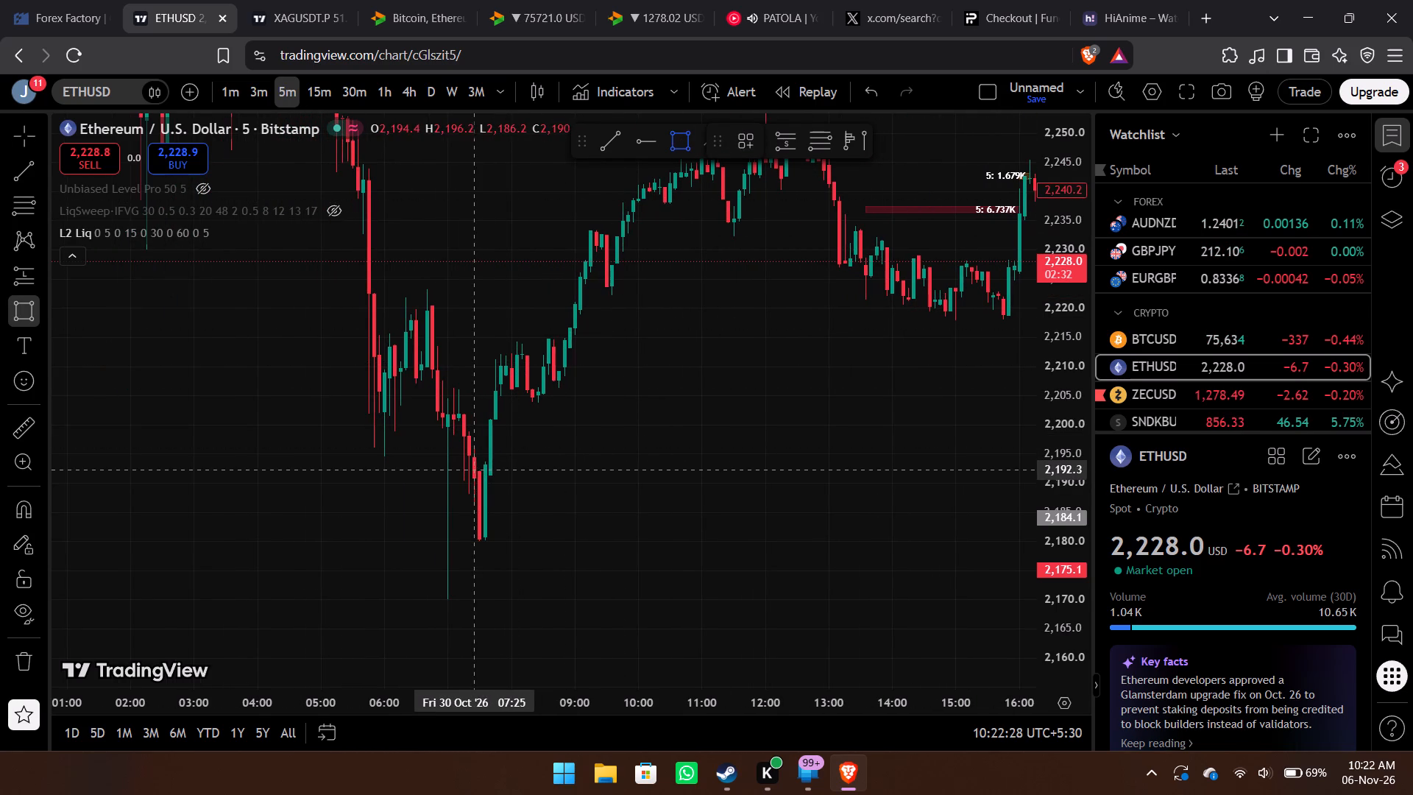
pyautogui.moveTo(471, 471); pyautogui.dragTo(748, 537)
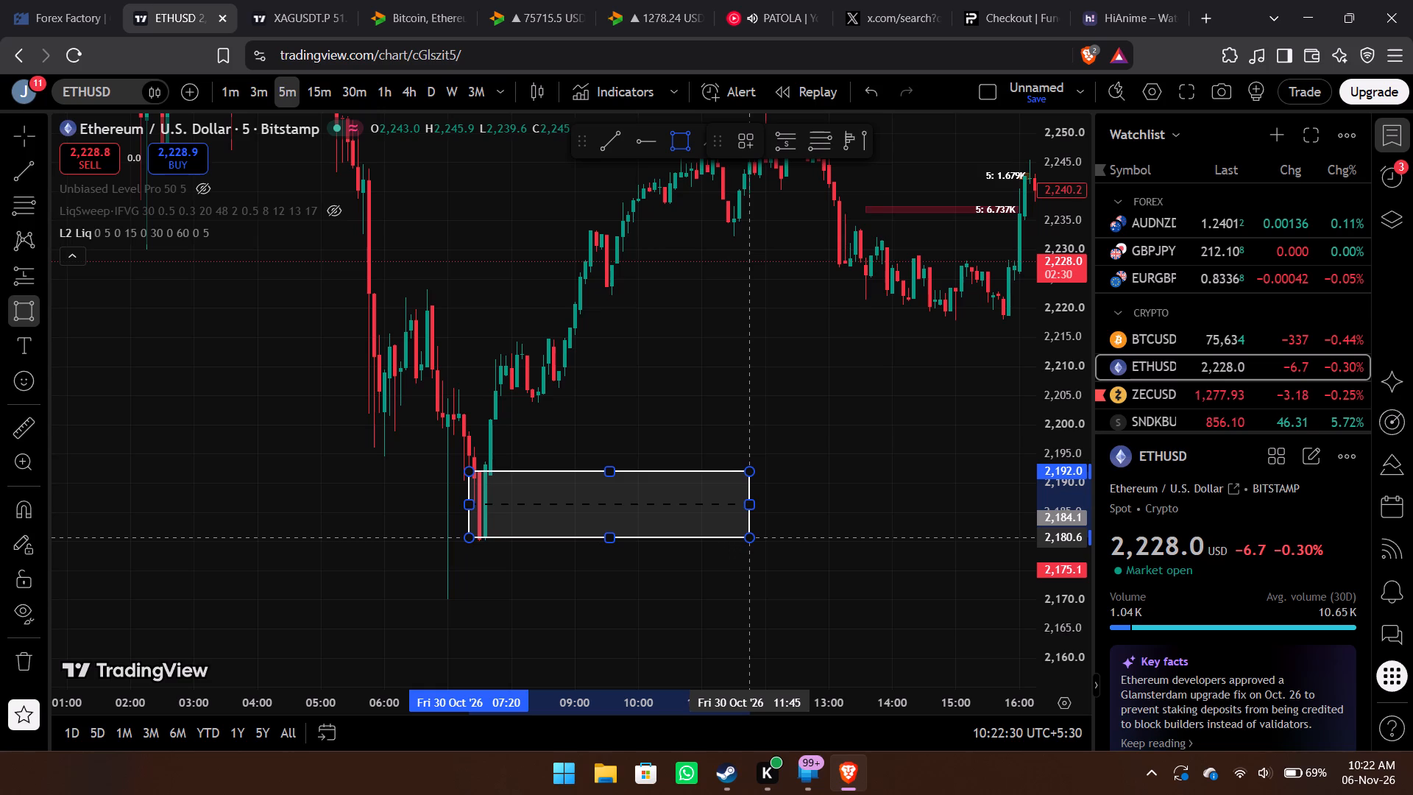
pyautogui.click(748, 537)
pyautogui.hscroll(-2, 804, 533)
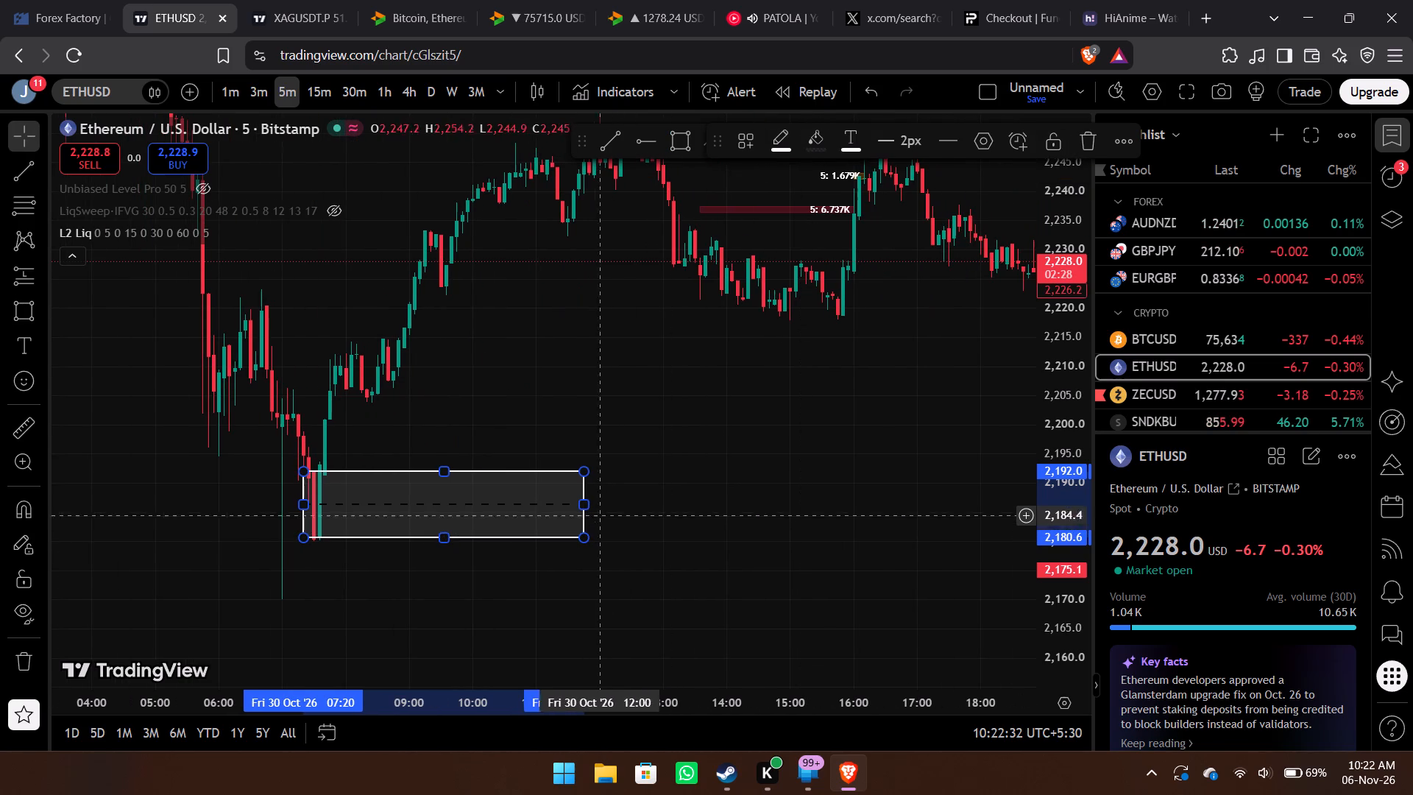
pyautogui.moveTo(588, 509); pyautogui.dragTo(924, 506)
pyautogui.hscroll(-1, 935, 590)
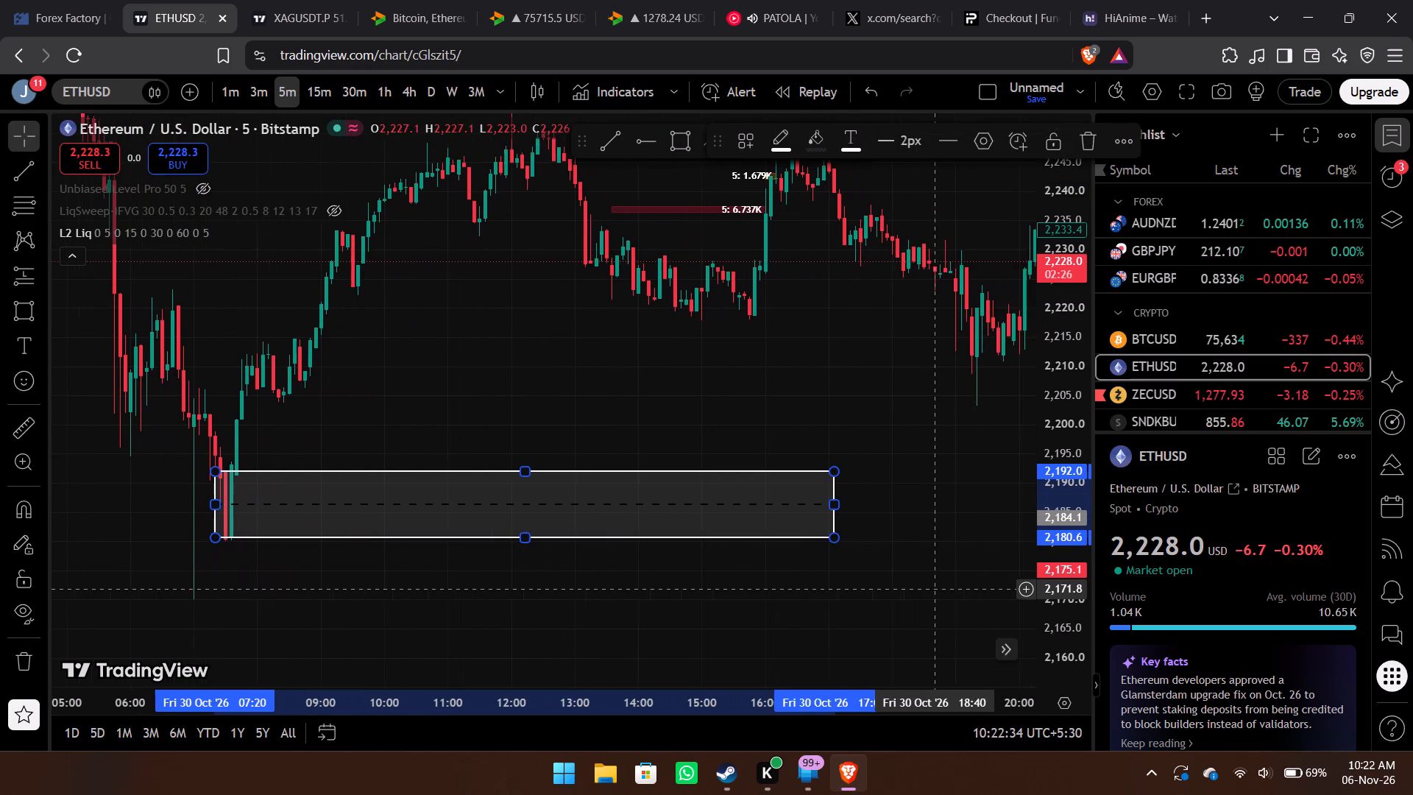
# Switch ETHUSD to the 15-minute timeframe and extend the 30 October rectangle zone past the latest candles to about 13:45 on 6 November.
pyautogui.click(322, 96)
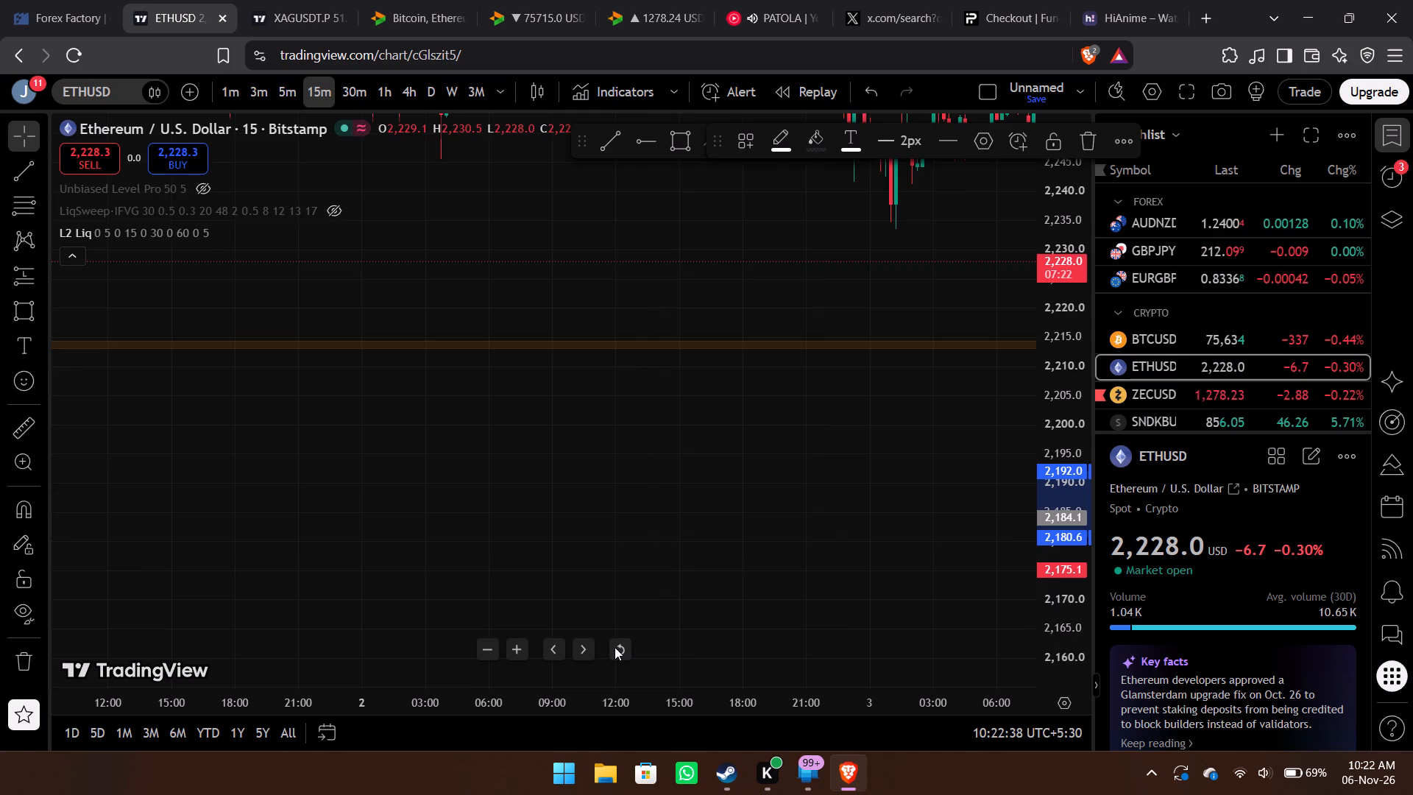
pyautogui.click(615, 648)
pyautogui.moveTo(1066, 573); pyautogui.dragTo(1055, 401)
pyautogui.moveTo(869, 552); pyautogui.dragTo(867, 208)
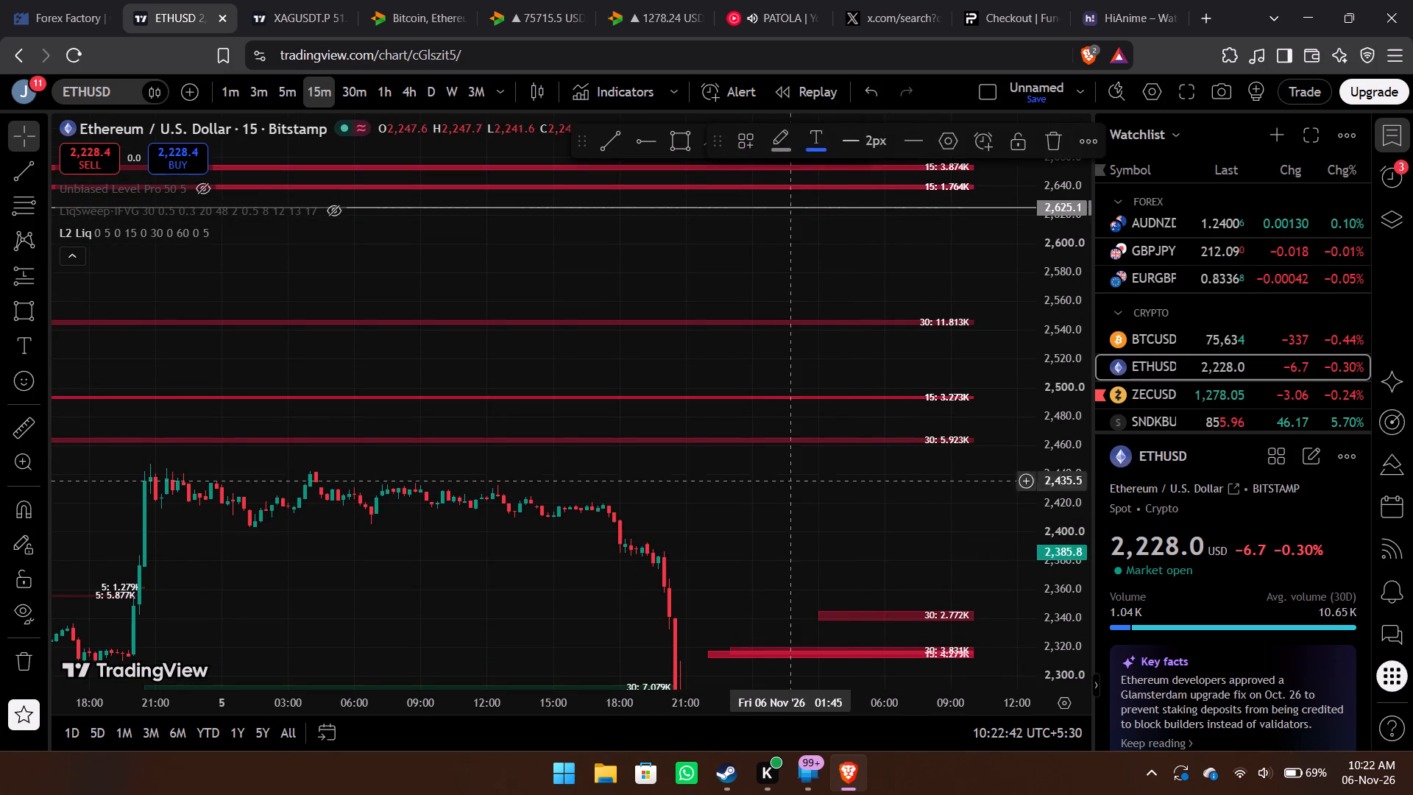
pyautogui.moveTo(765, 562); pyautogui.dragTo(789, 239)
pyautogui.hscroll(5, 656, 522)
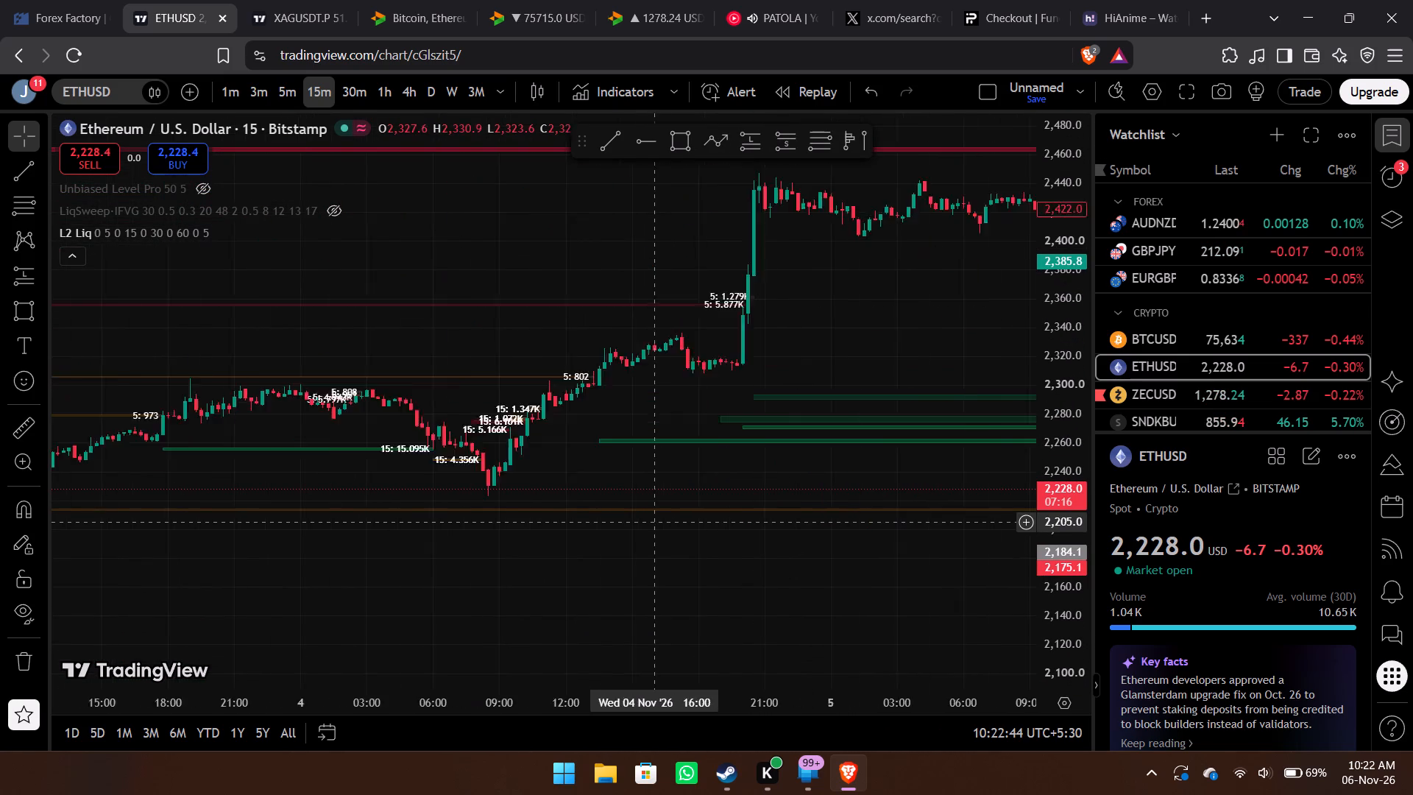
pyautogui.hscroll(11, 656, 522)
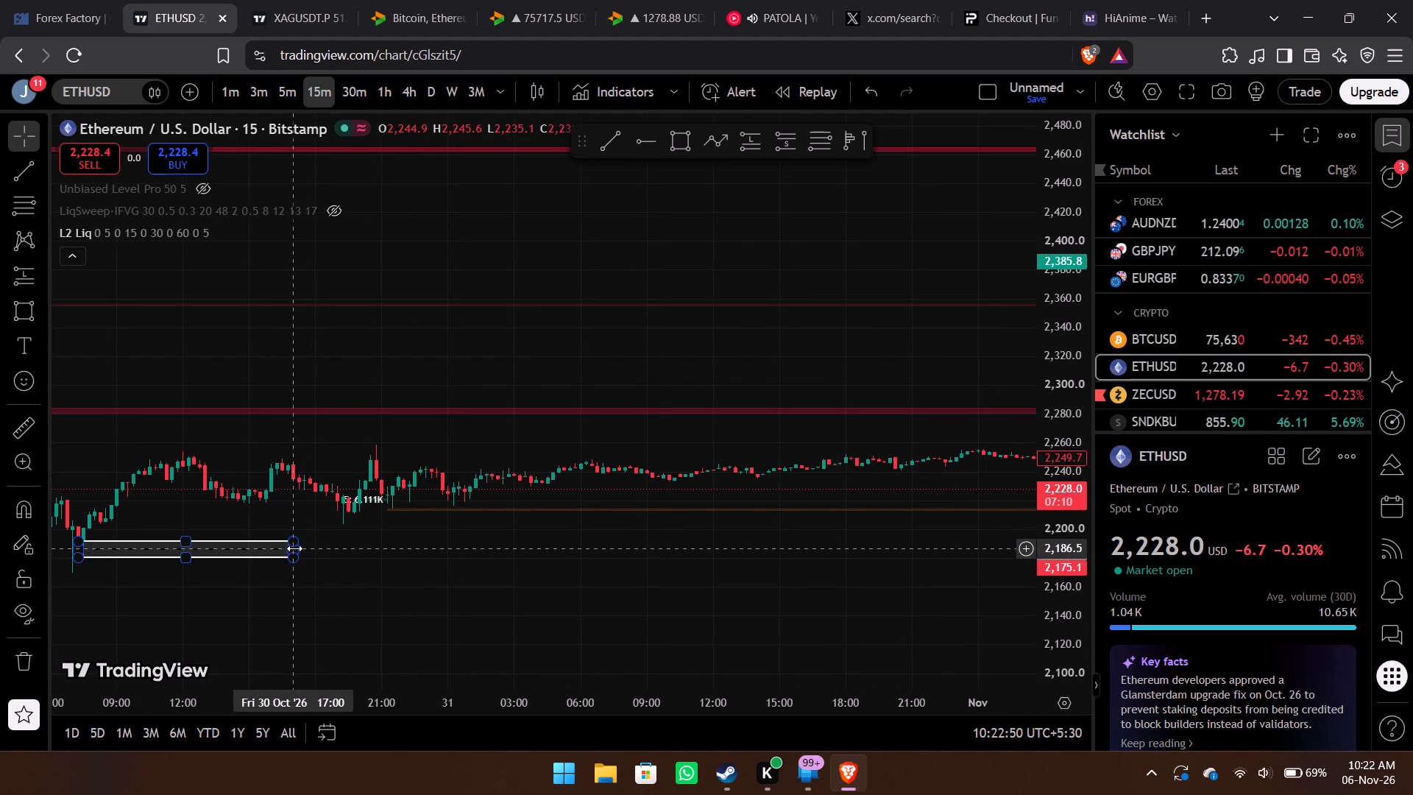
pyautogui.moveTo(294, 548); pyautogui.dragTo(1012, 568)
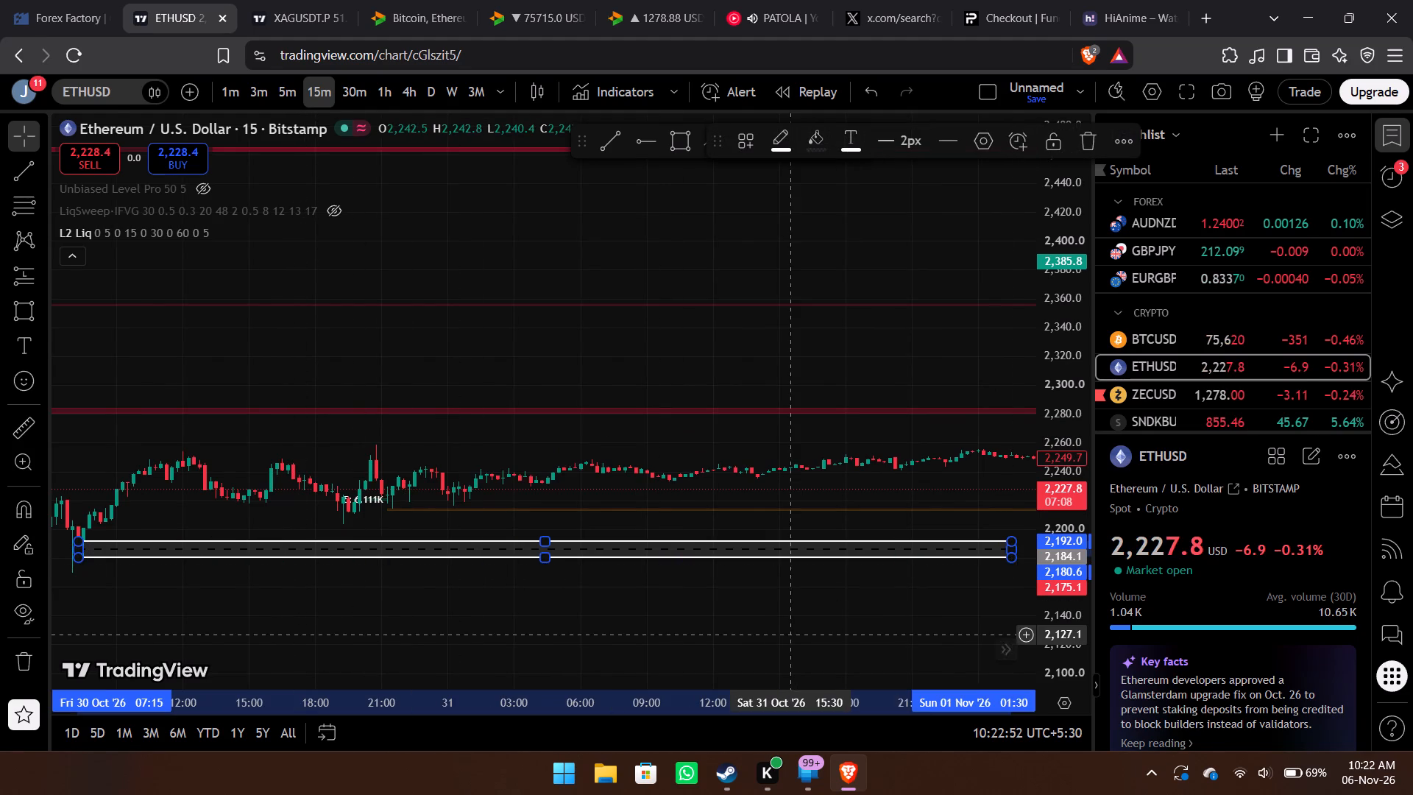
pyautogui.hscroll(-3, 788, 635)
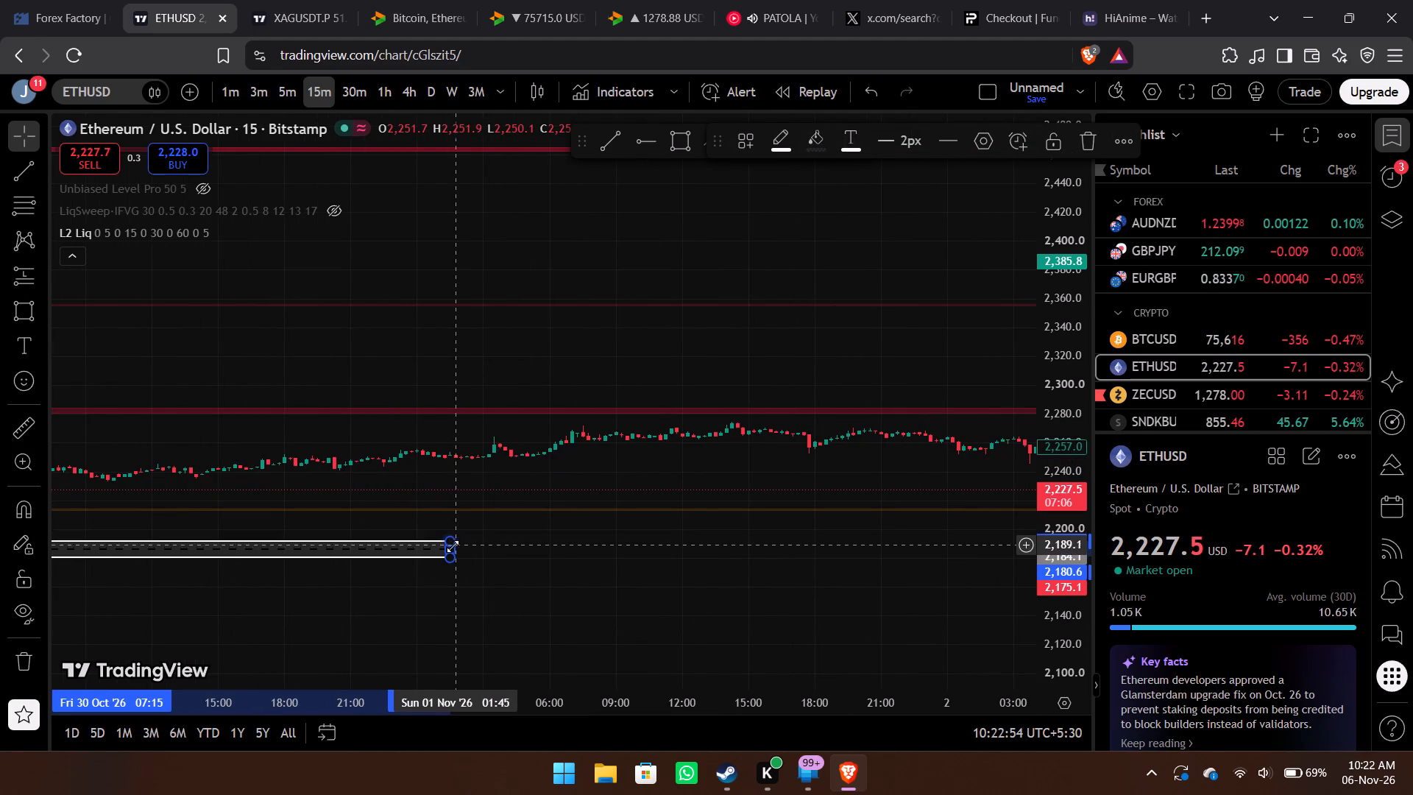
pyautogui.moveTo(450, 548); pyautogui.dragTo(966, 555)
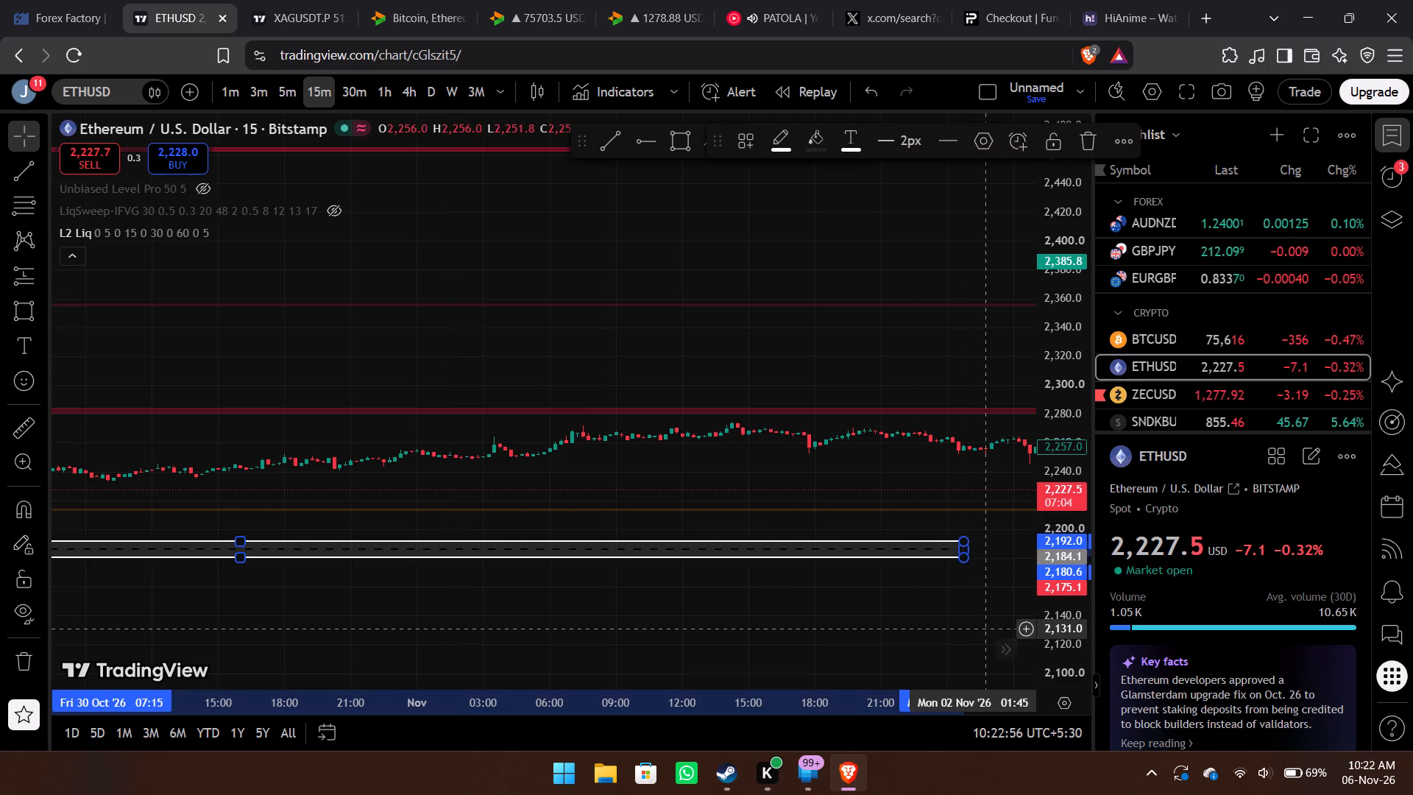
pyautogui.hscroll(-5, 988, 629)
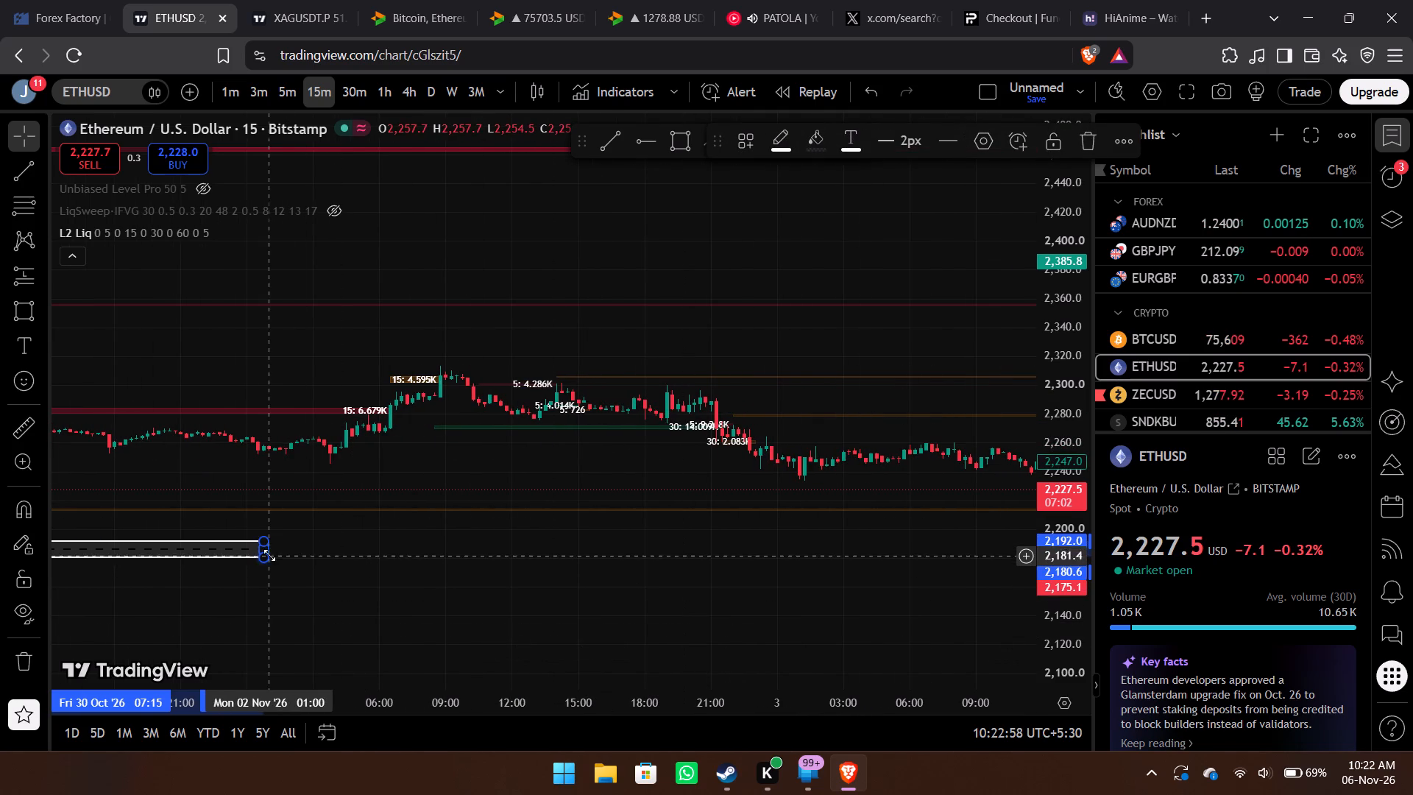
pyautogui.moveTo(263, 549); pyautogui.dragTo(966, 521)
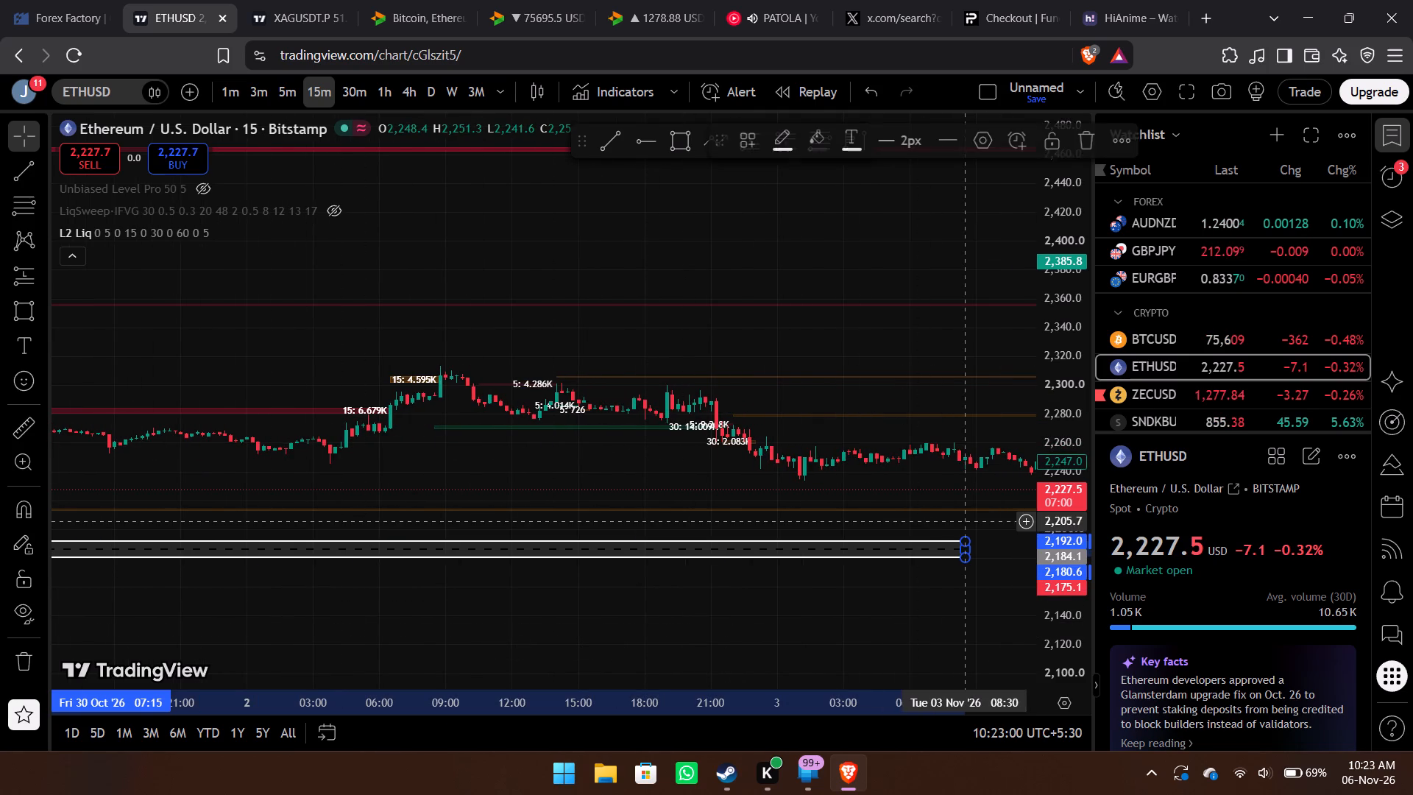
pyautogui.hscroll(-7, 923, 634)
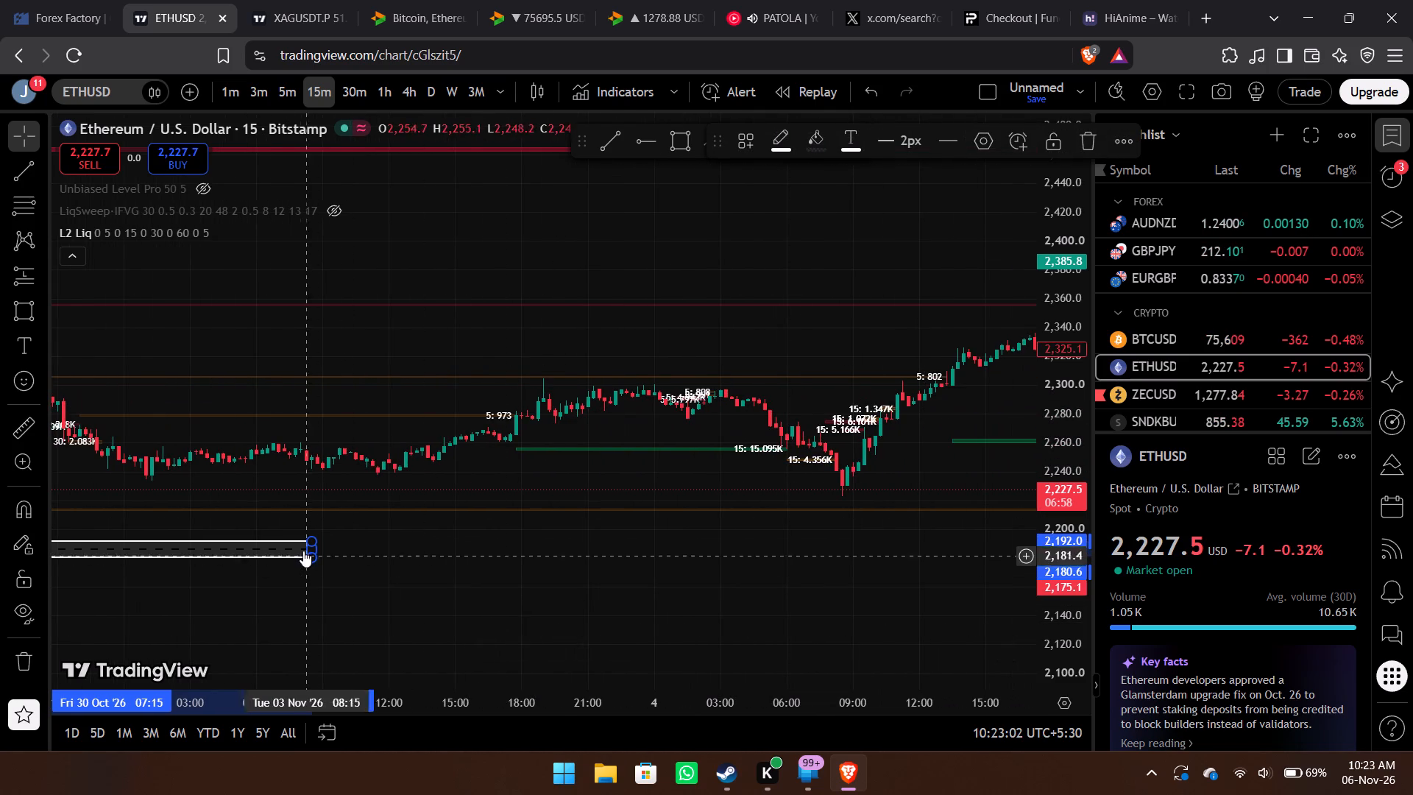
pyautogui.moveTo(309, 548); pyautogui.dragTo(913, 515)
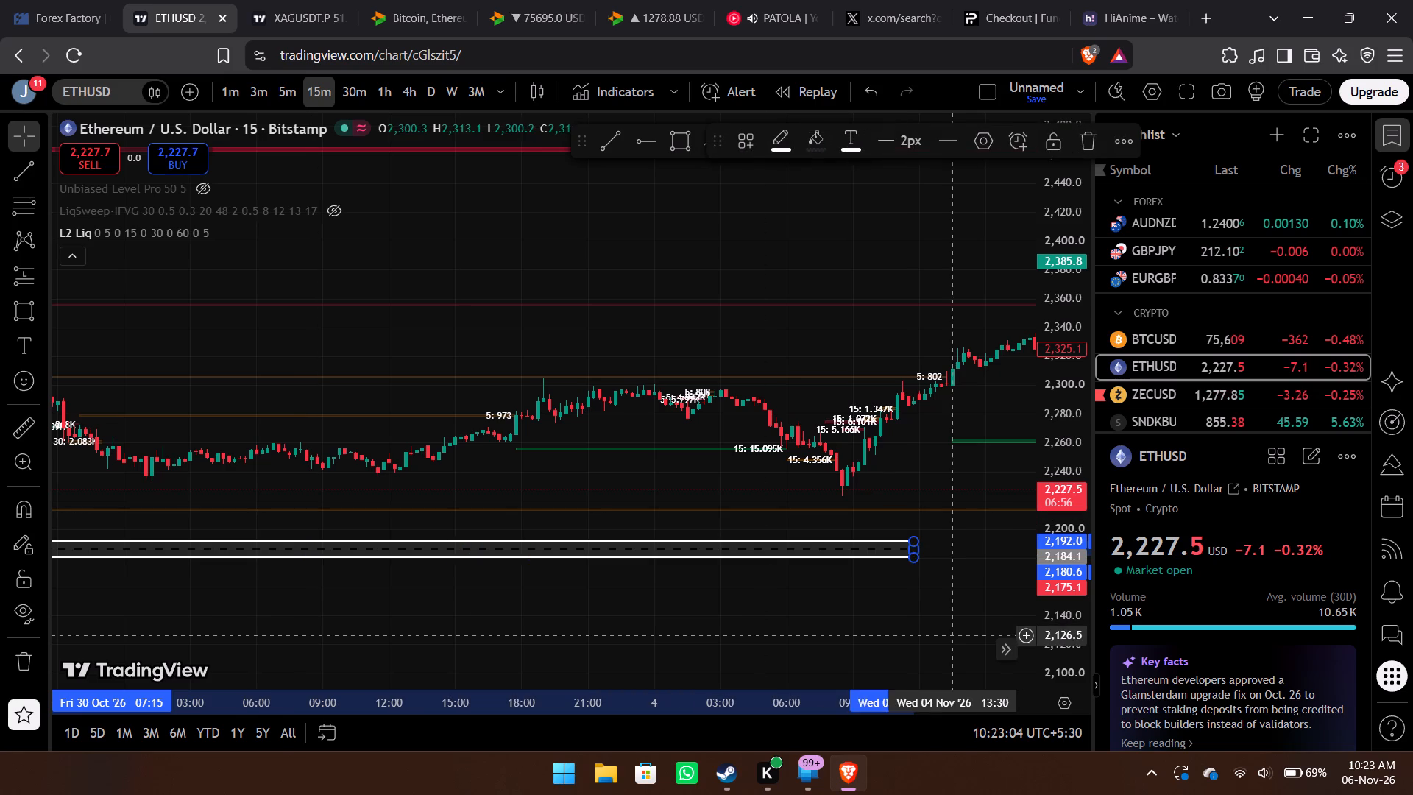
pyautogui.hscroll(-5, 953, 635)
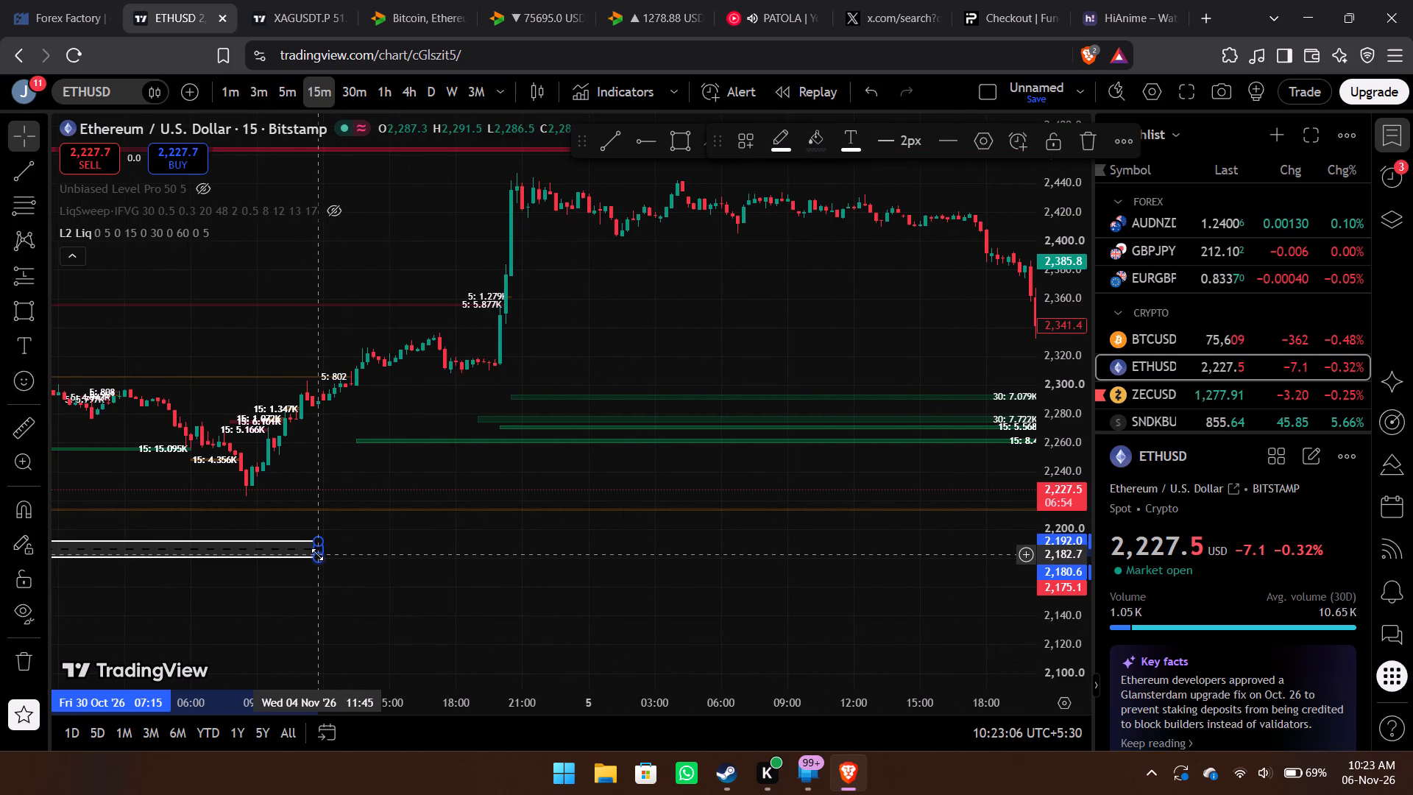
pyautogui.moveTo(316, 550); pyautogui.dragTo(968, 550)
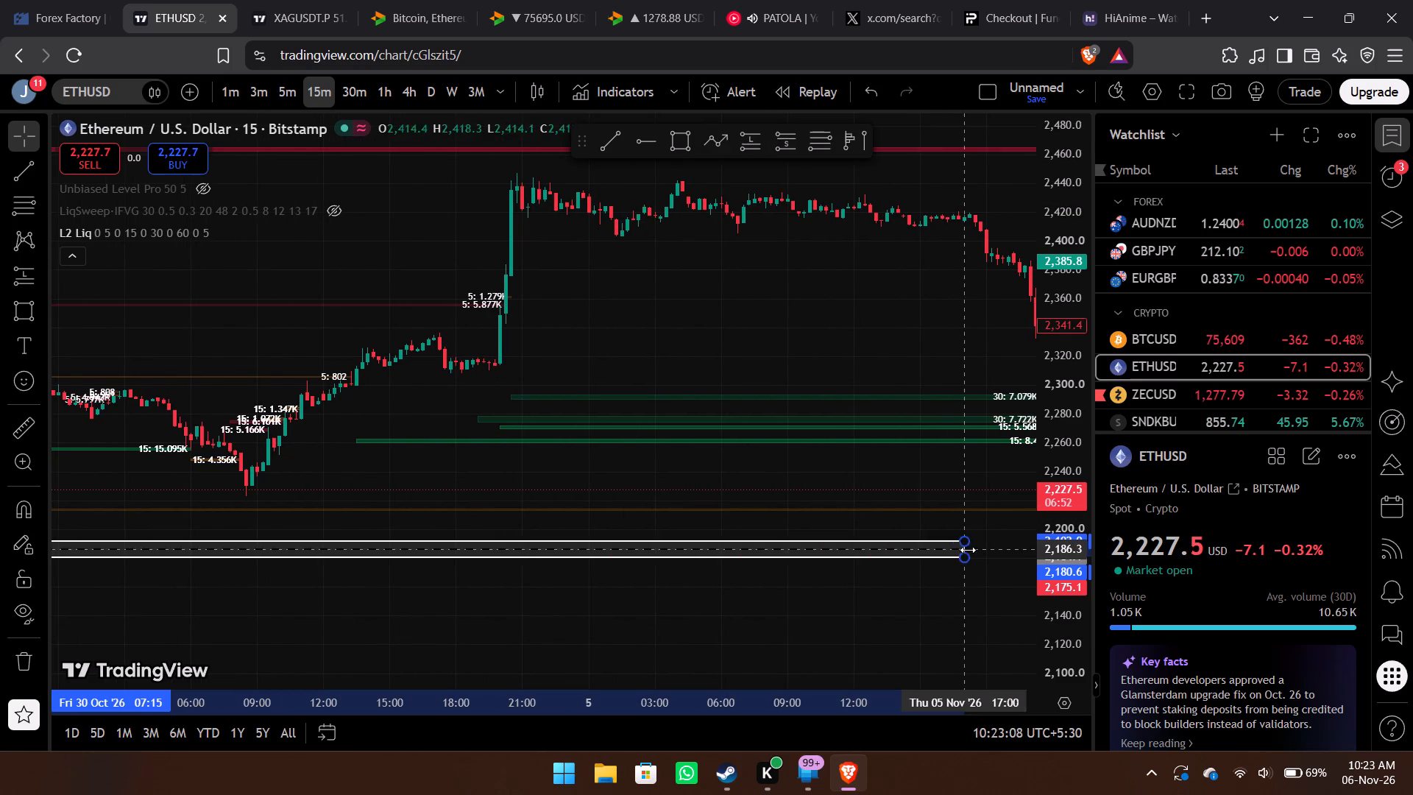
pyautogui.moveTo(968, 550); pyautogui.dragTo(990, 554)
pyautogui.hscroll(-6, 991, 612)
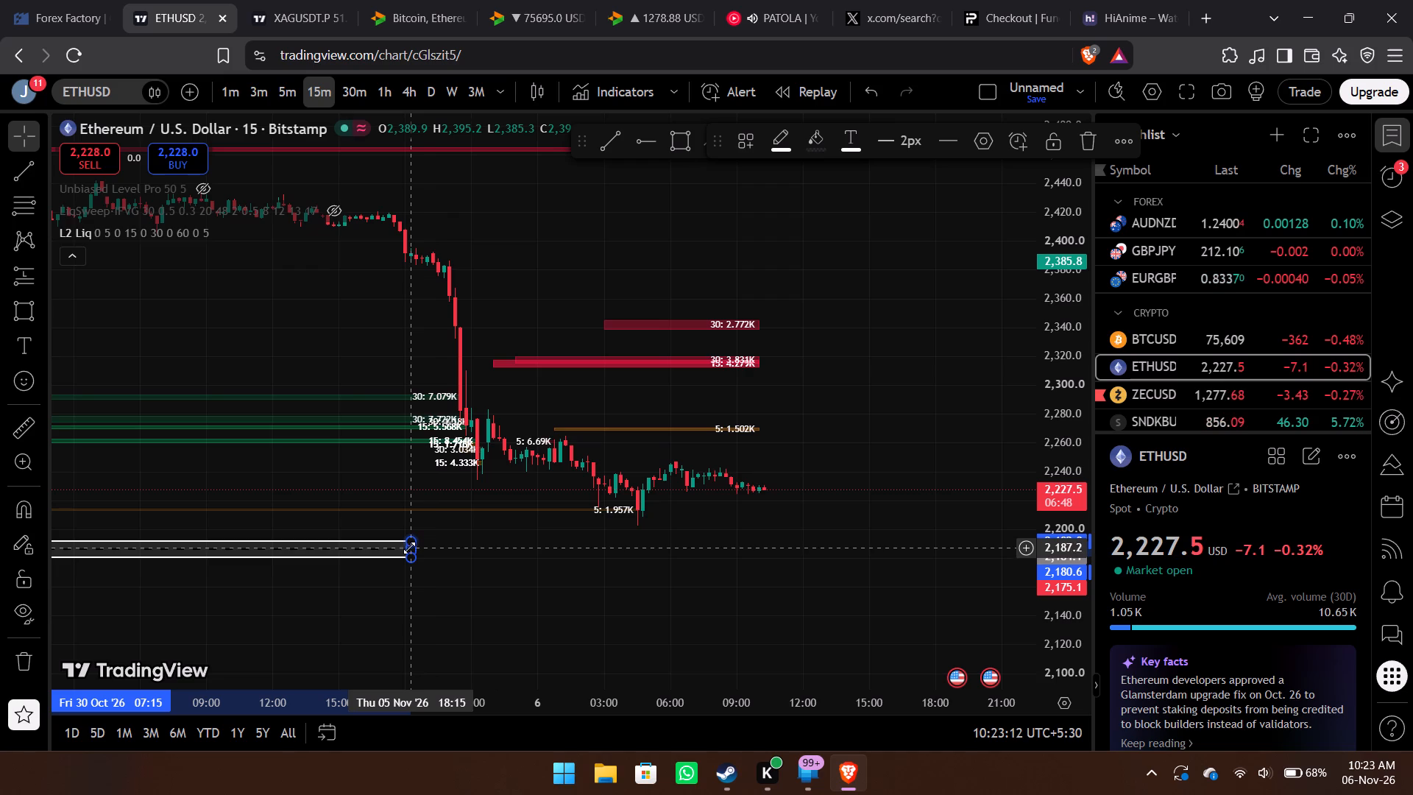
pyautogui.moveTo(409, 549); pyautogui.dragTo(843, 556)
# Place a long position at the zone's upper edge with entry about 2,192.4 and stop about 2,176.4, below the zone.
pyautogui.moveTo(779, 432); pyautogui.dragTo(768, 353)
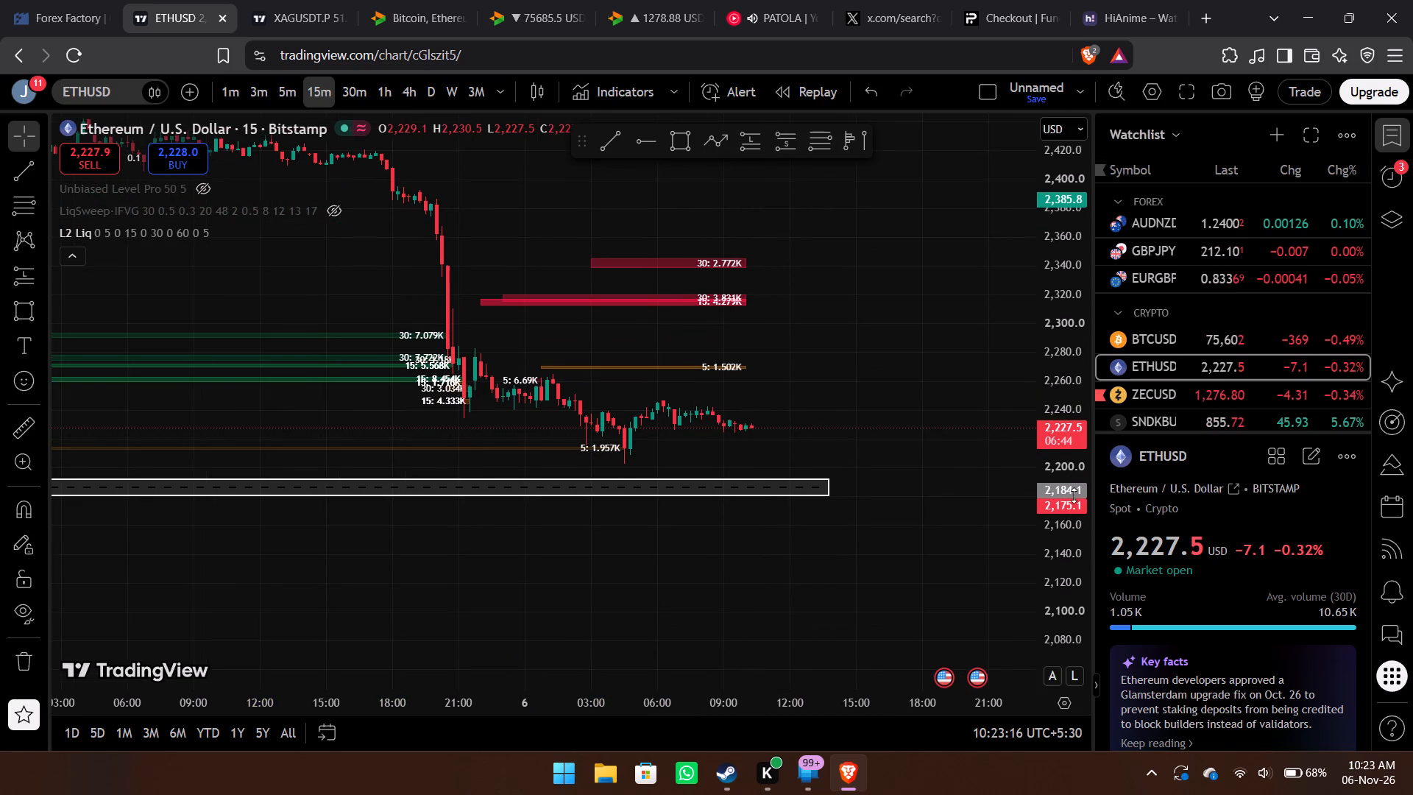
pyautogui.moveTo(1066, 604); pyautogui.dragTo(1027, 298)
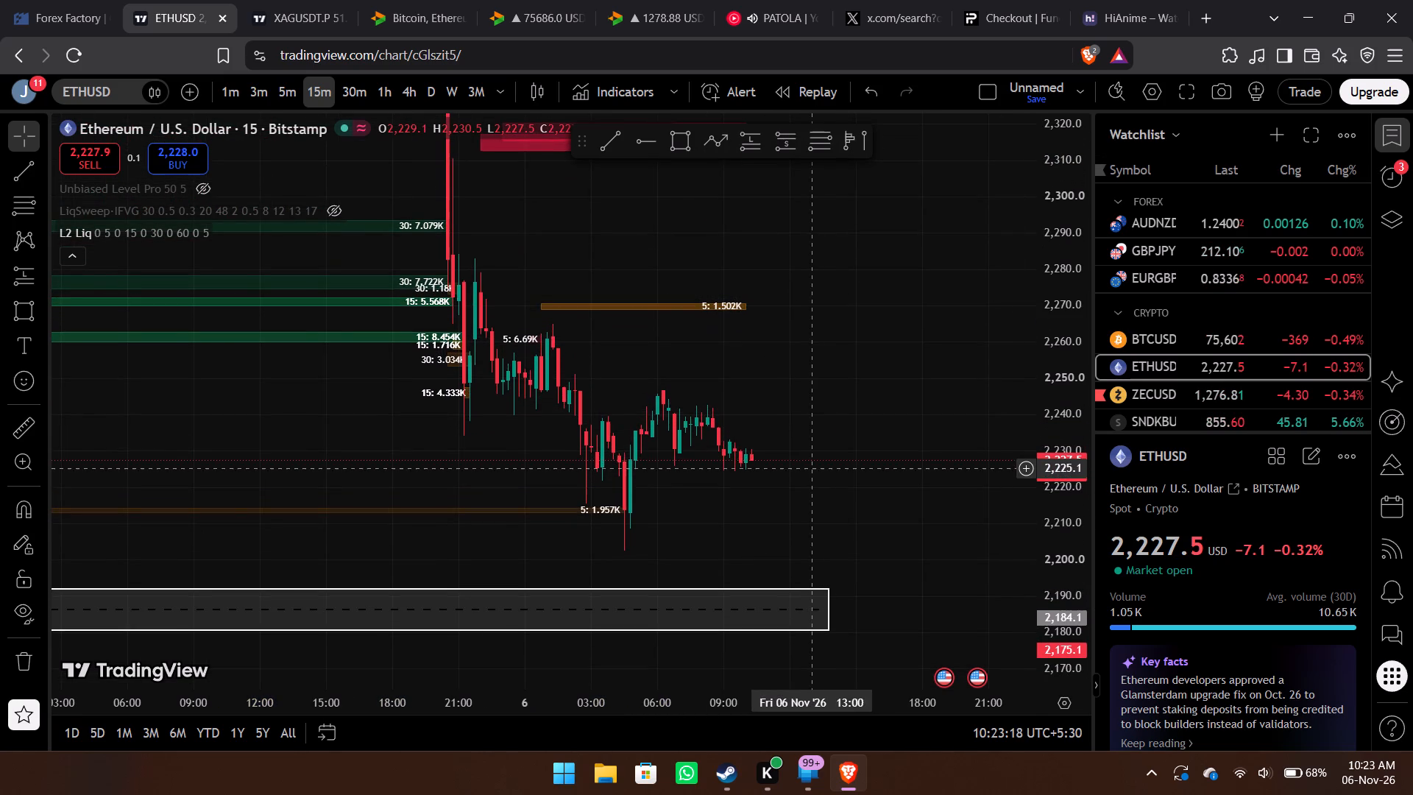
pyautogui.moveTo(814, 469); pyautogui.dragTo(740, 450)
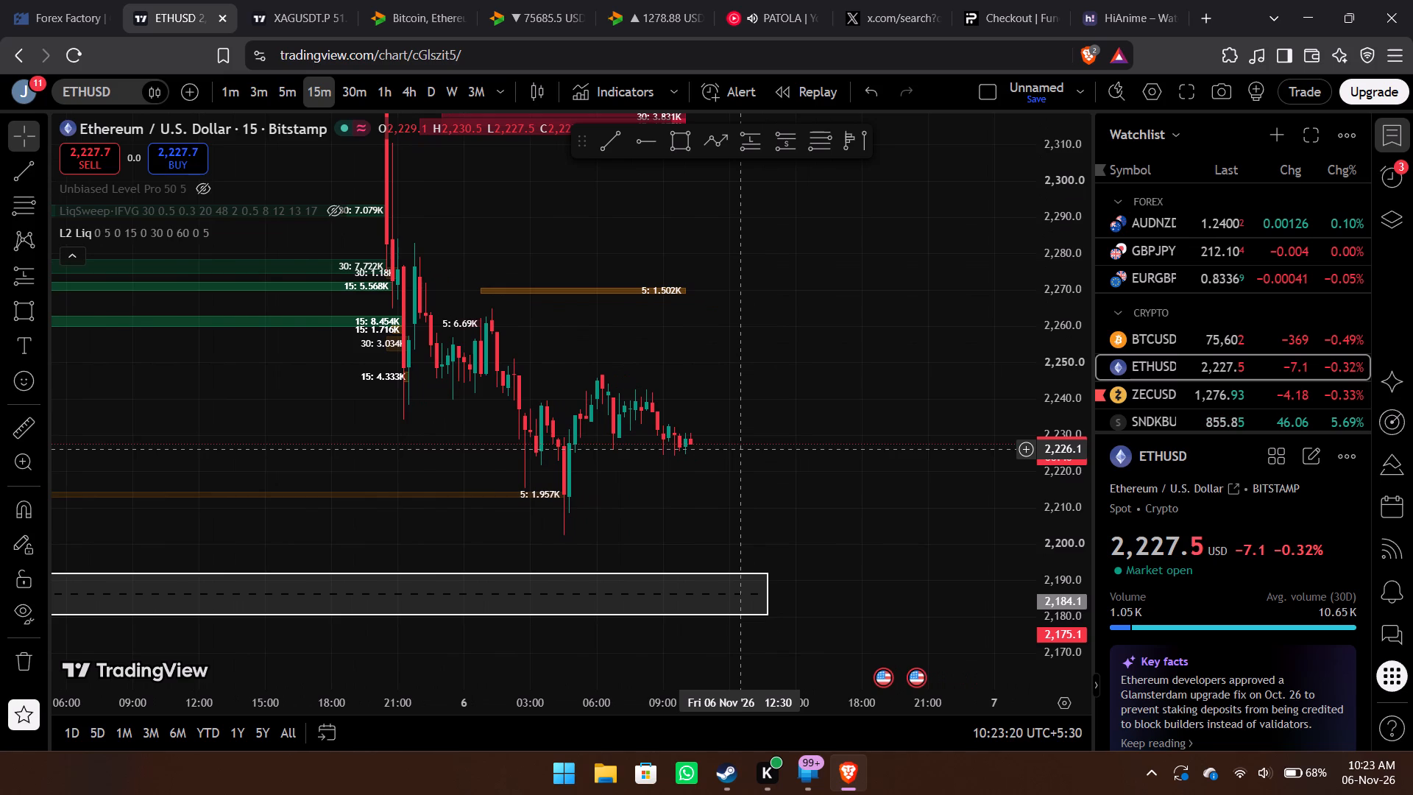
pyautogui.moveTo(830, 530); pyautogui.dragTo(802, 409)
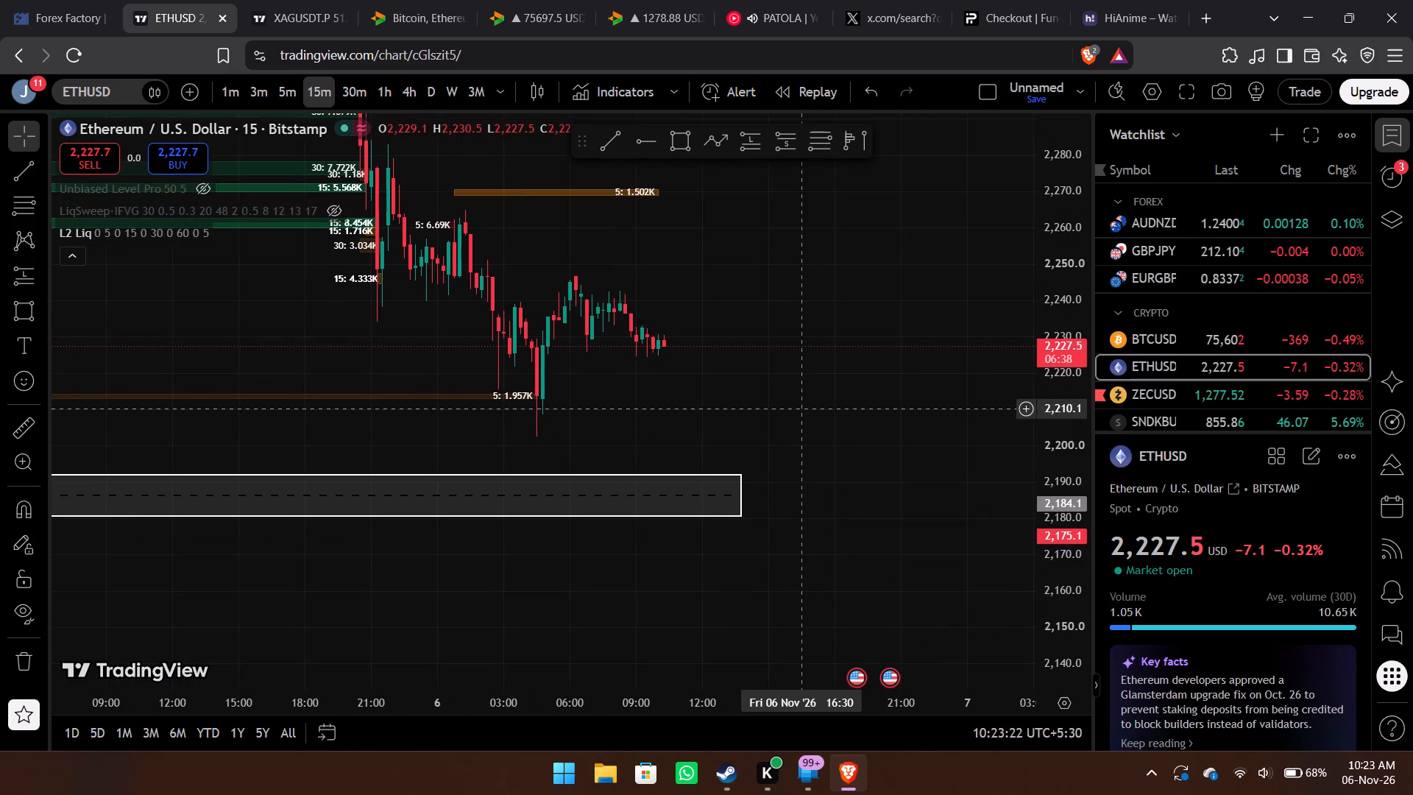
pyautogui.click(751, 142)
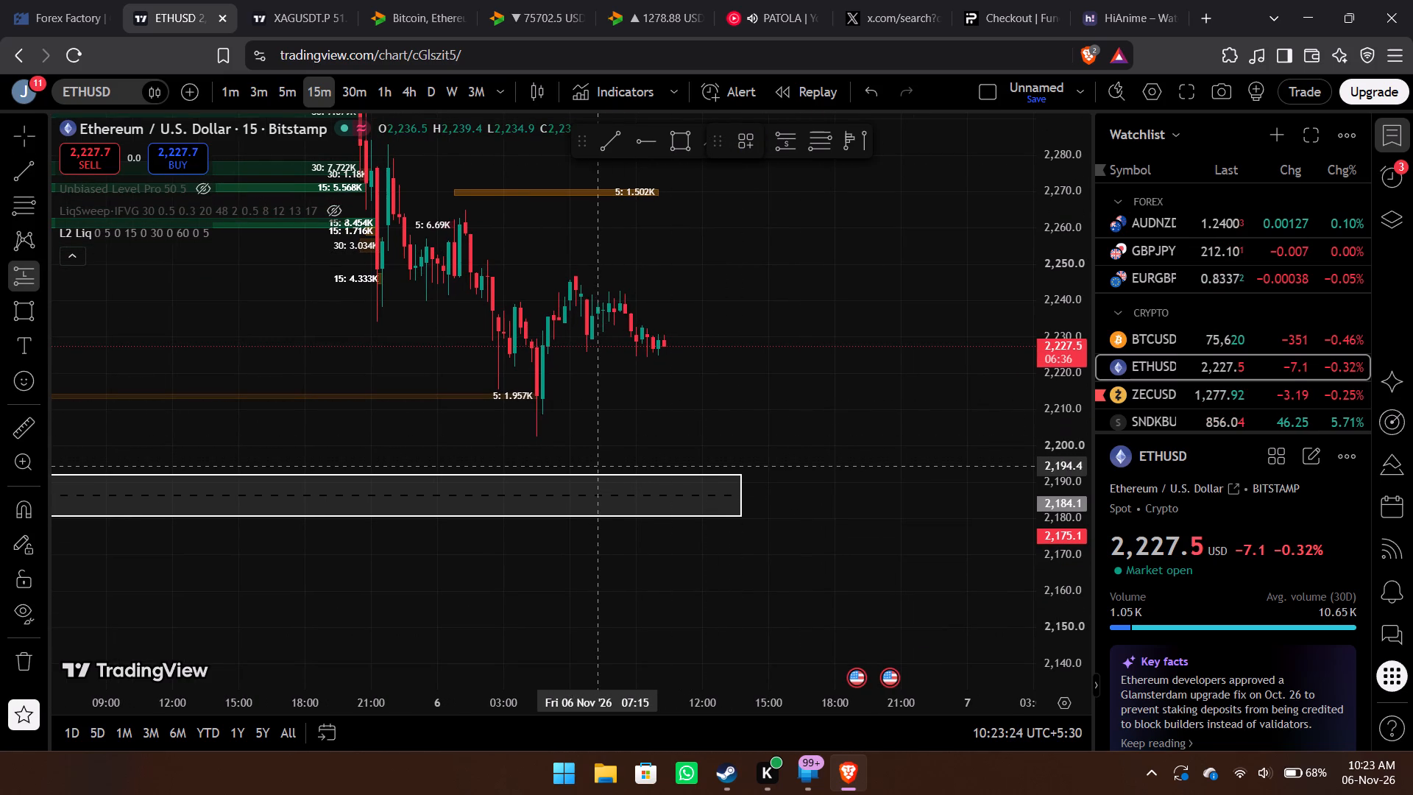
pyautogui.click(584, 473)
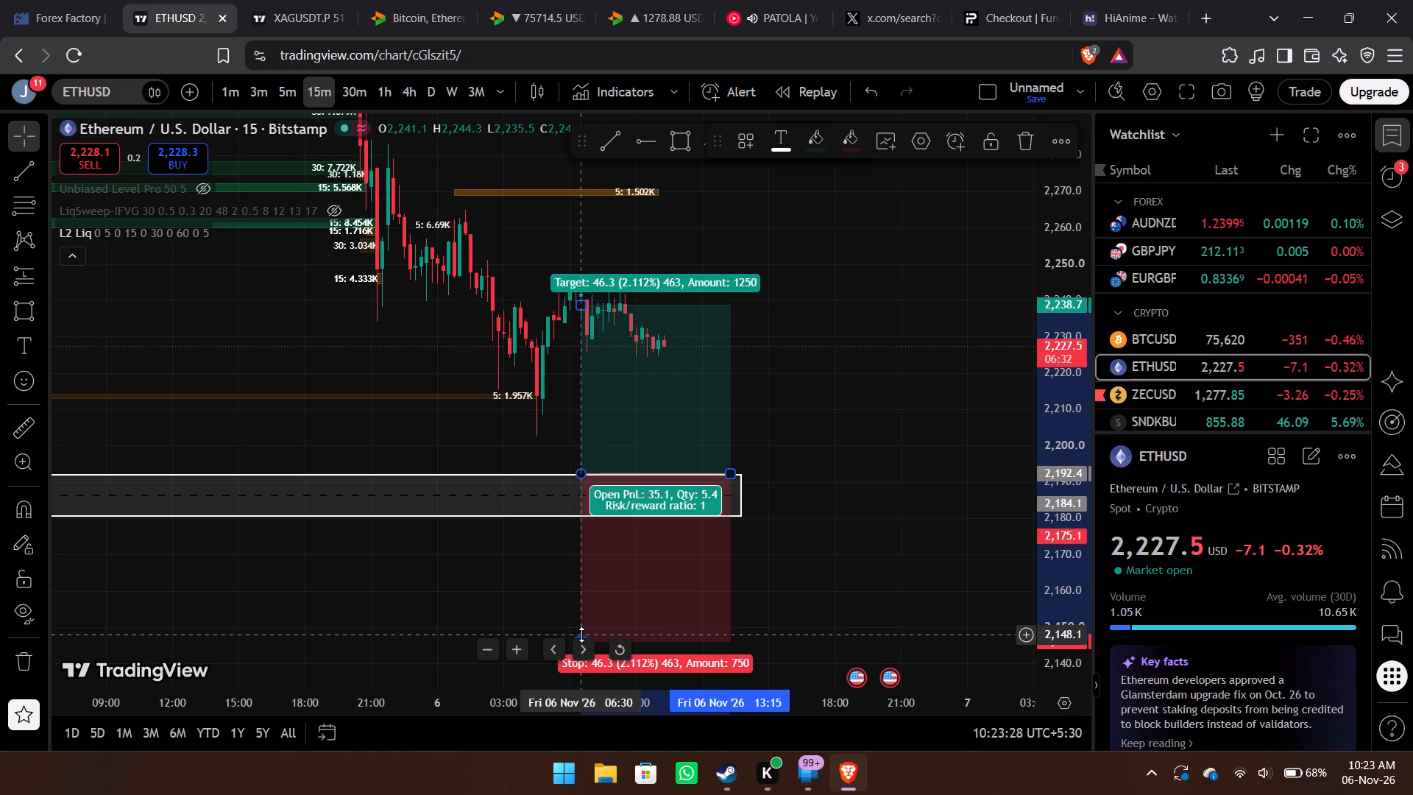
pyautogui.moveTo(581, 635); pyautogui.dragTo(617, 529)
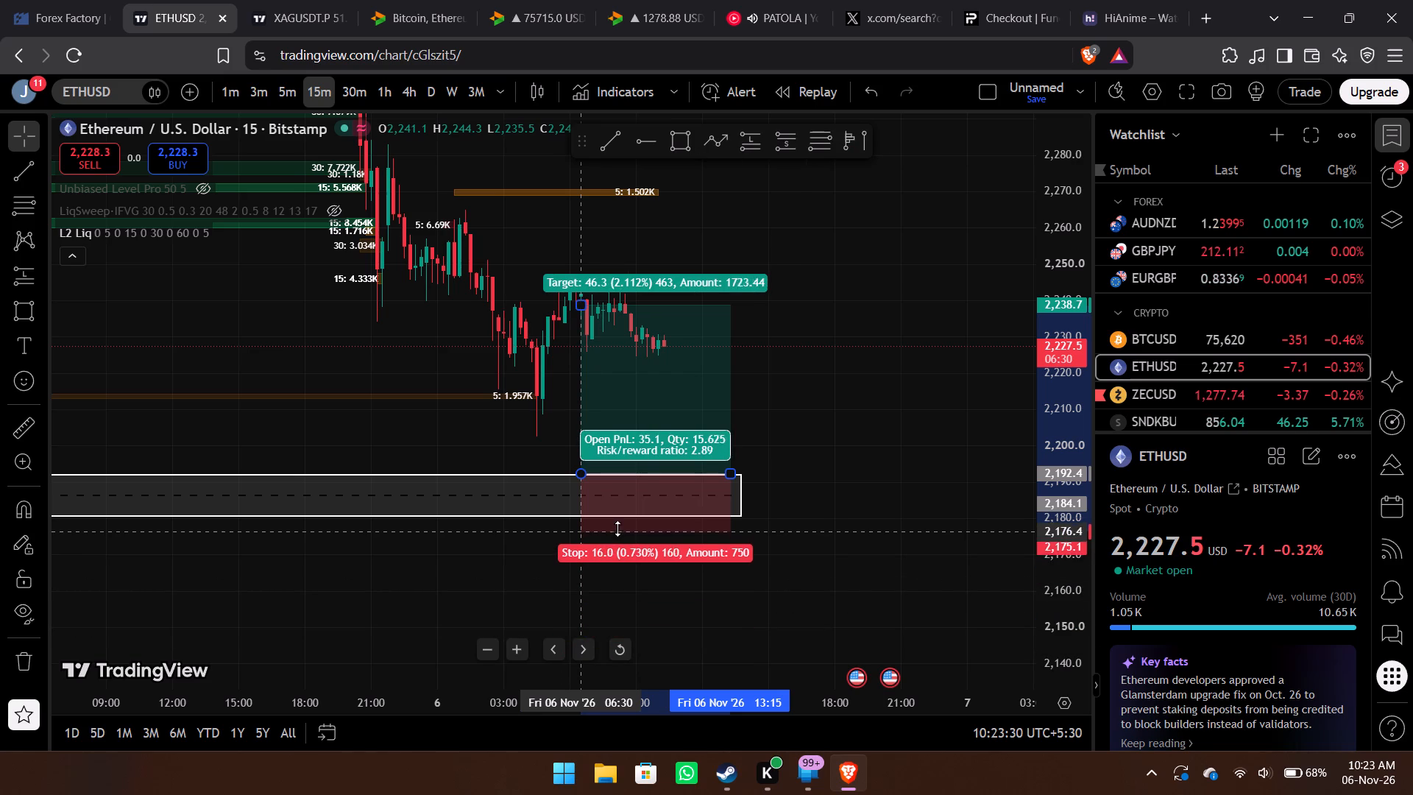
# Adjust the ETHUSD long position's stop to about 2,177.7 and raise its target to about 2,312.8.
pyautogui.moveTo(617, 529); pyautogui.dragTo(620, 526)
pyautogui.moveTo(813, 461); pyautogui.dragTo(833, 604)
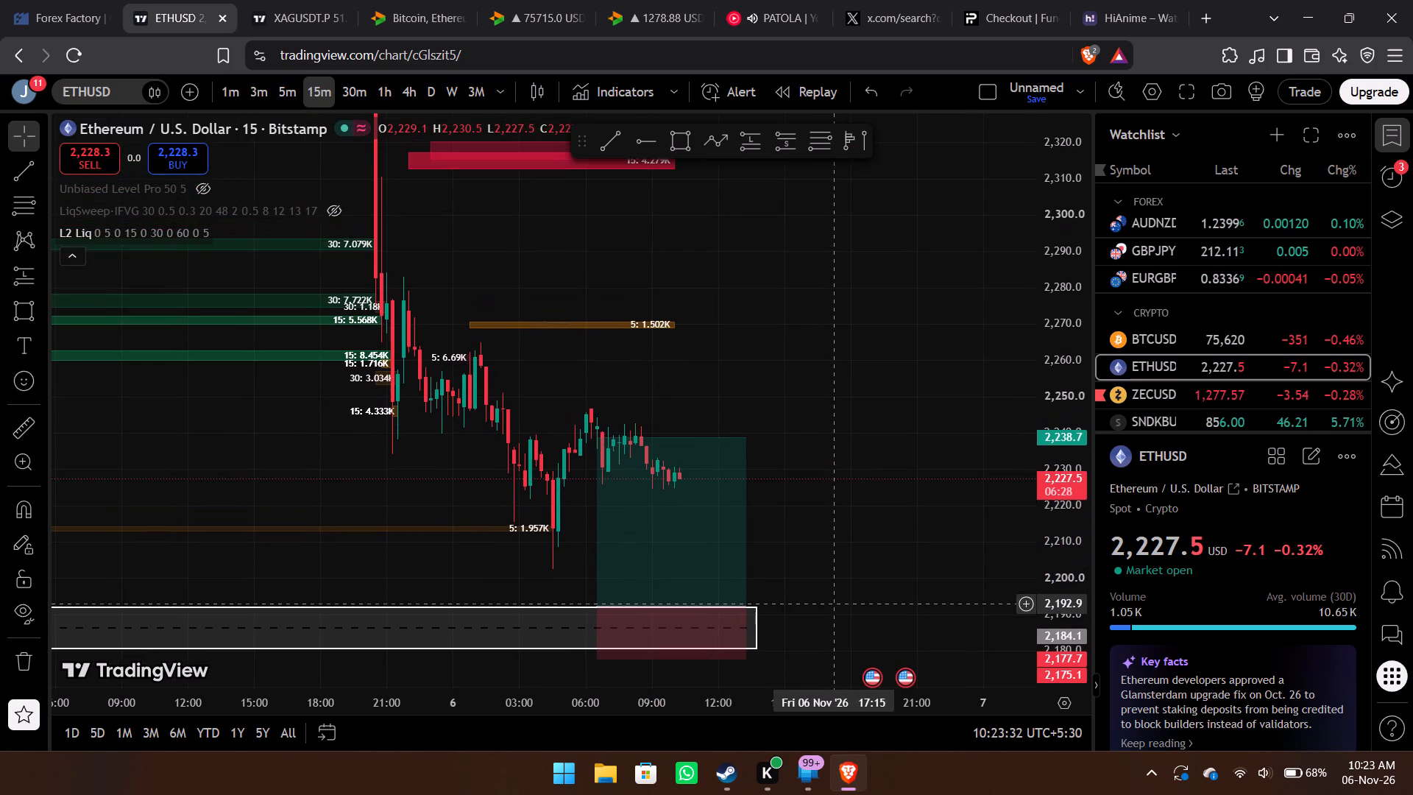
pyautogui.moveTo(599, 437); pyautogui.dragTo(673, 188)
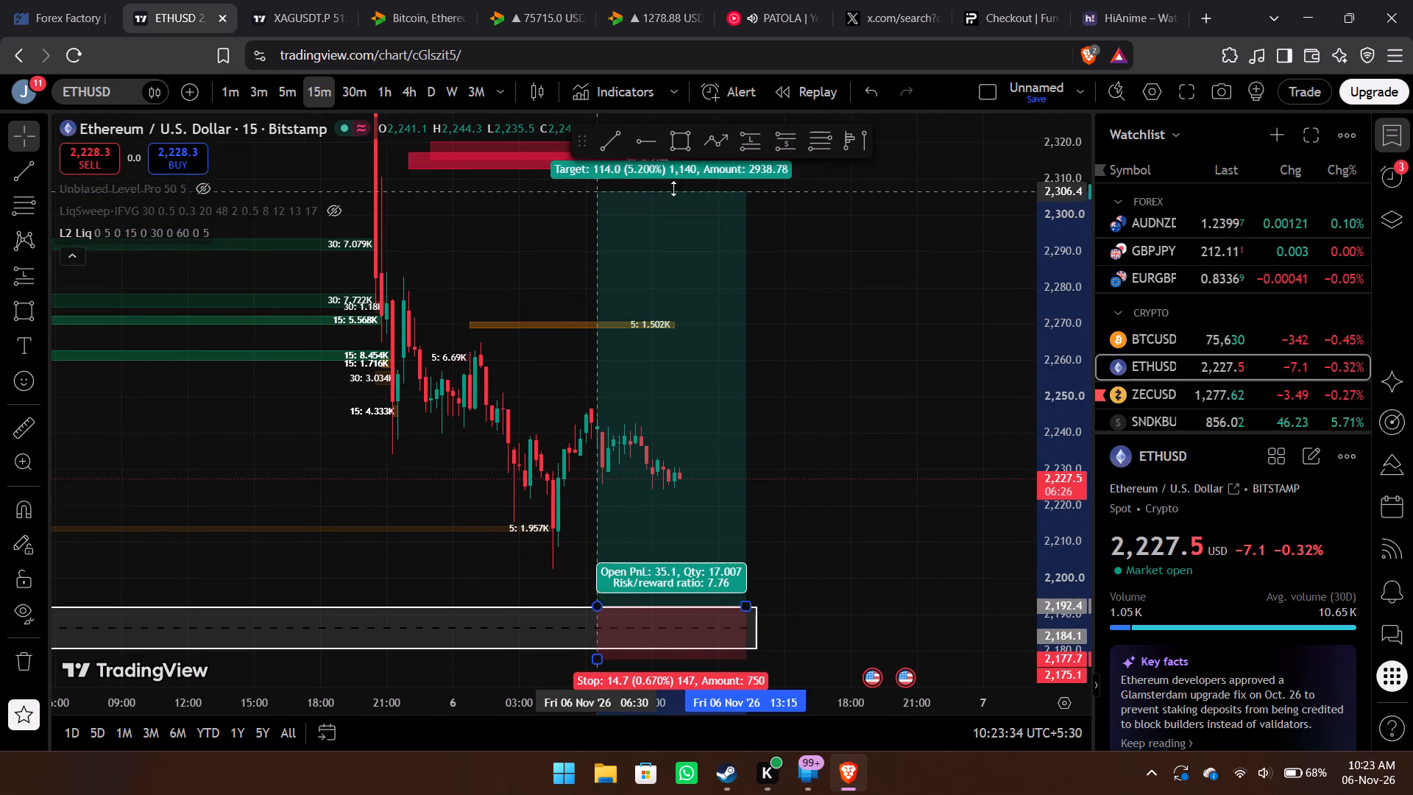
pyautogui.moveTo(673, 188); pyautogui.dragTo(709, 169)
# Review the ETHUSD long position on the 15-minute chart and against the wider 4-hour price structure around the 30 October zone.
pyautogui.moveTo(915, 372); pyautogui.dragTo(899, 300)
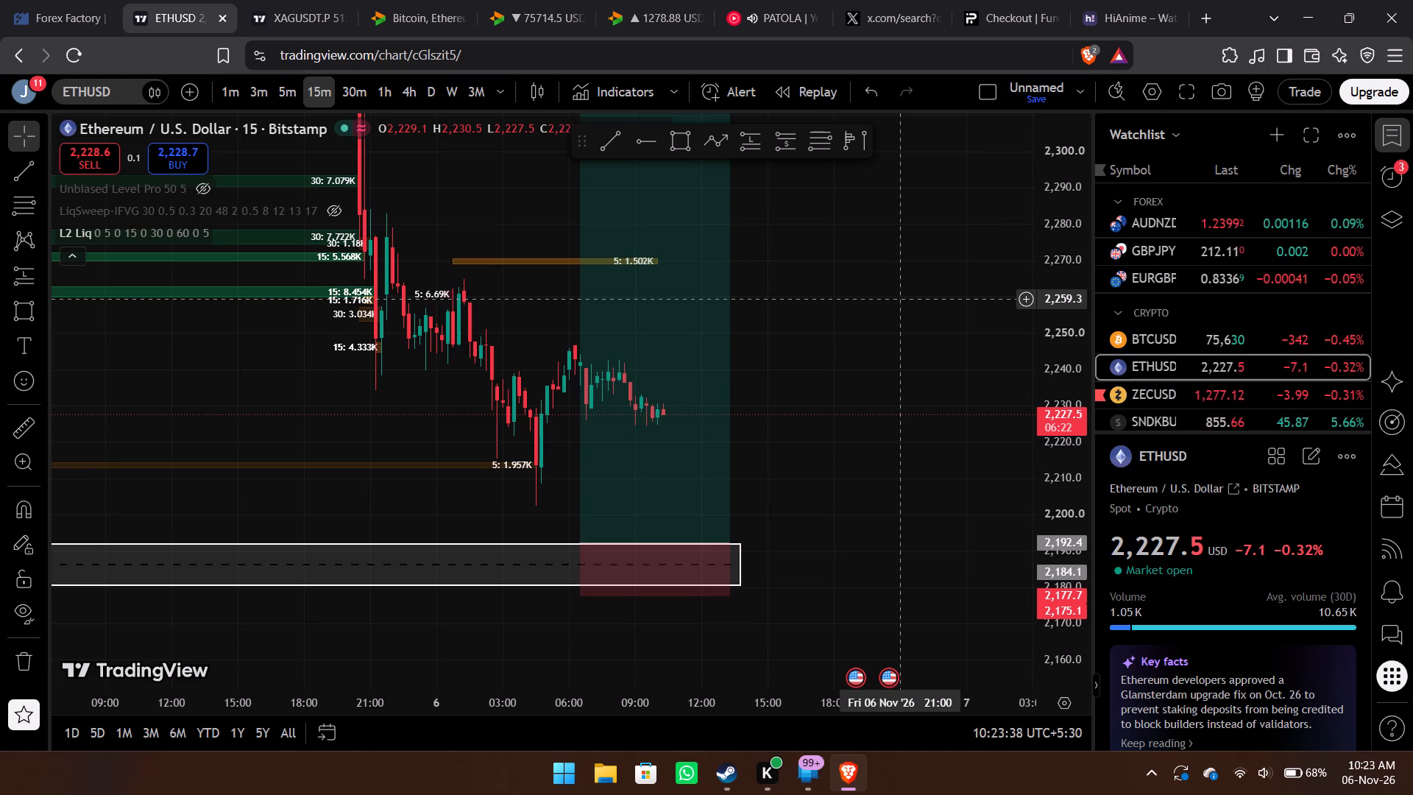
pyautogui.moveTo(899, 300); pyautogui.dragTo(995, 362)
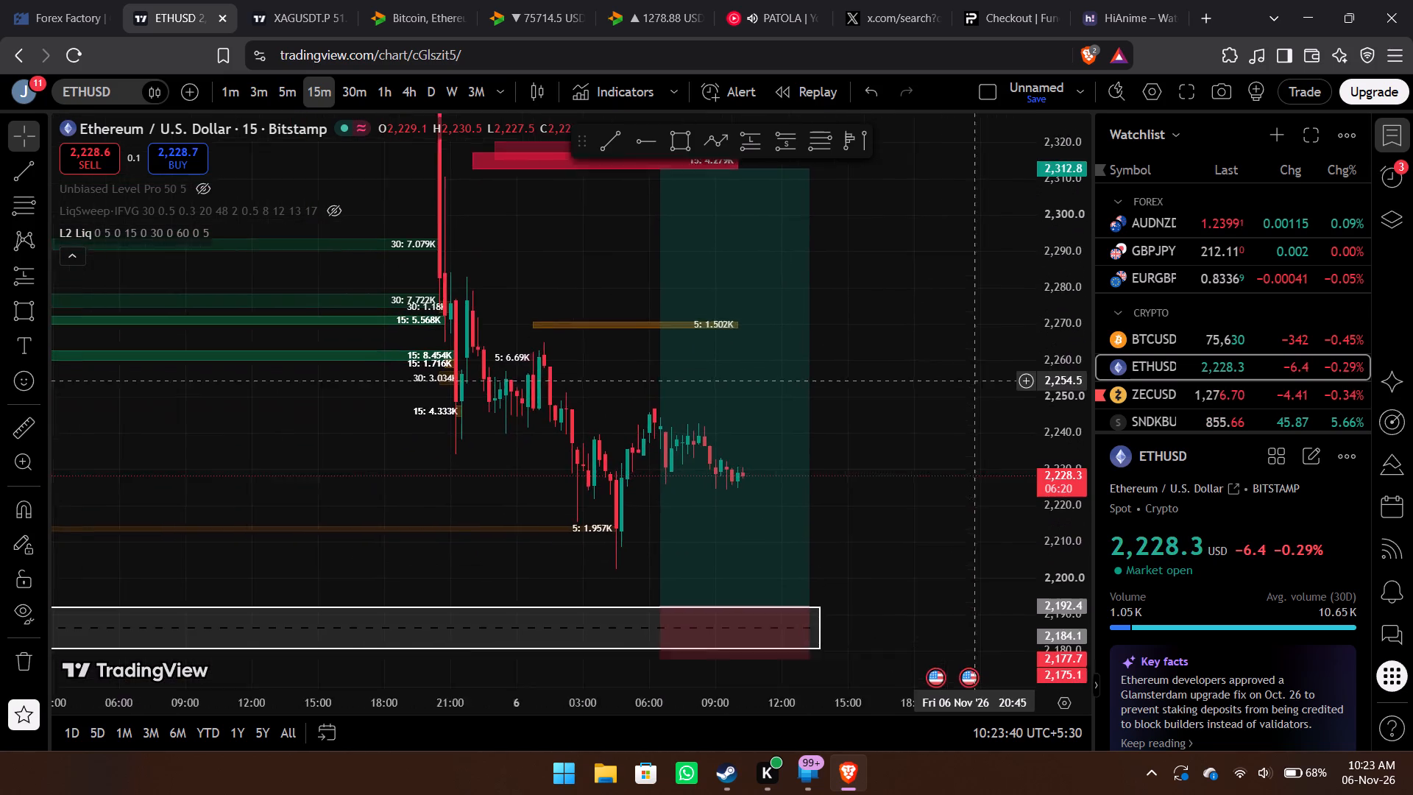
pyautogui.moveTo(995, 362); pyautogui.dragTo(957, 308)
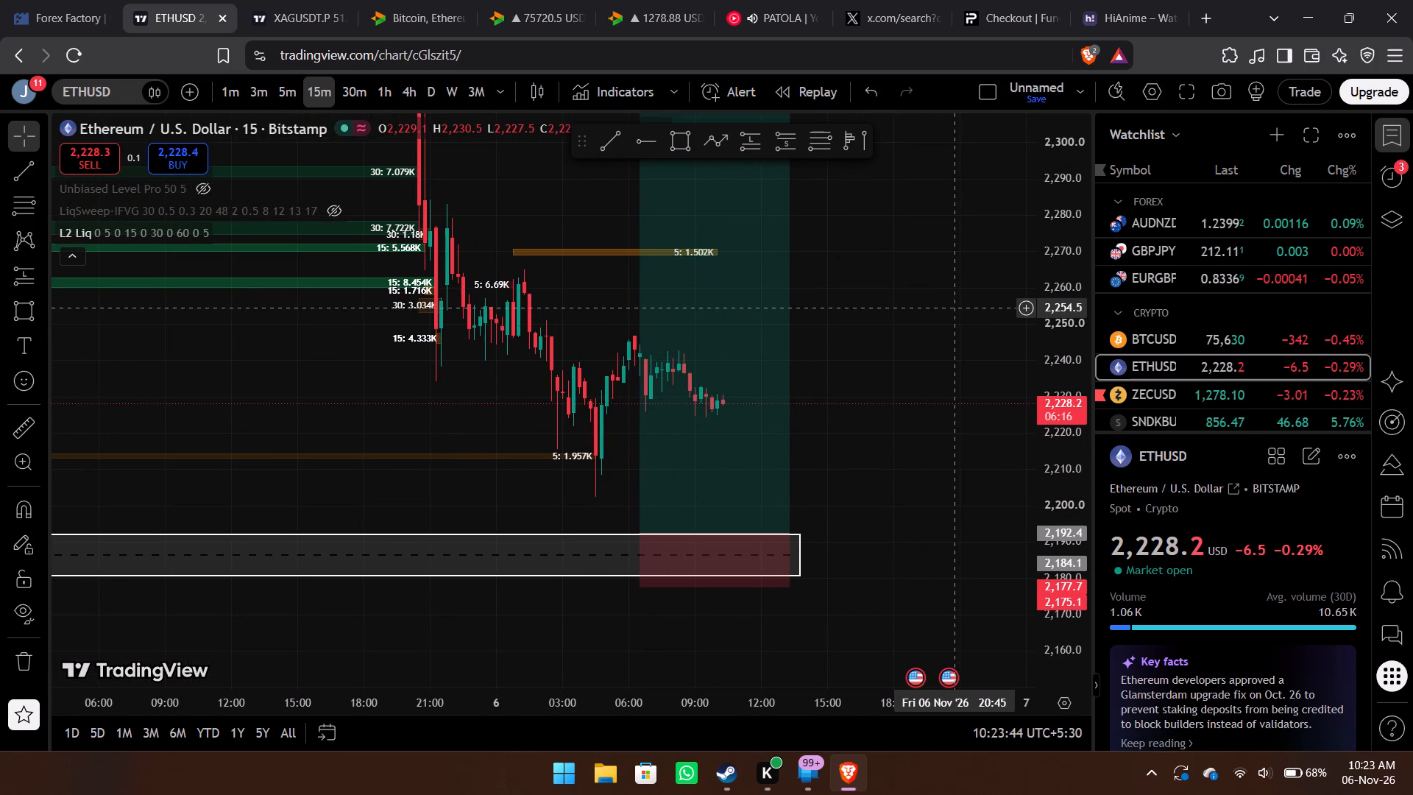
pyautogui.click(408, 94)
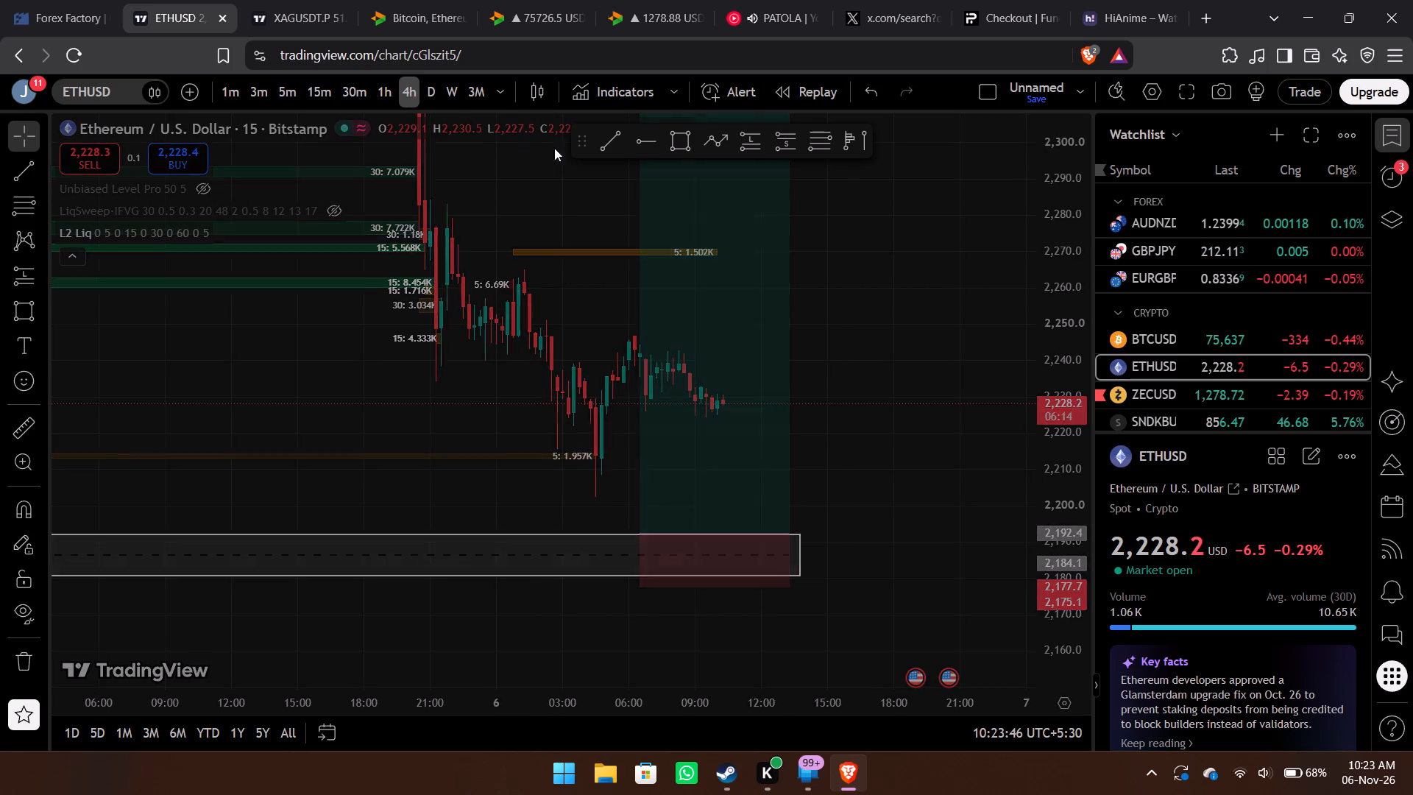
pyautogui.moveTo(1069, 267); pyautogui.dragTo(1072, 557)
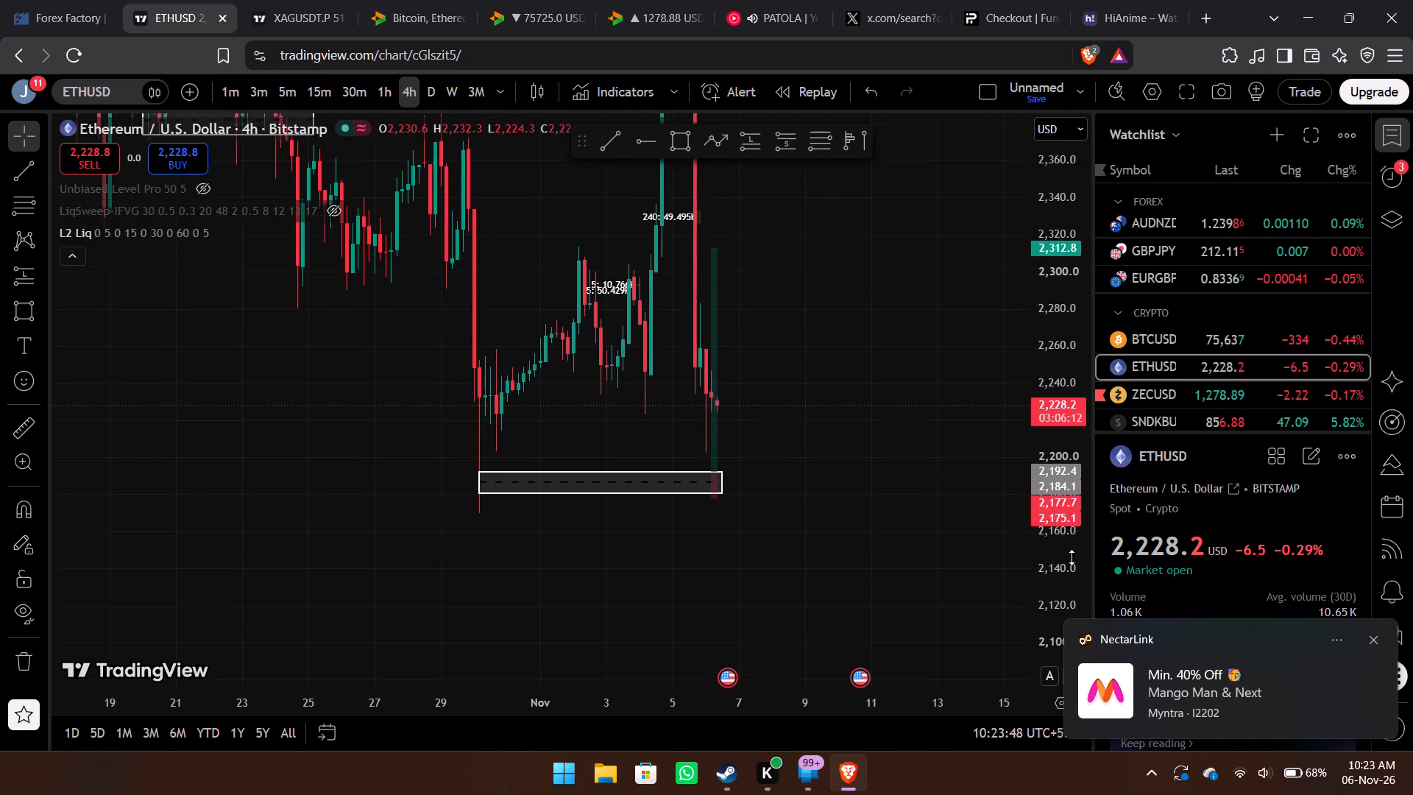
pyautogui.moveTo(1072, 557); pyautogui.dragTo(1072, 568)
pyautogui.moveTo(1071, 332); pyautogui.dragTo(1059, 484)
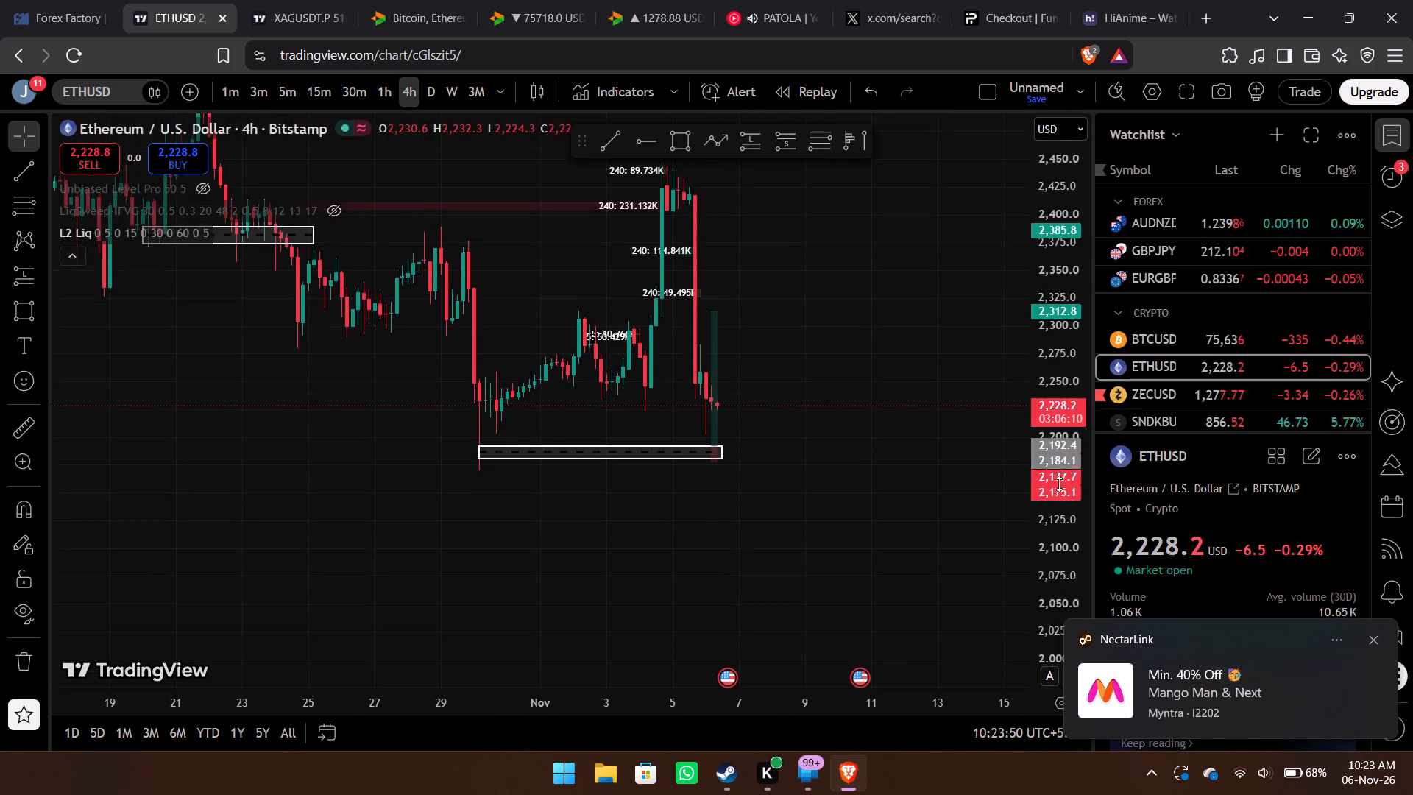
pyautogui.moveTo(1059, 484); pyautogui.dragTo(1058, 487)
# Check the 4-hour charts of ZECUSDT and SNDKBUSD, comparing their latest candles with the marked zones.
pyautogui.click(1193, 395)
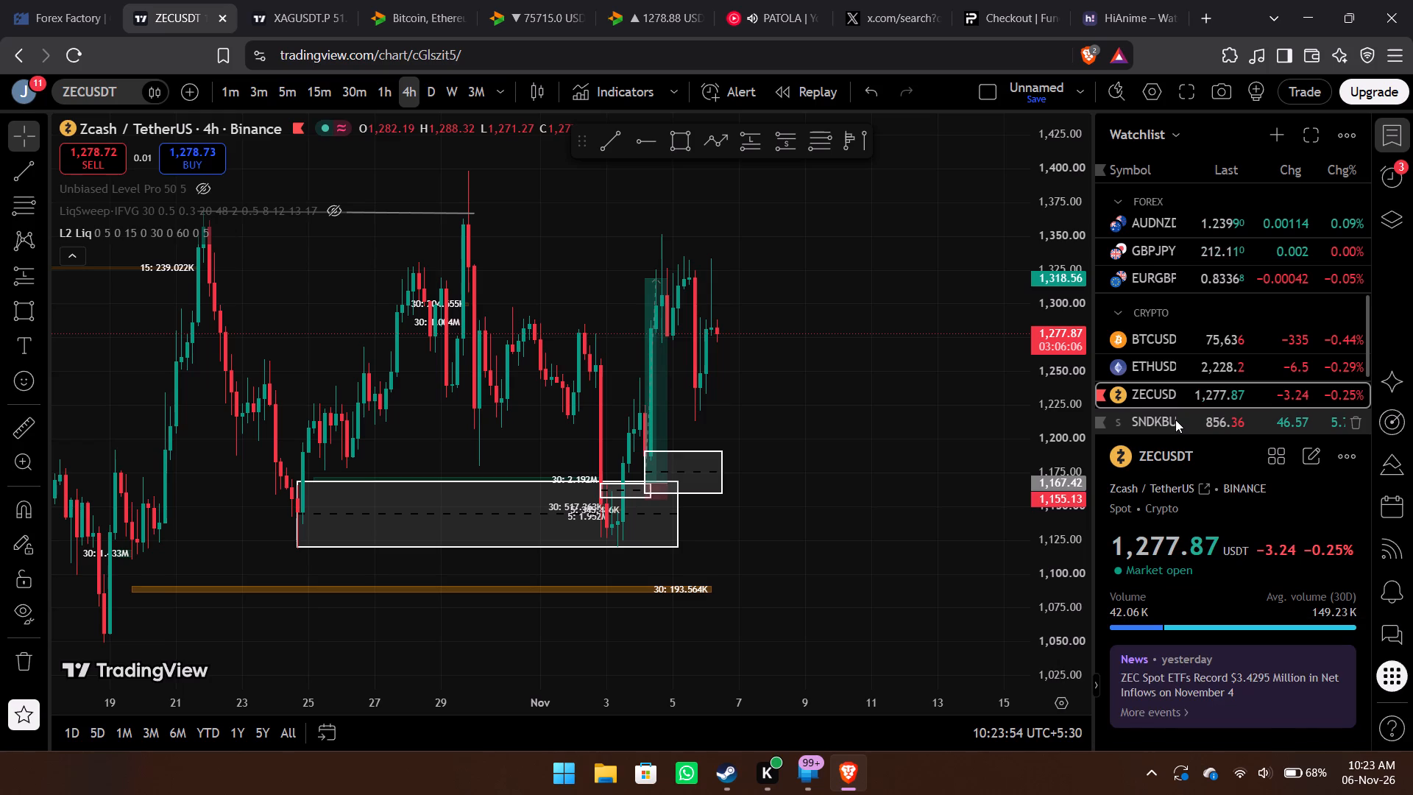
pyautogui.click(1175, 420)
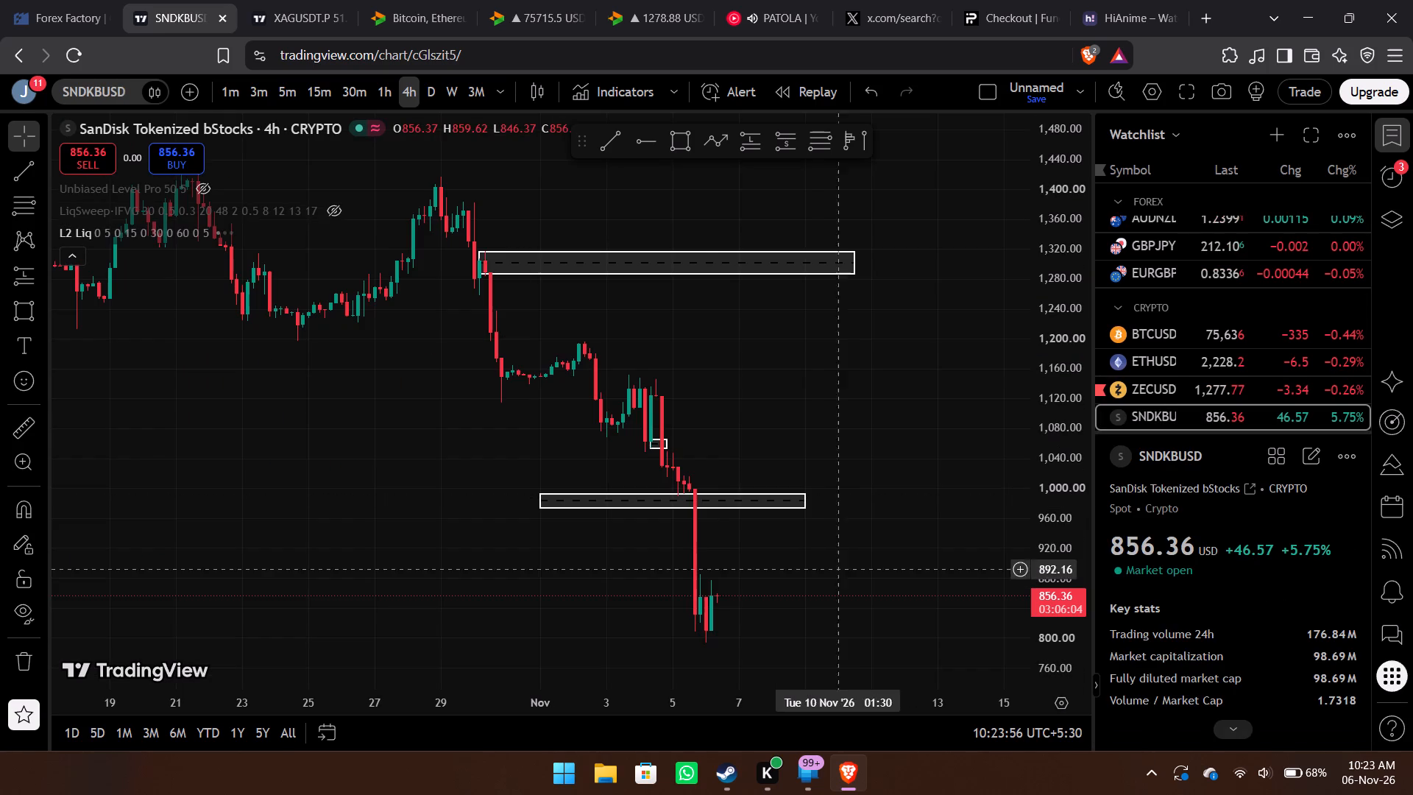
pyautogui.moveTo(823, 607); pyautogui.dragTo(785, 588)
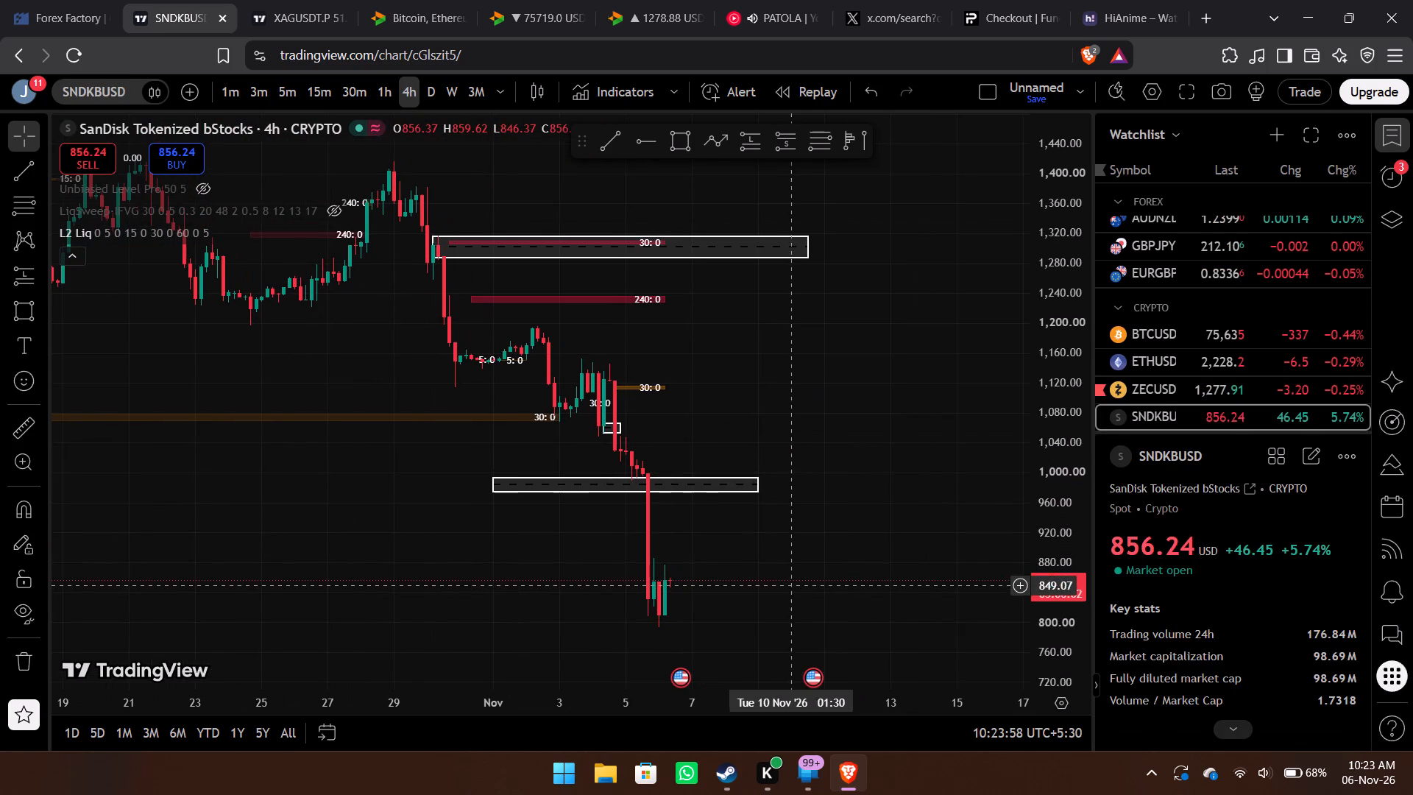
# Open XAUUSD from the watchlist and examine the latest 4-hour candles against the marked zones and November swing levels.
pyautogui.scroll(-4, 1165, 417)
pyautogui.scroll(5, 1165, 417)
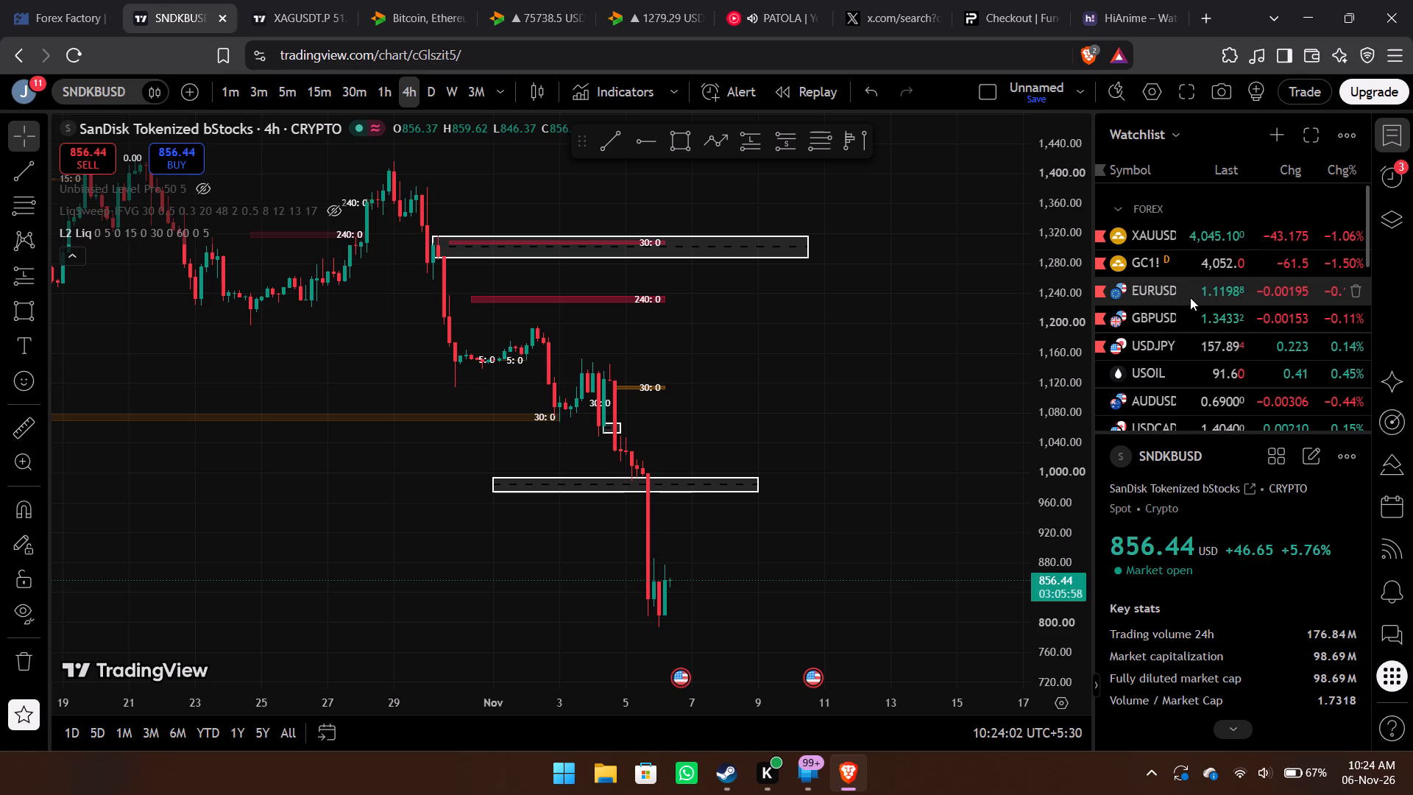
pyautogui.click(1200, 249)
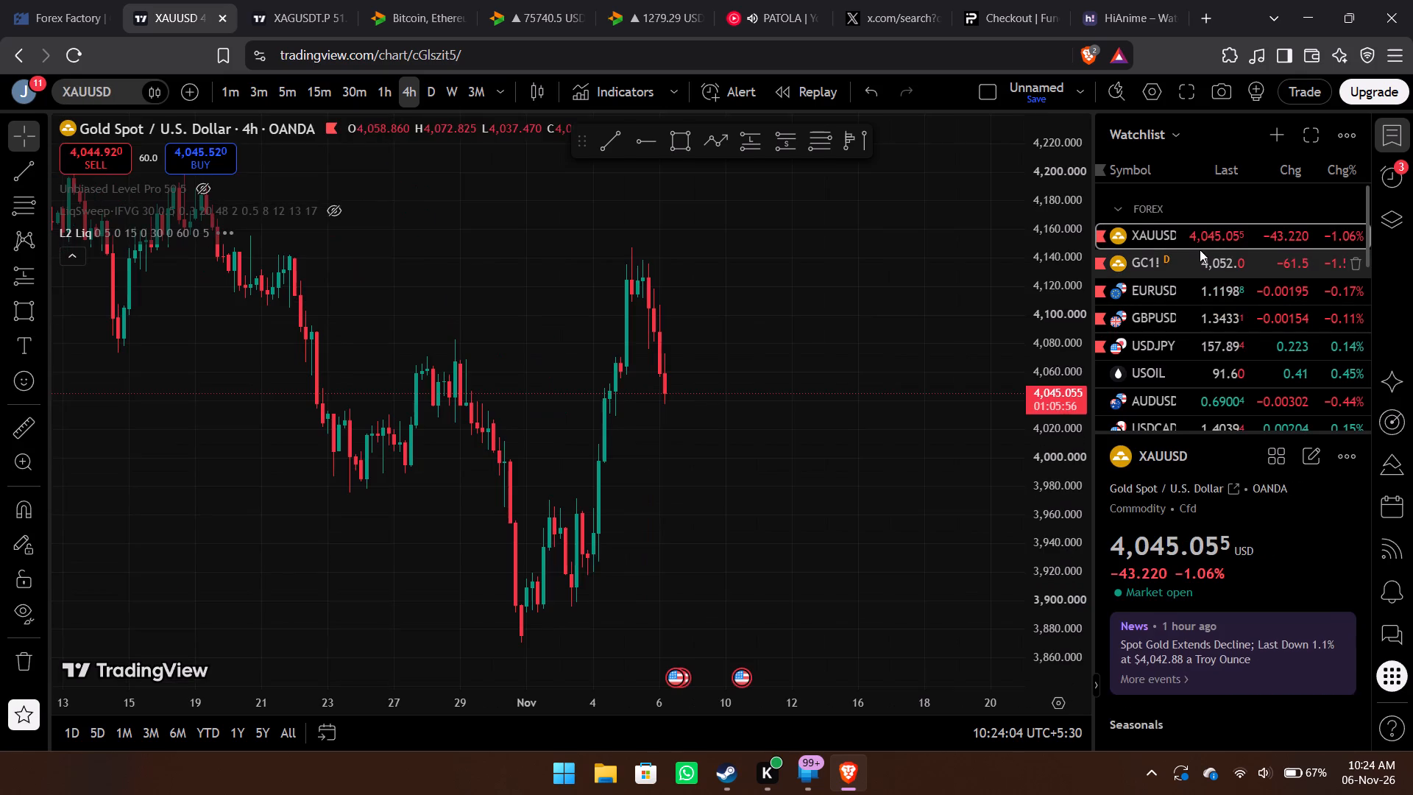
pyautogui.moveTo(767, 408); pyautogui.dragTo(846, 428)
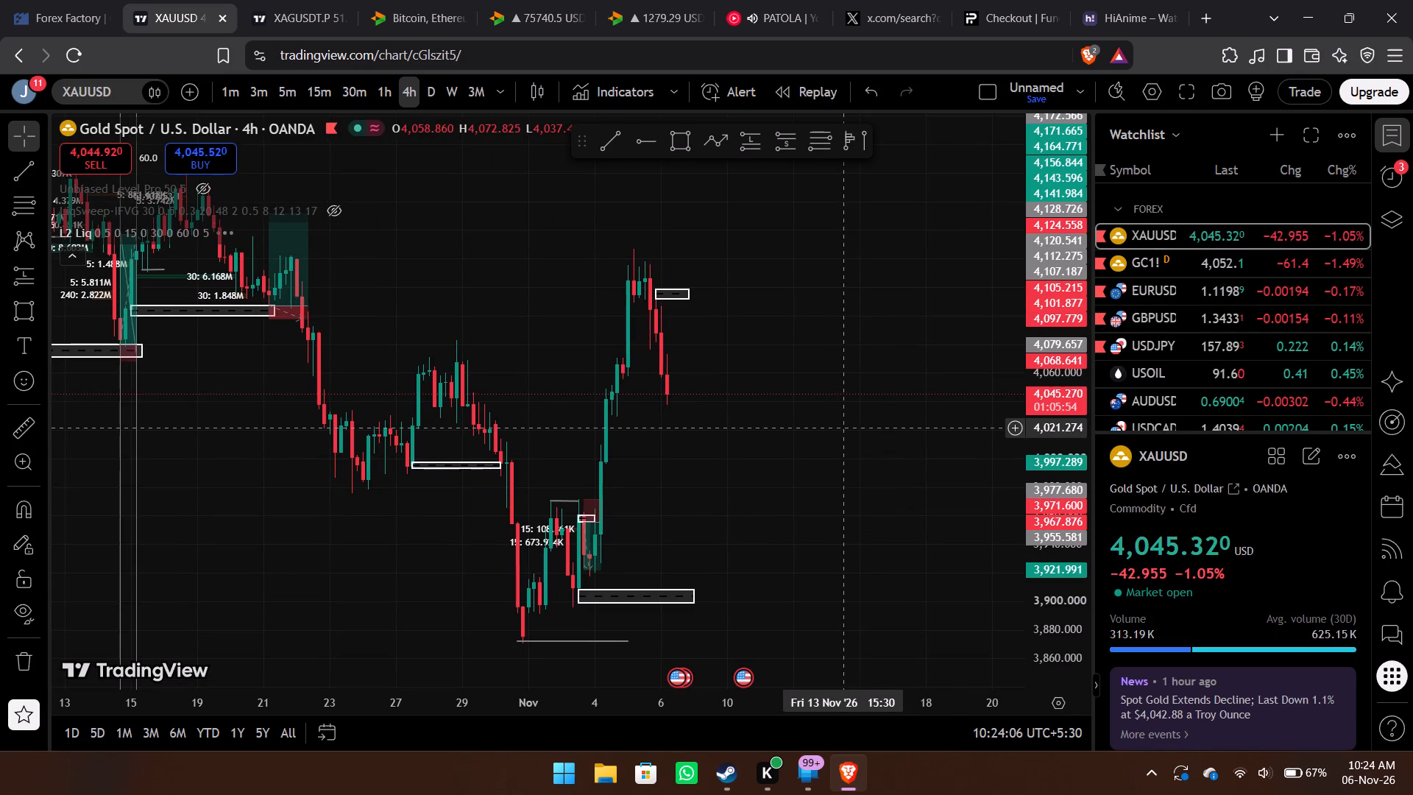
pyautogui.moveTo(846, 428); pyautogui.dragTo(887, 315)
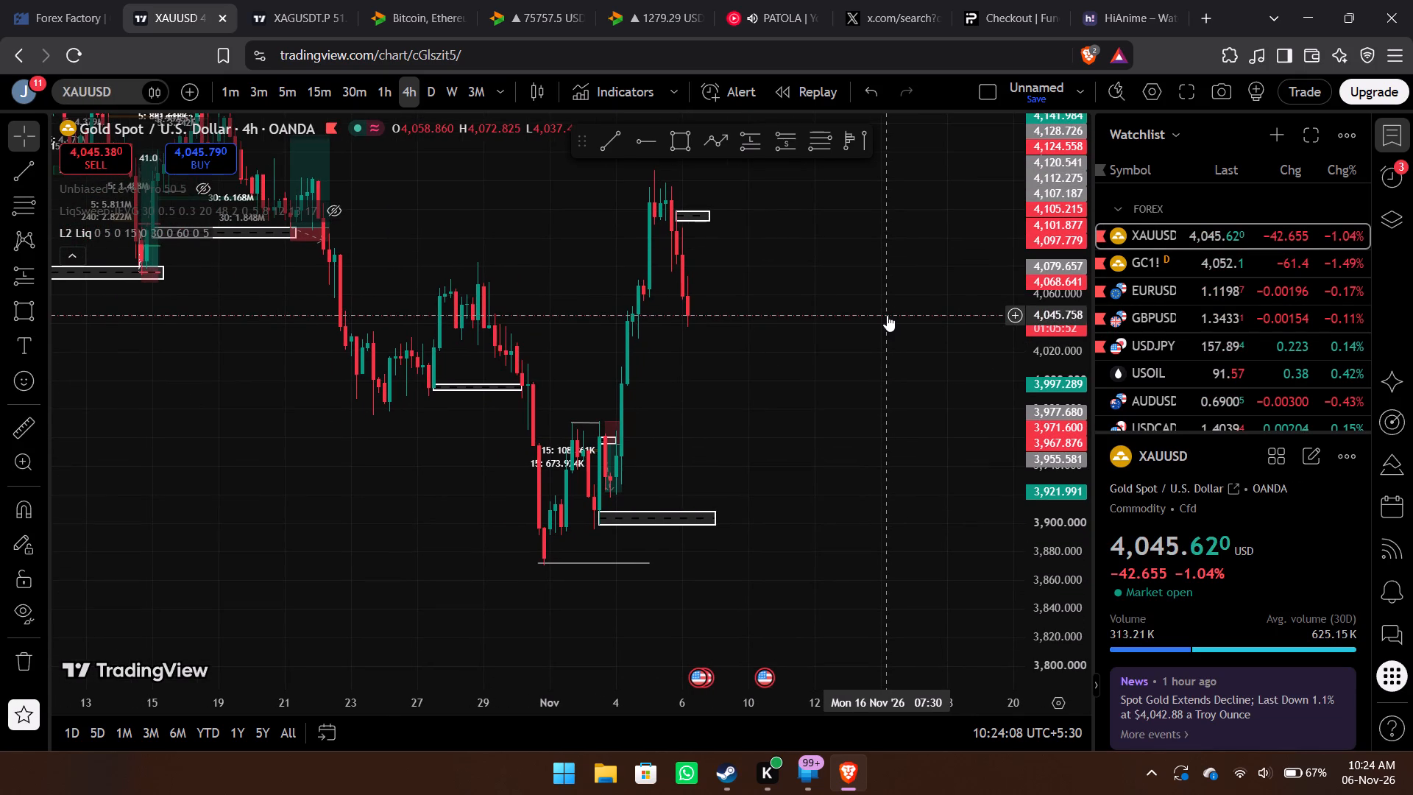
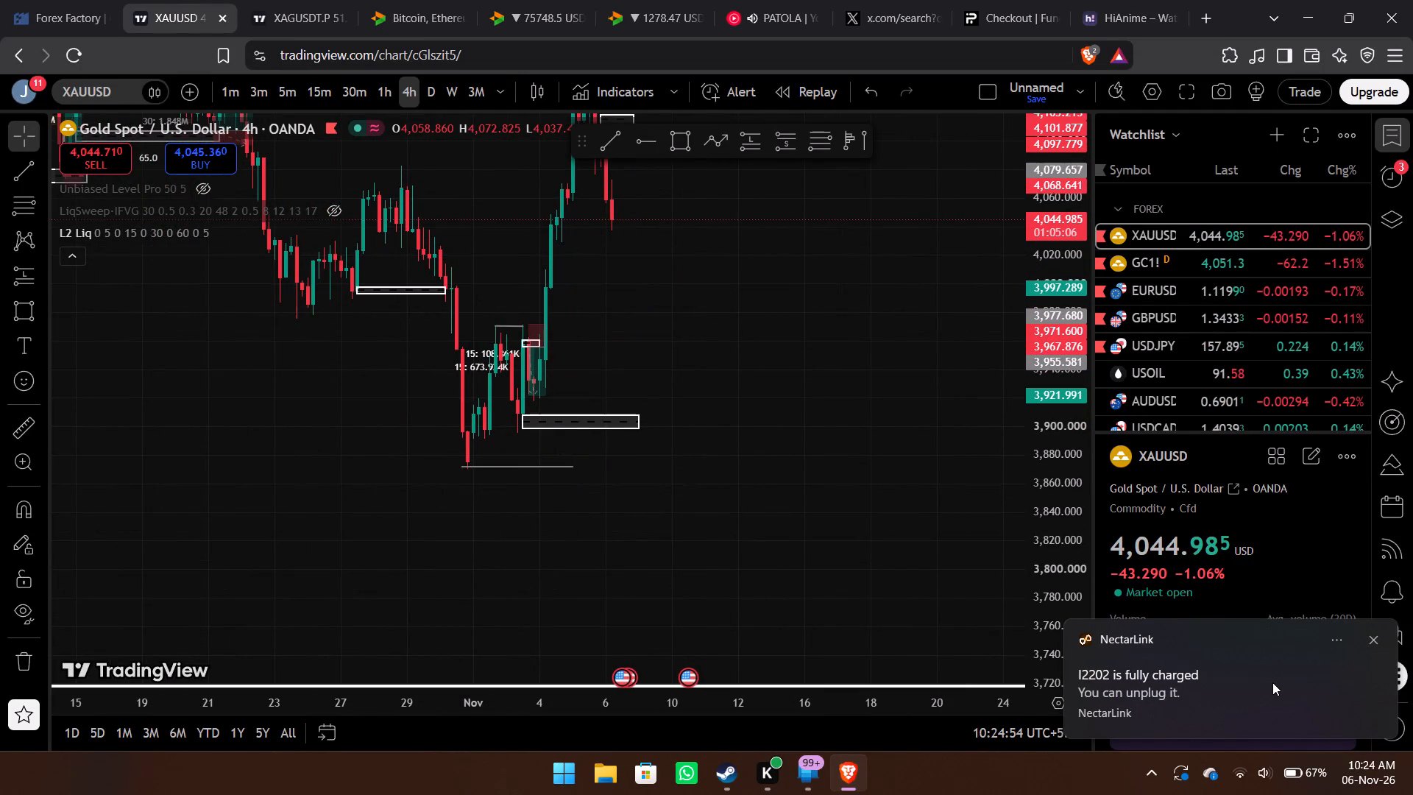
# Switch to YouTube Music and skip ahead through the queue to the track SOLANA.
pyautogui.click(771, 4)
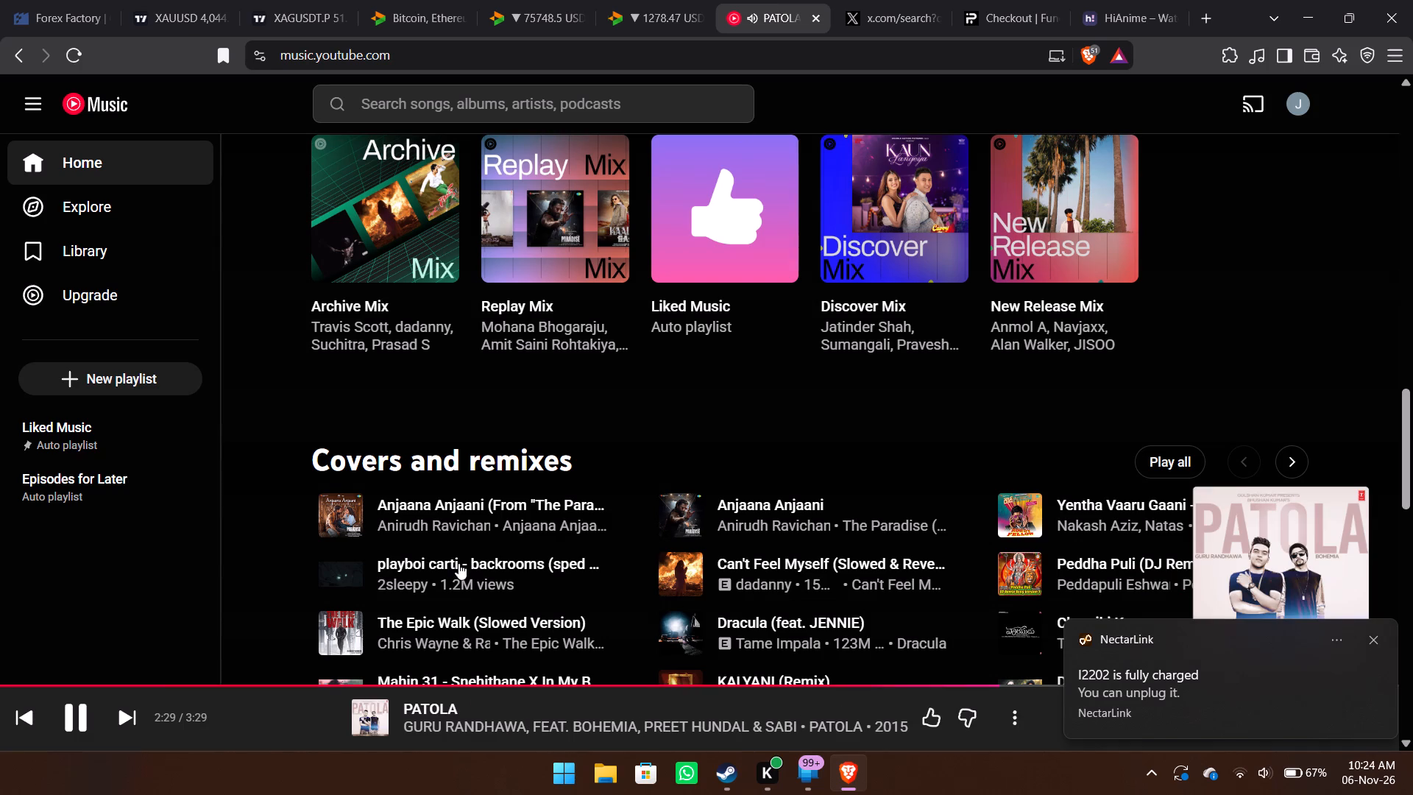
pyautogui.click(128, 718)
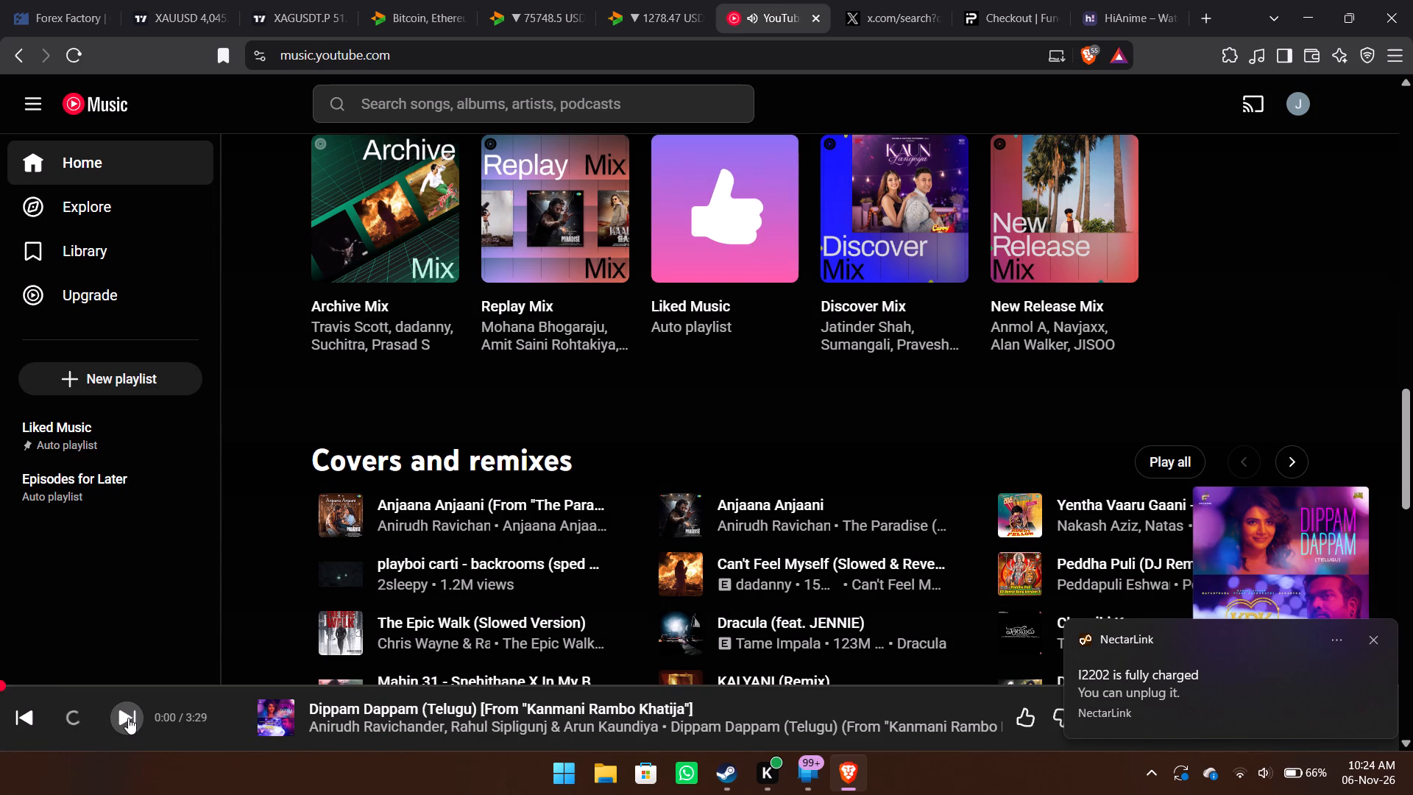
pyautogui.click(128, 718)
pyautogui.click(128, 718)
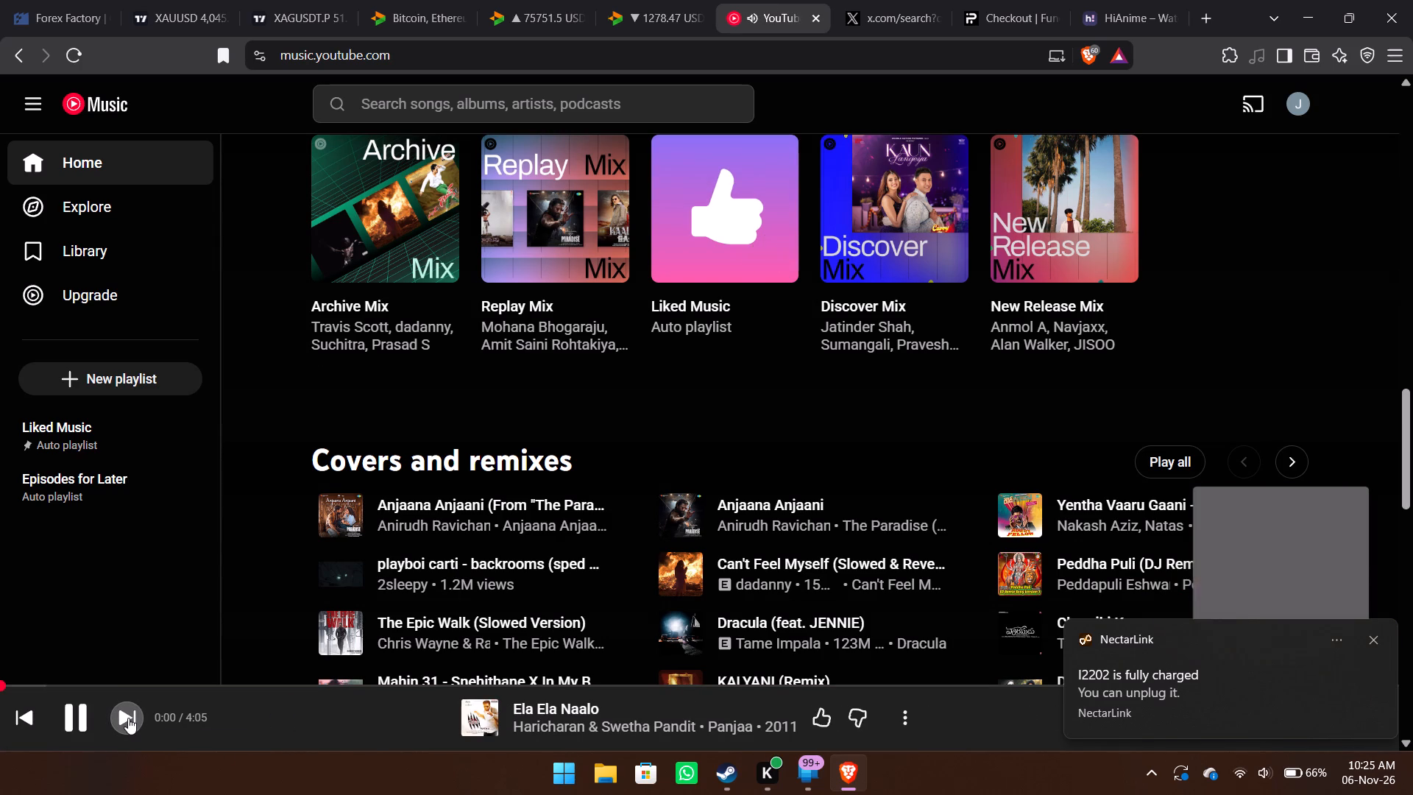
pyautogui.click(128, 718)
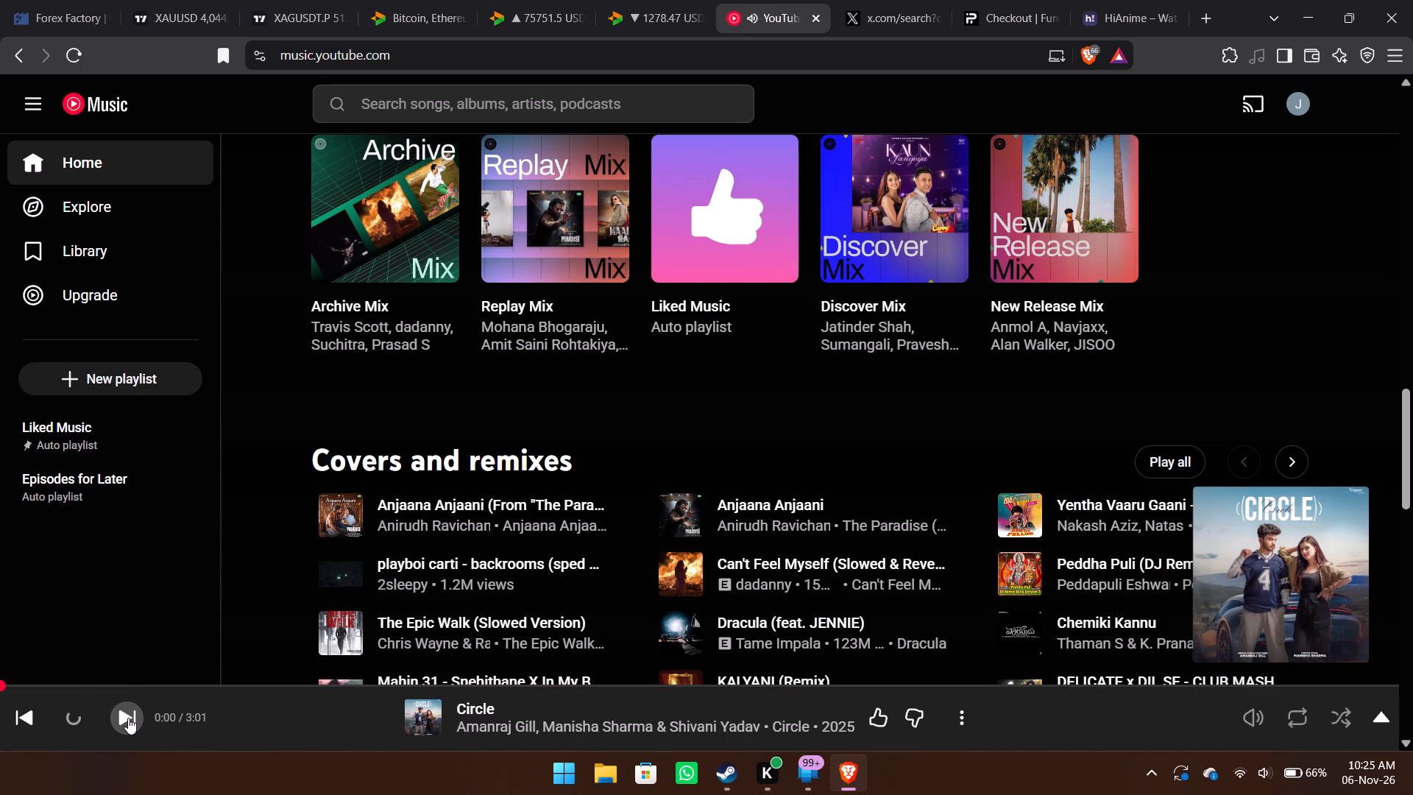
pyautogui.click(128, 718)
pyautogui.click(128, 718)
pyautogui.click(128, 718)
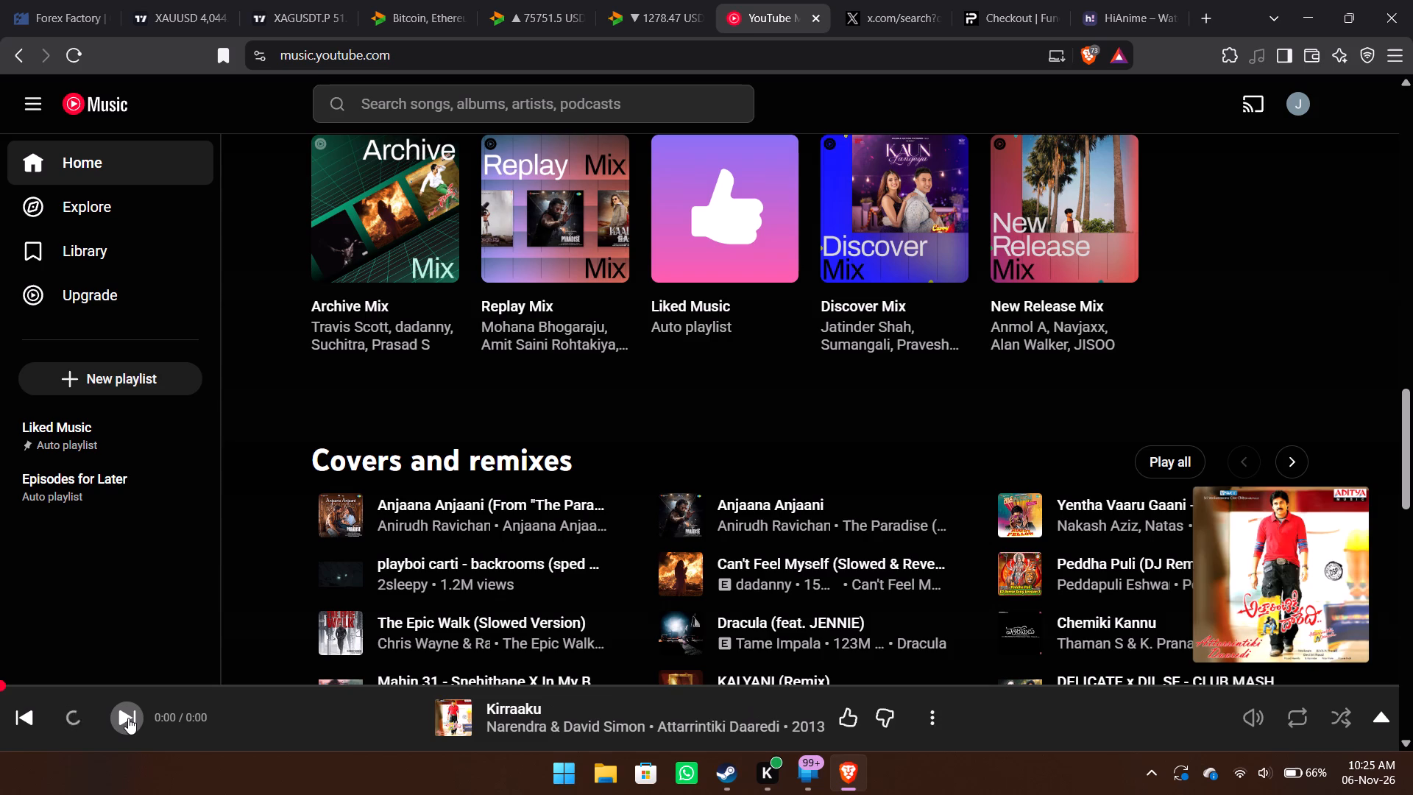
pyautogui.click(128, 718)
# Start playing the March-May Recap '26 playlist and skip to its second track, Ghafoor.
pyautogui.scroll(-3, 665, 515)
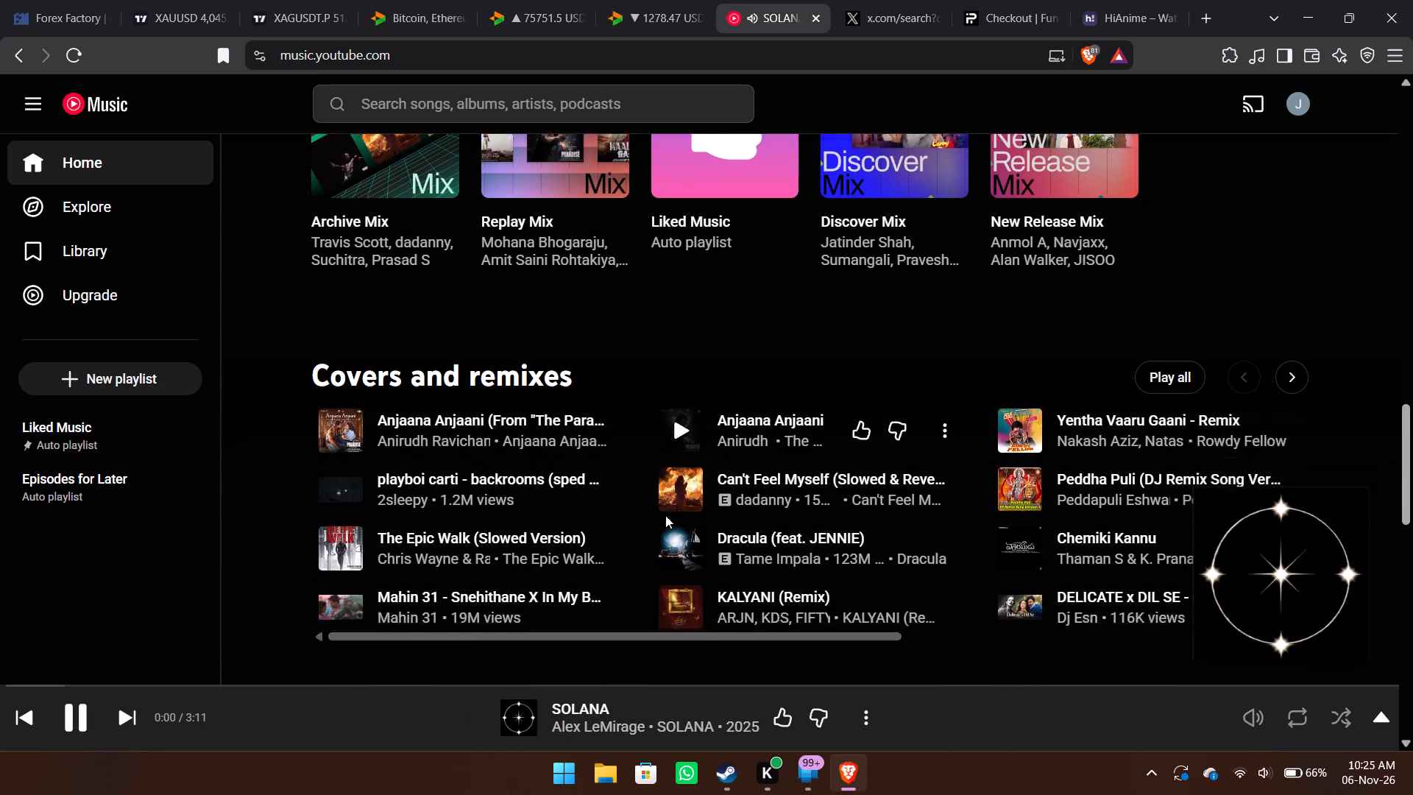
pyautogui.scroll(-4, 665, 515)
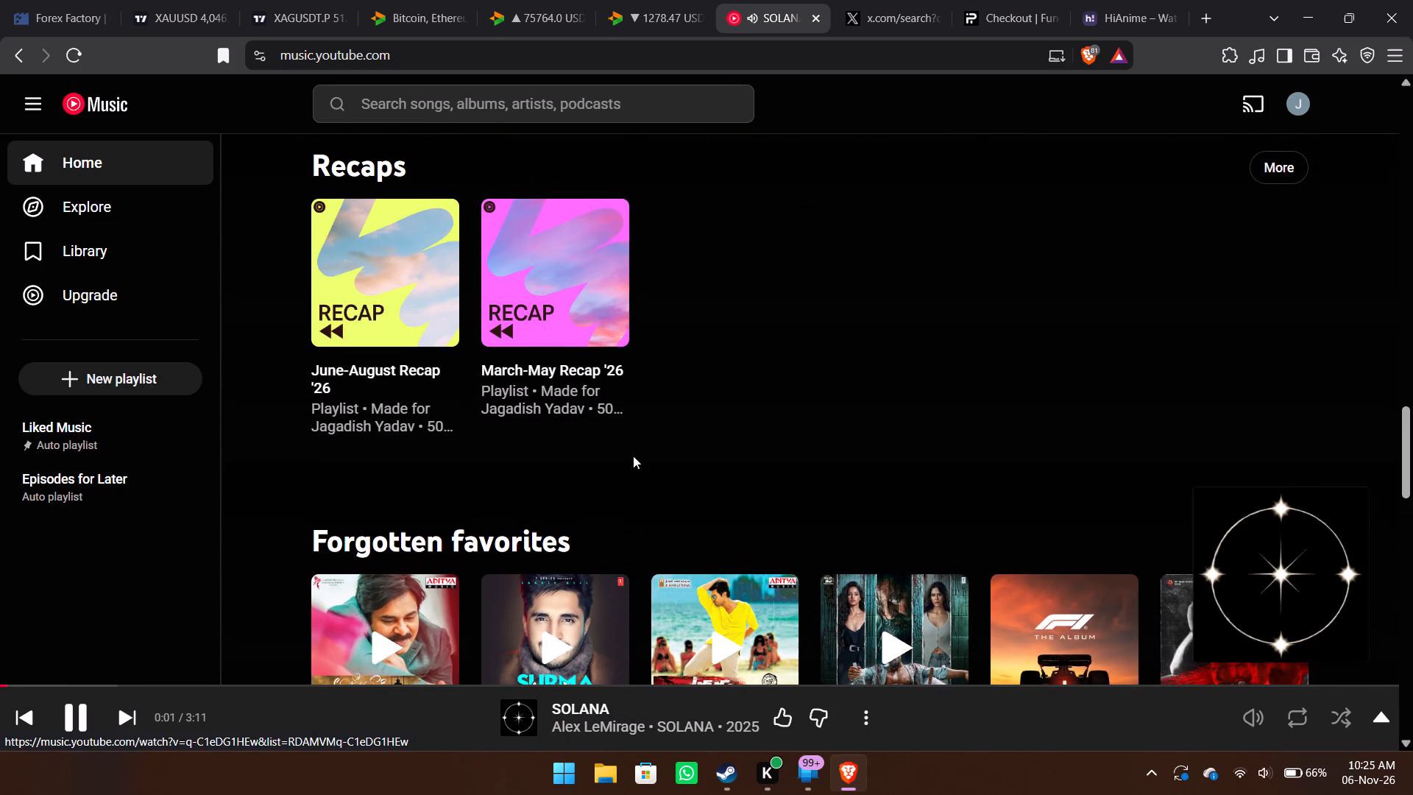
pyautogui.click(592, 300)
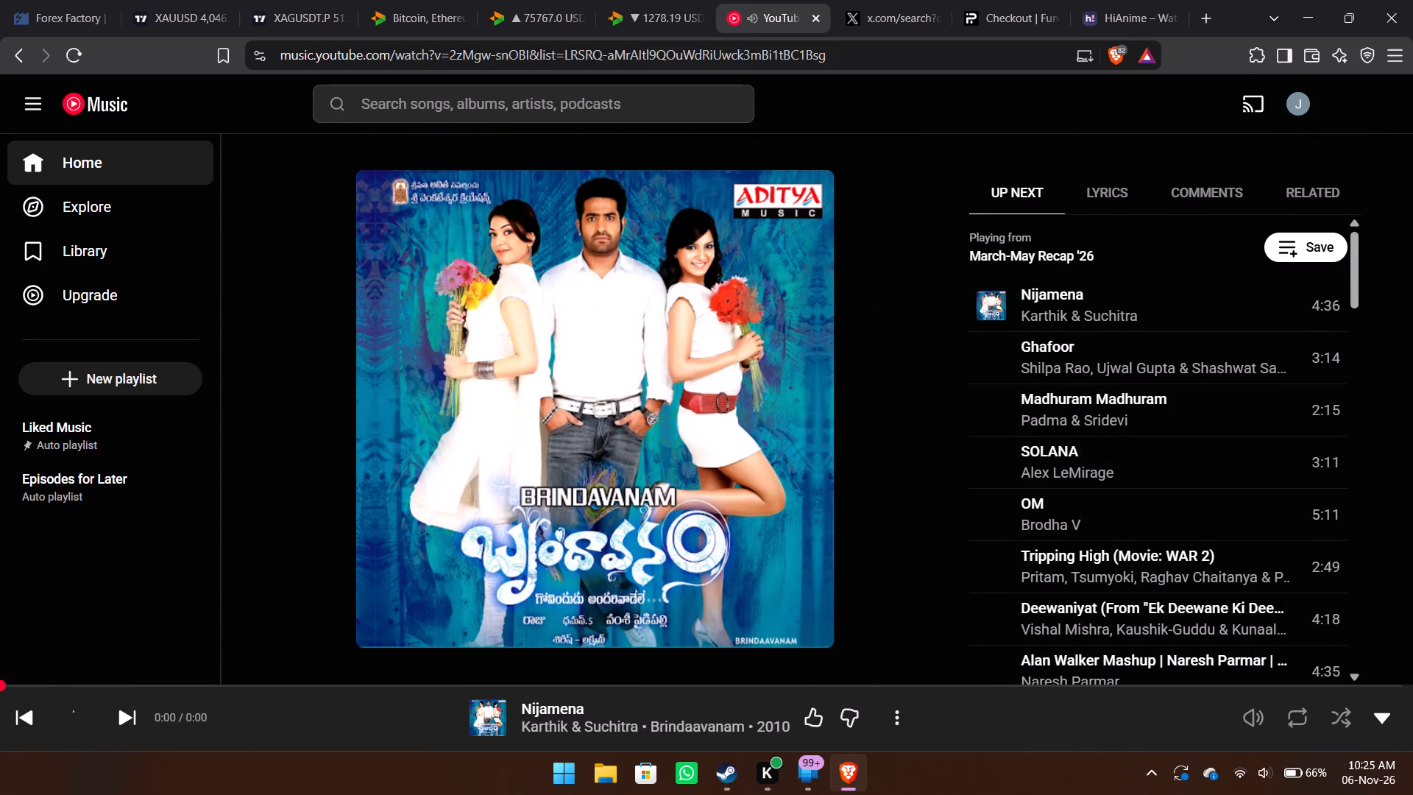
pyautogui.click(125, 715)
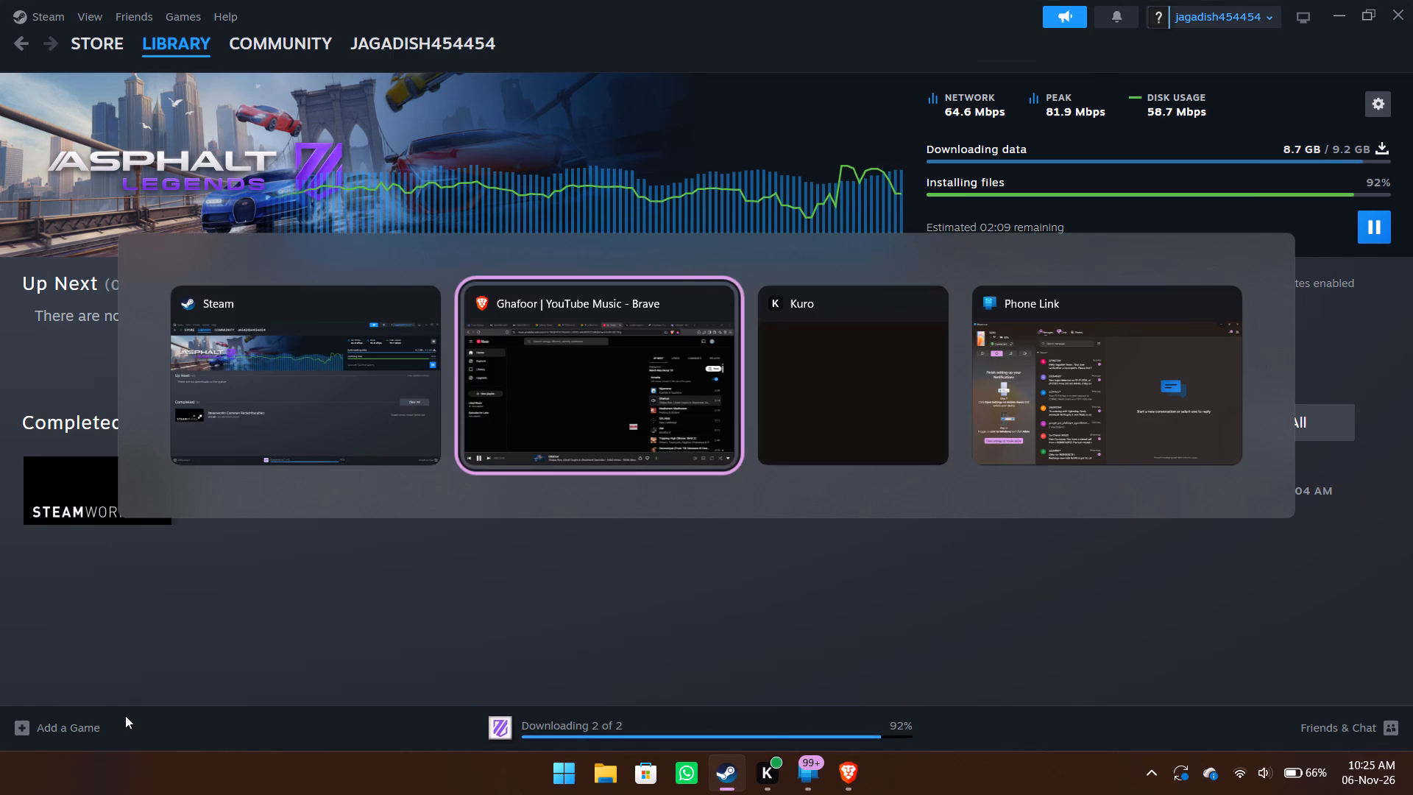
# Switch to the ZECUSD mark price chart on Delta Exchange and examine its 4-hour candles against the purple zones.
pyautogui.click(396, 1)
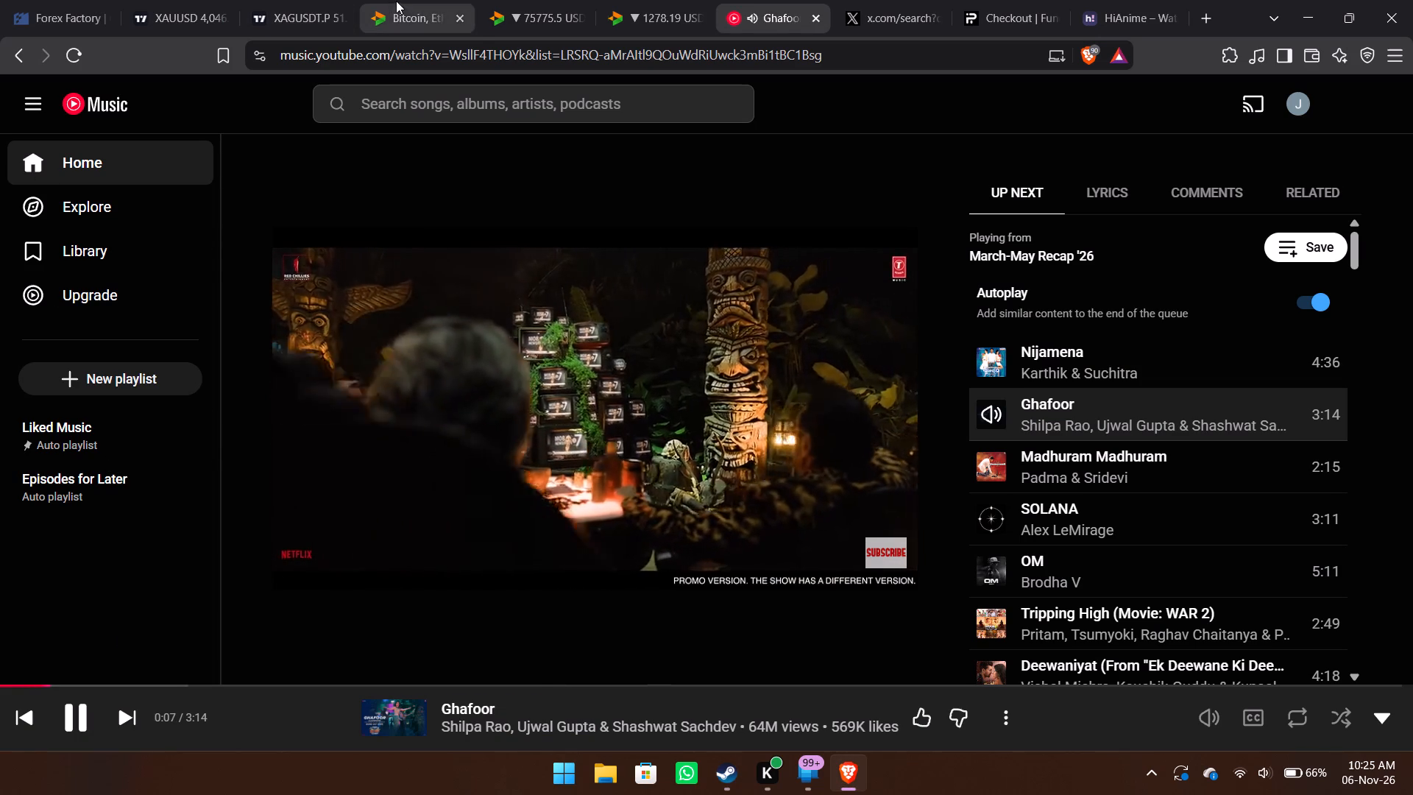
pyautogui.click(536, 1)
pyautogui.click(701, 0)
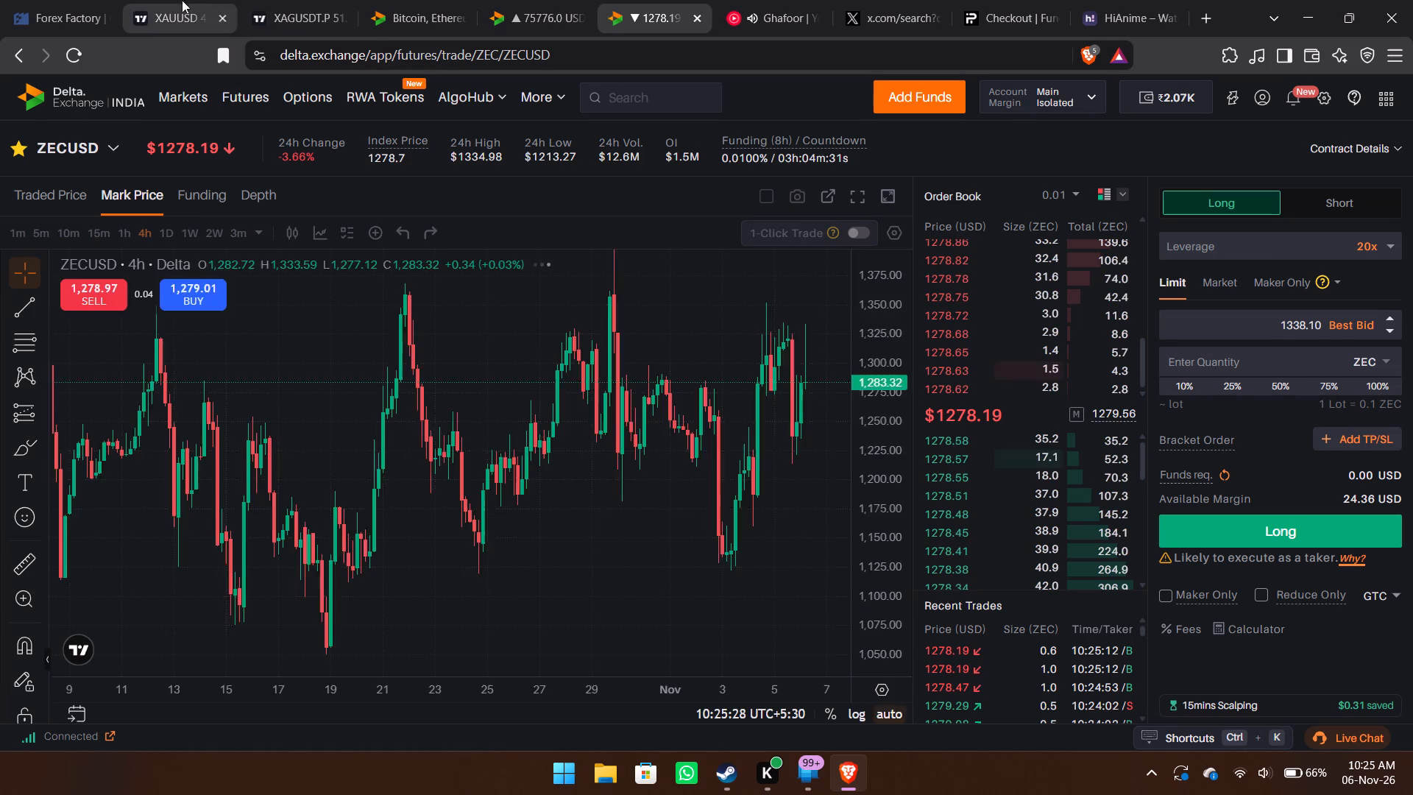
pyautogui.moveTo(875, 353); pyautogui.dragTo(875, 476)
pyautogui.moveTo(792, 475); pyautogui.dragTo(669, 435)
pyautogui.click(539, 552)
pyautogui.moveTo(467, 612); pyautogui.dragTo(505, 509)
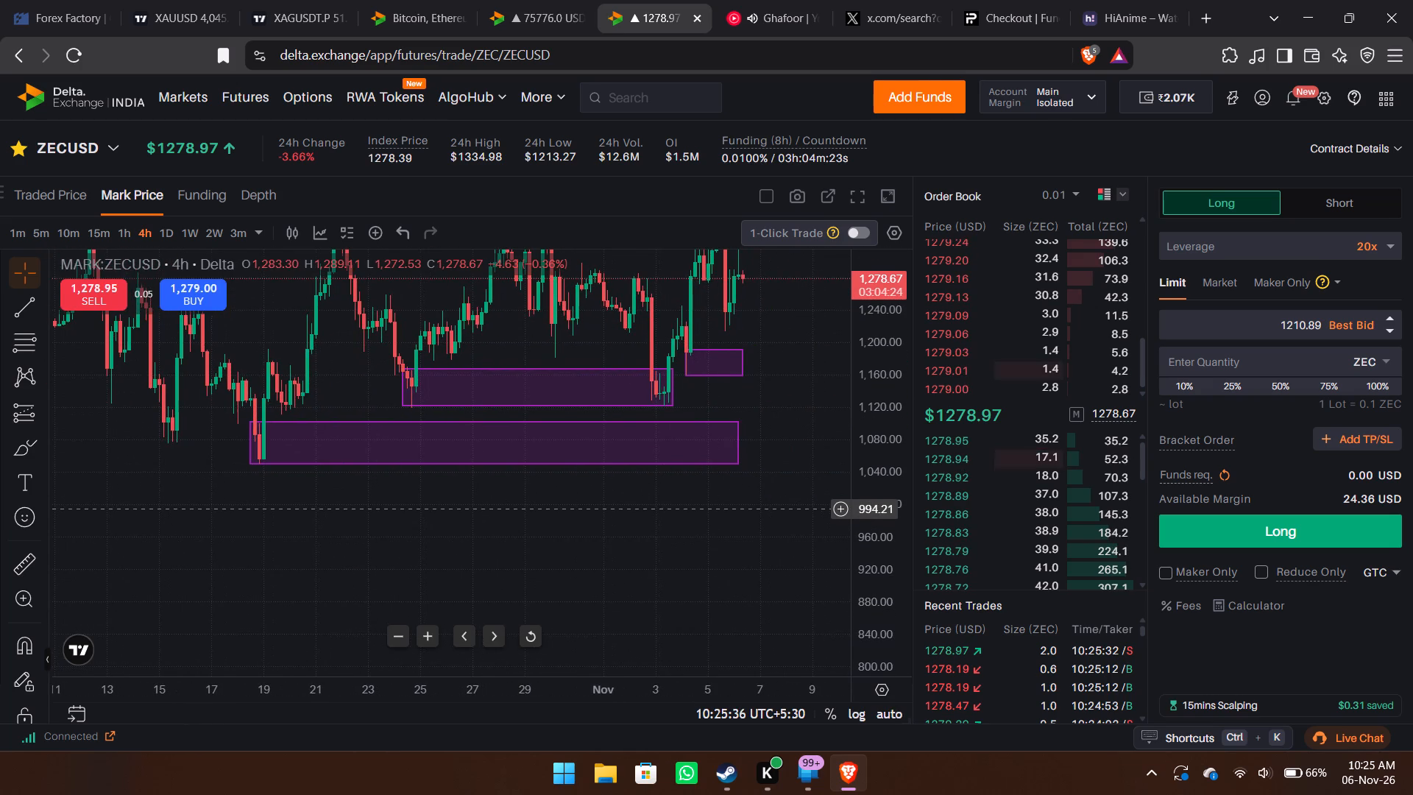
pyautogui.moveTo(505, 509); pyautogui.dragTo(497, 502)
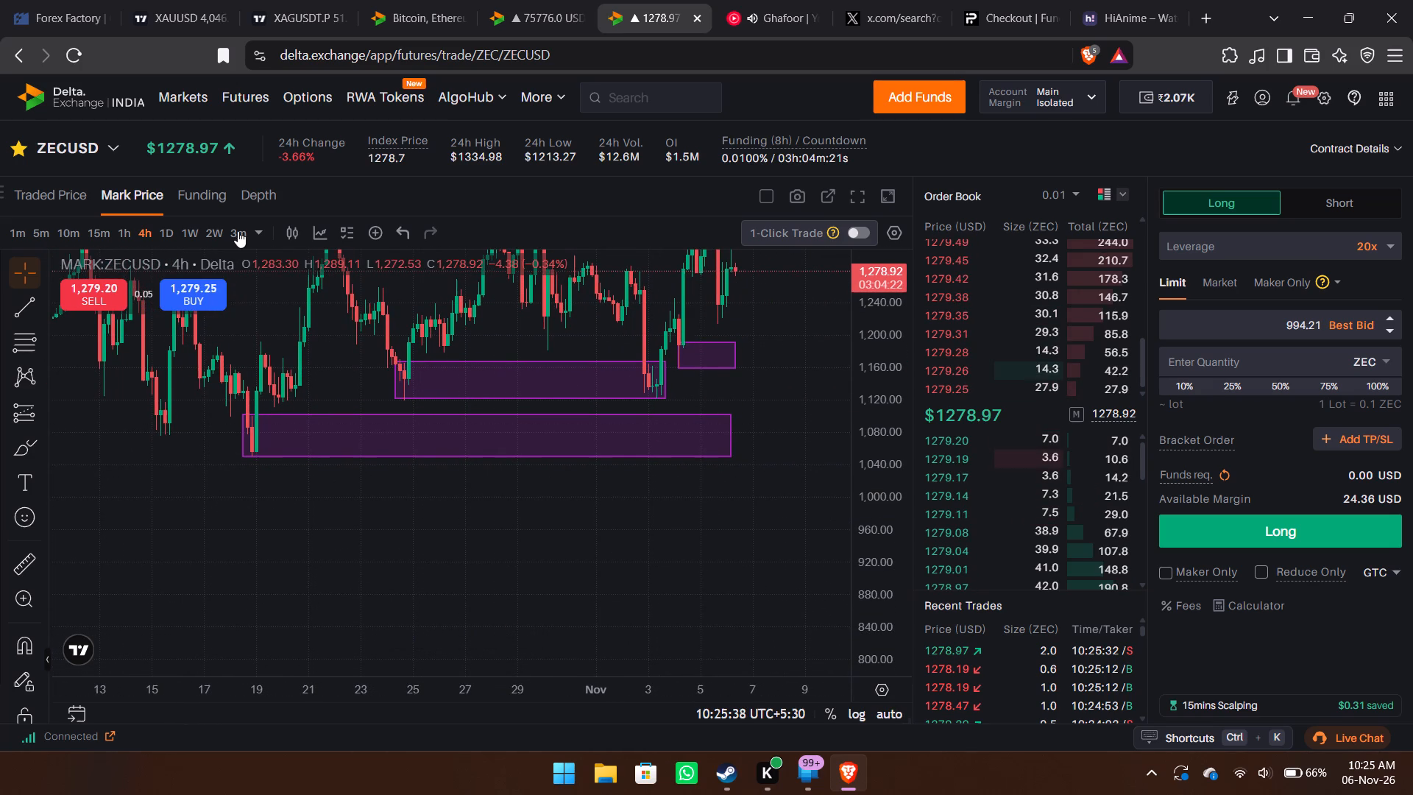
# Examine ZECUSD on the 1-hour chart, tracing the purple zones back to where the lowest one starts around 19 October.
pyautogui.click(123, 230)
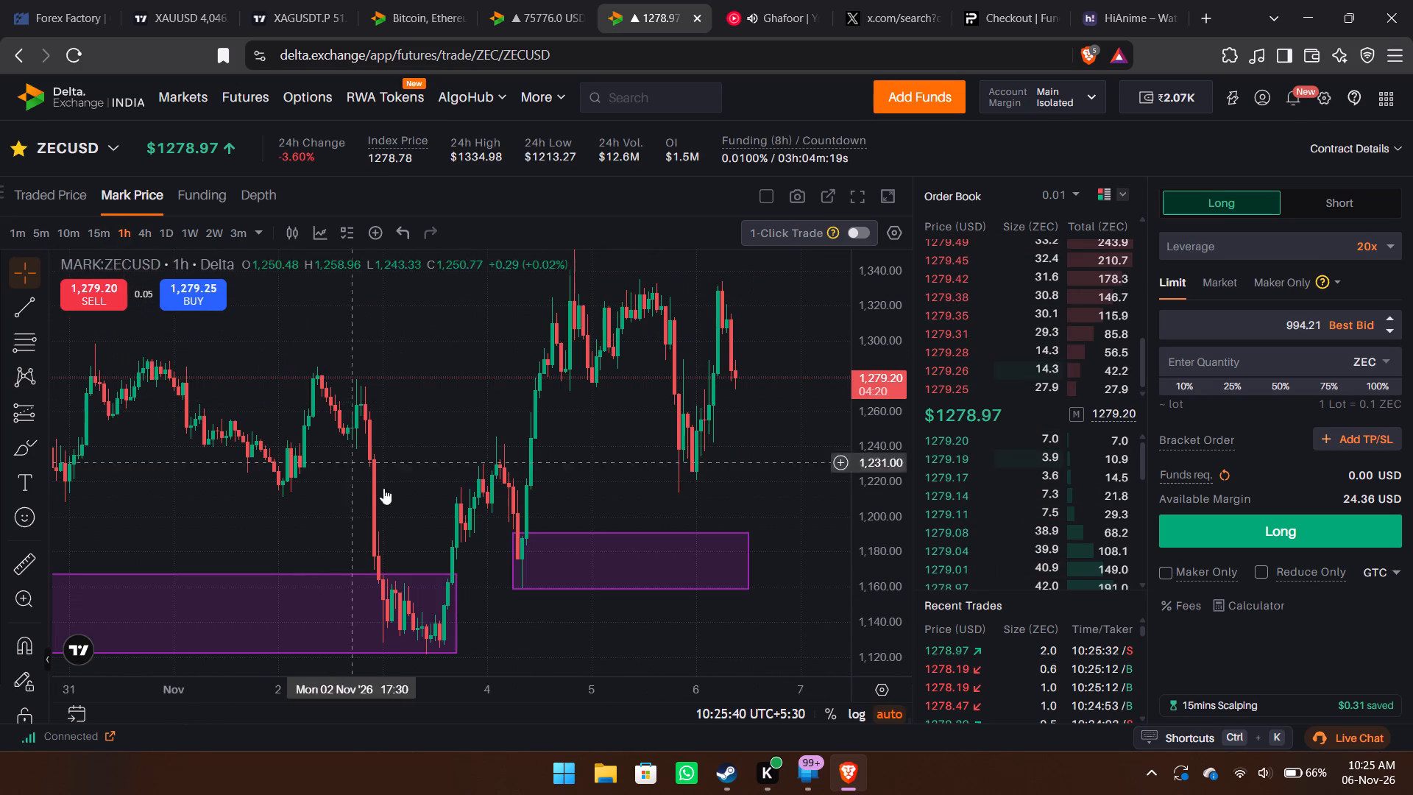
pyautogui.moveTo(464, 491); pyautogui.dragTo(596, 237)
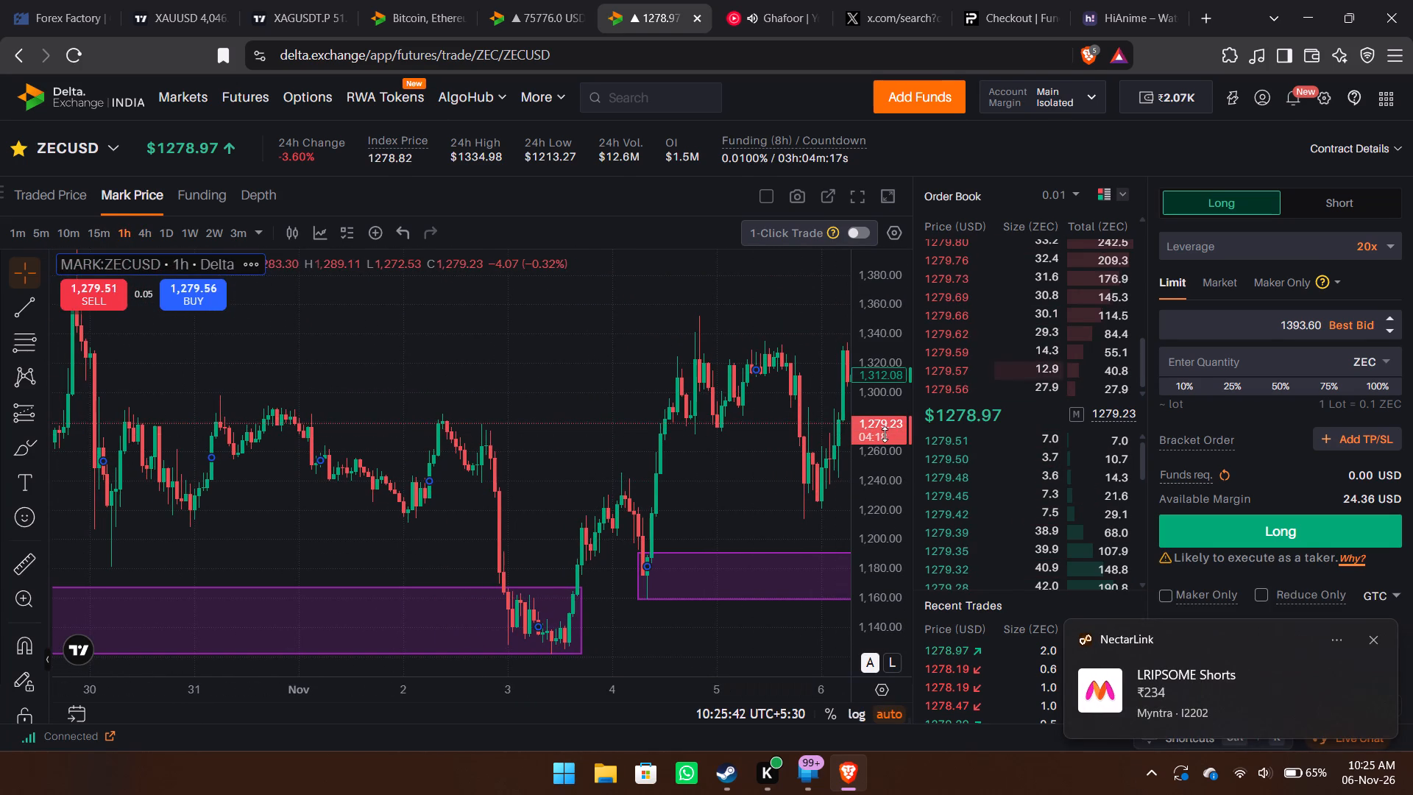
pyautogui.moveTo(885, 434); pyautogui.dragTo(892, 368)
pyautogui.moveTo(717, 504); pyautogui.dragTo(565, 314)
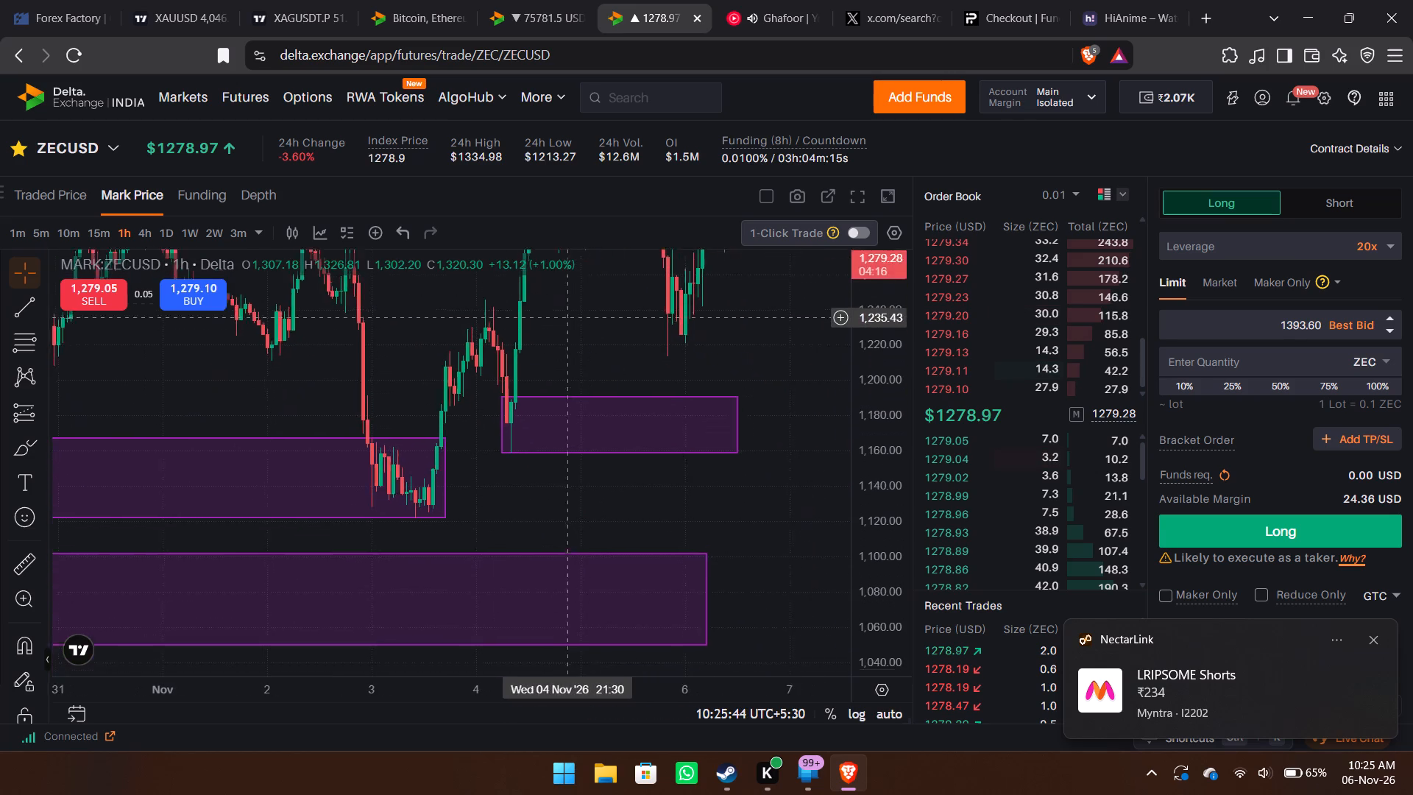
pyautogui.moveTo(565, 314); pyautogui.dragTo(555, 295)
pyautogui.hscroll(11, 456, 466)
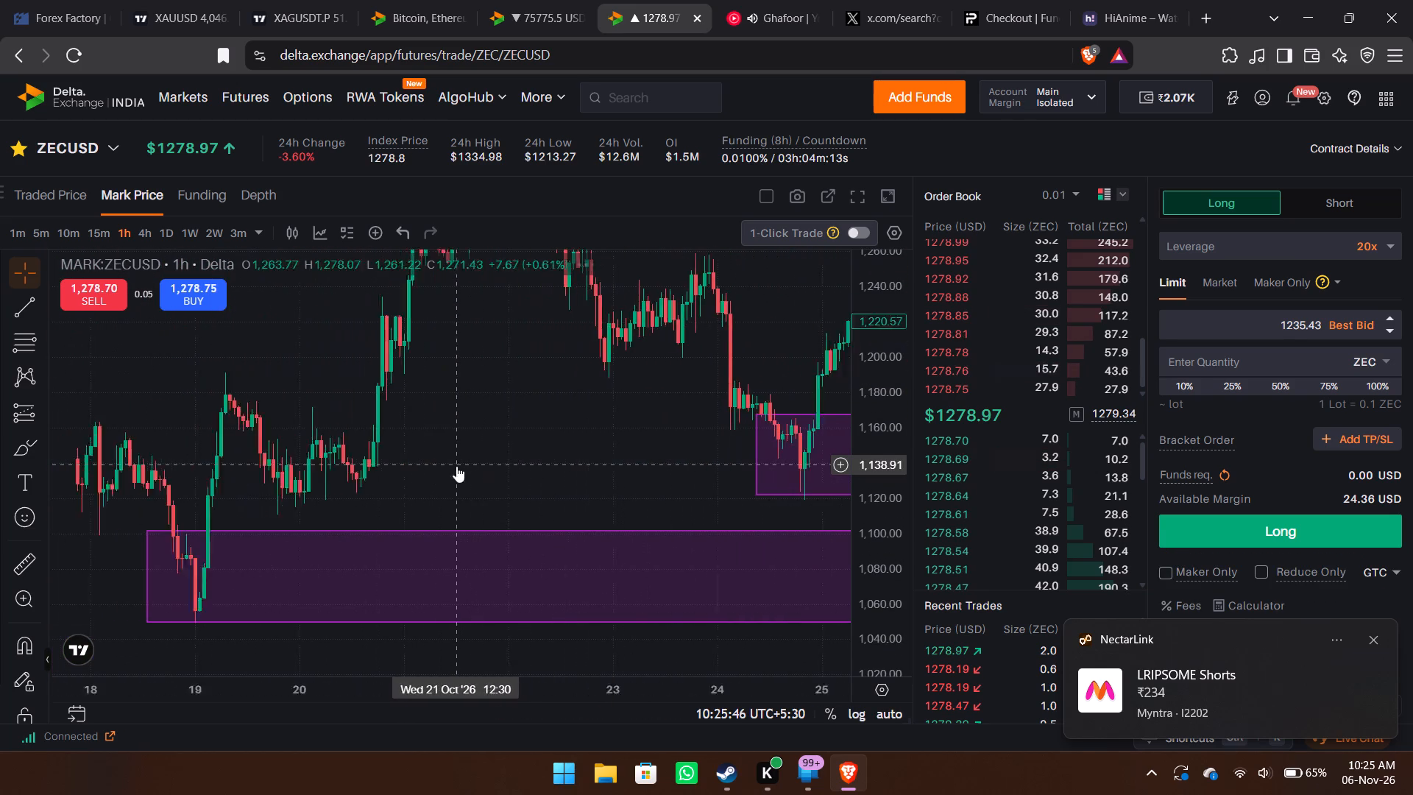
pyautogui.hscroll(2, 456, 466)
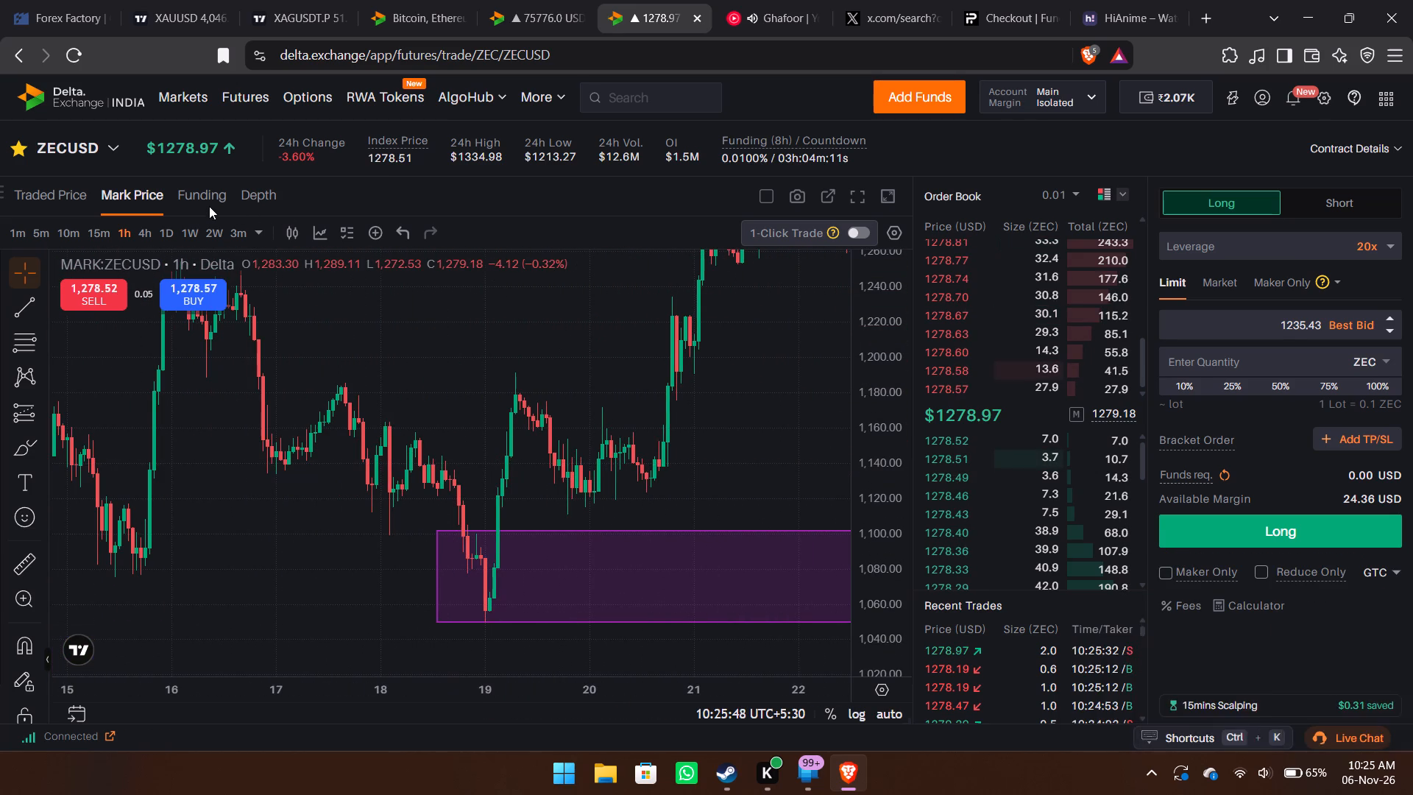
# Examine ZECUSD on the 15-minute chart, from the latest candles back to the lowest purple zone around 19 October.
pyautogui.click(96, 236)
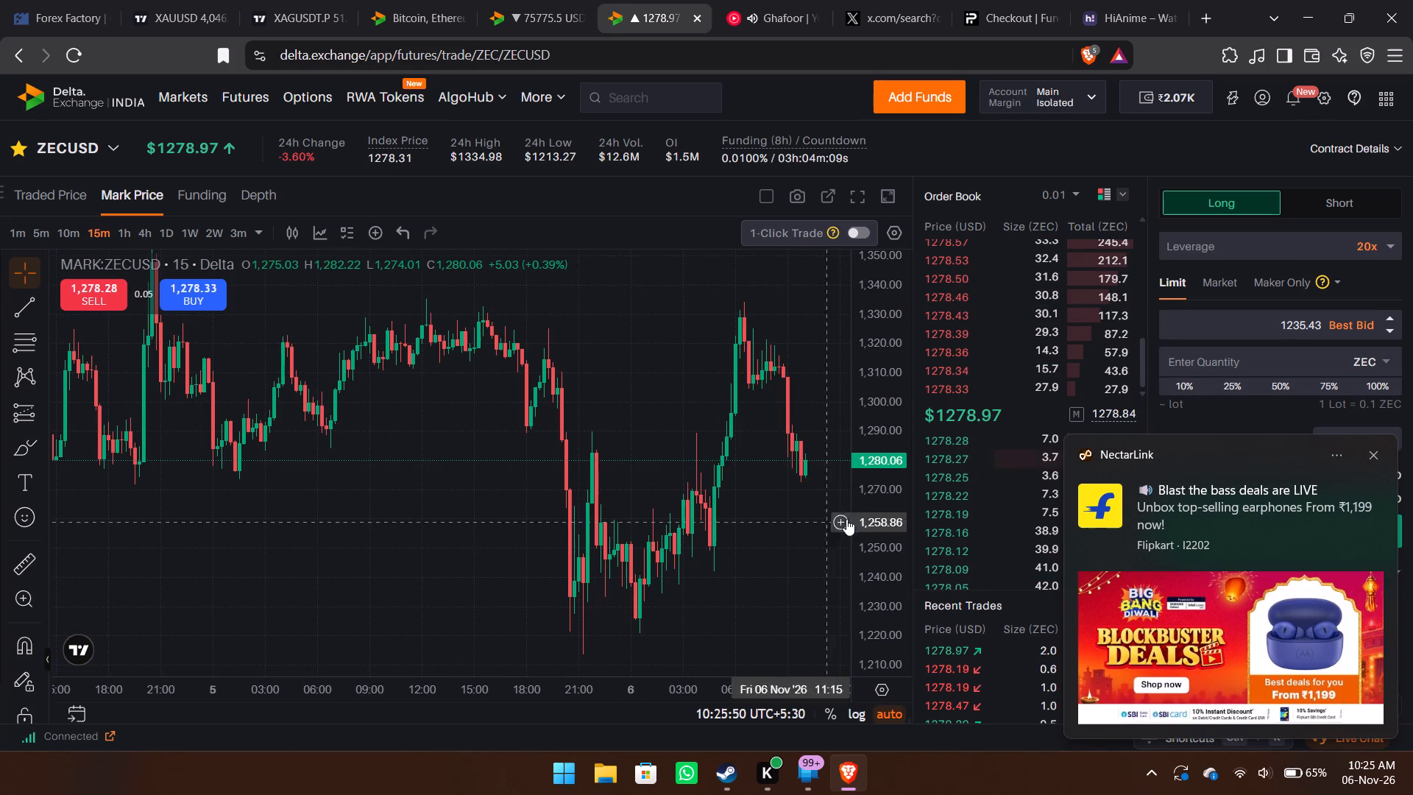
pyautogui.moveTo(883, 479); pyautogui.dragTo(882, 539)
pyautogui.moveTo(651, 545); pyautogui.dragTo(726, 302)
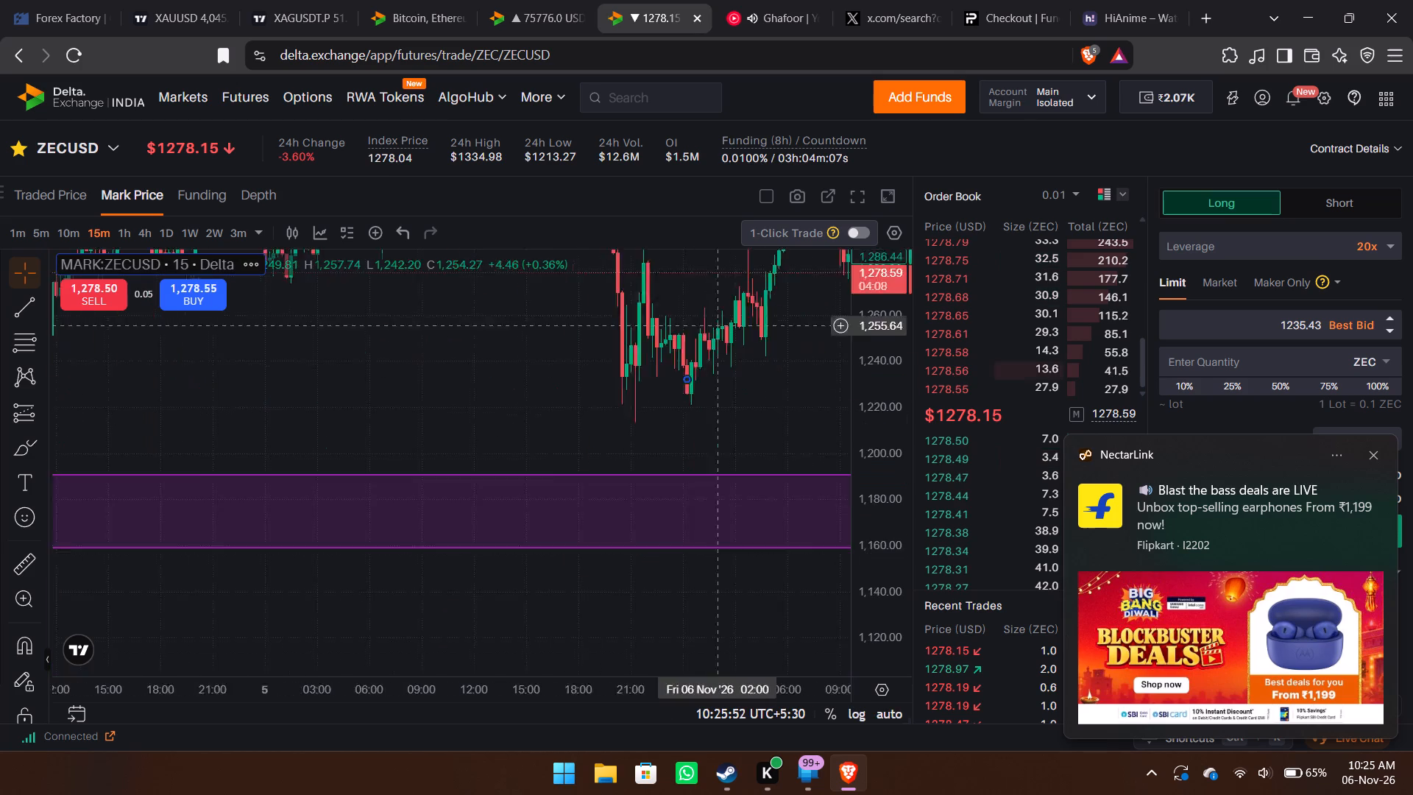
pyautogui.moveTo(726, 302); pyautogui.dragTo(733, 239)
pyautogui.hscroll(7, 336, 531)
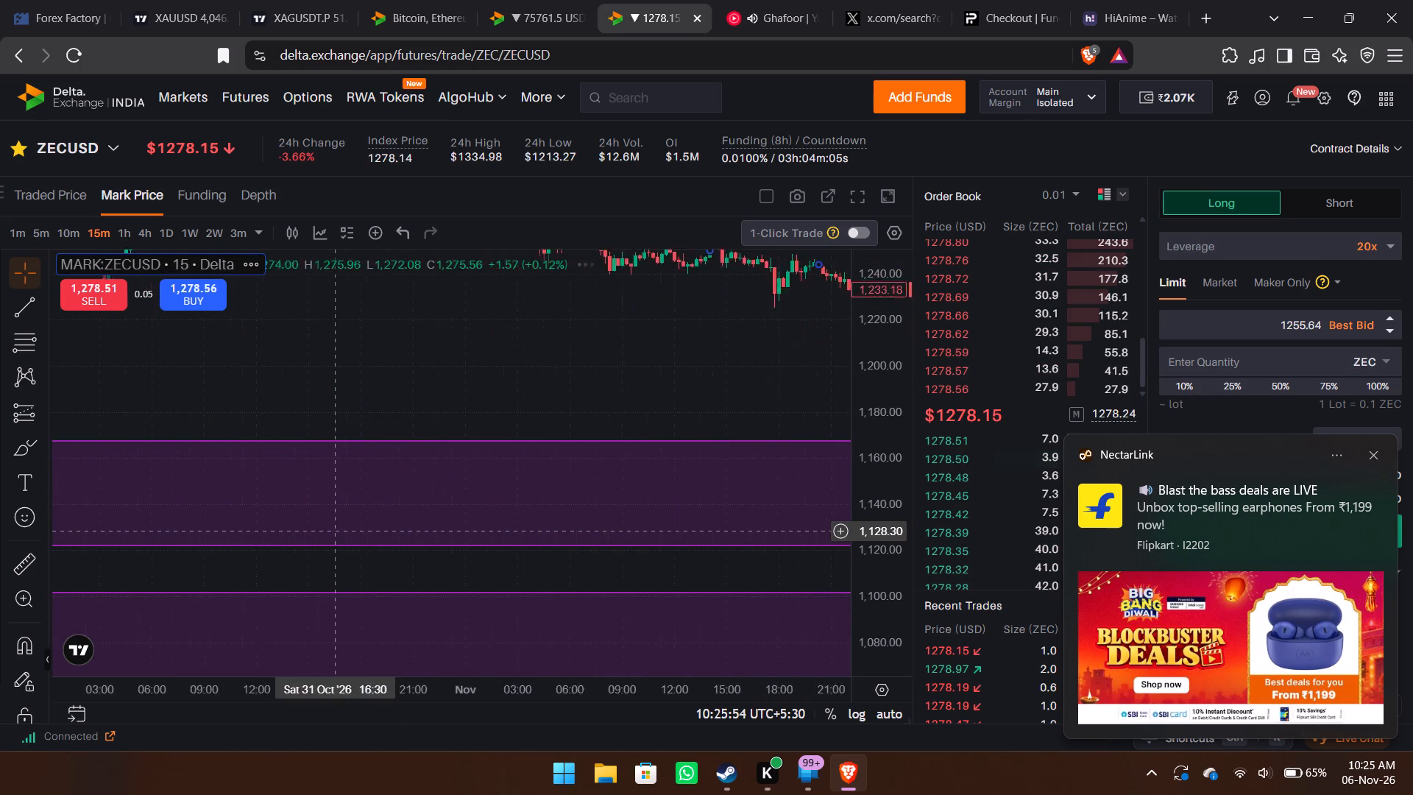
pyautogui.hscroll(14, 336, 531)
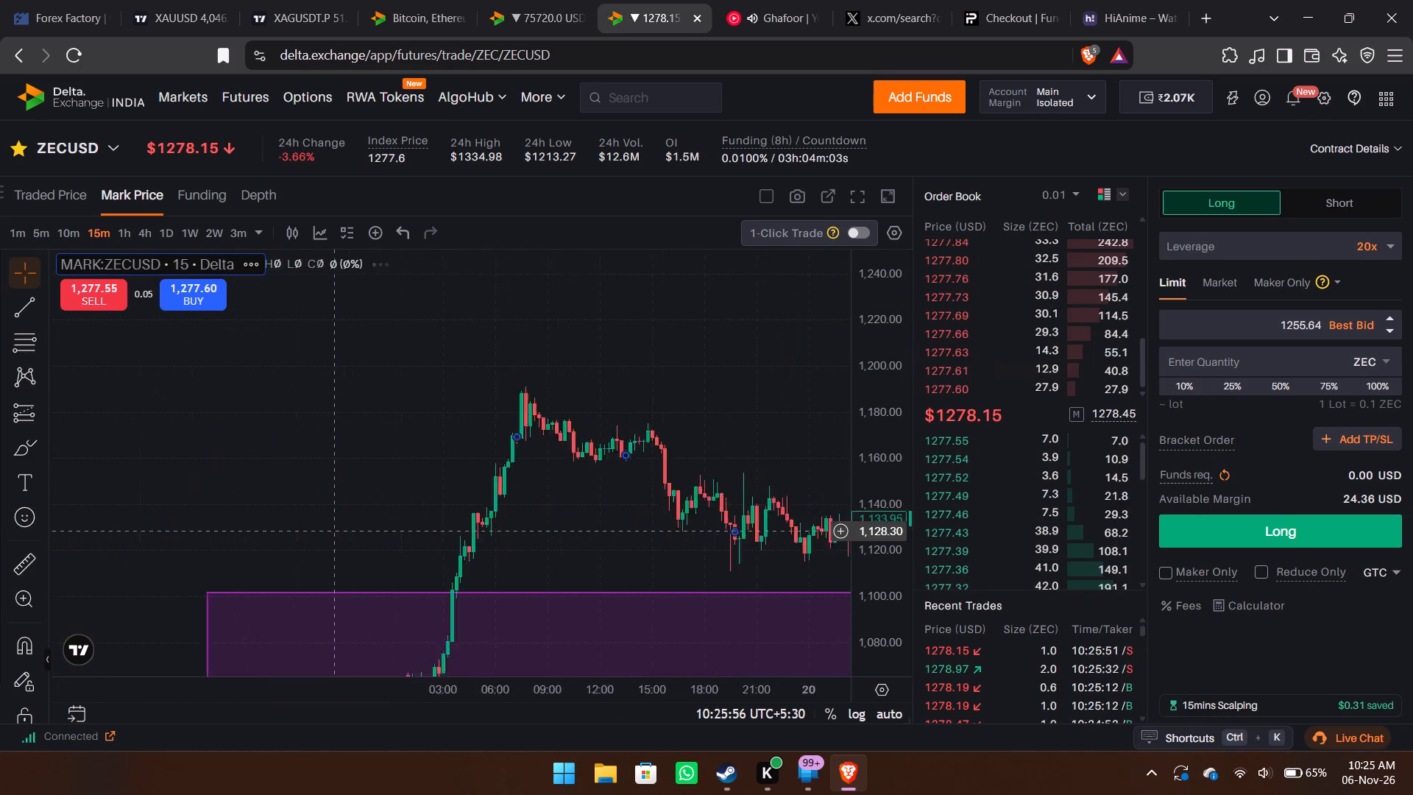
pyautogui.hscroll(1, 336, 531)
pyautogui.moveTo(470, 567); pyautogui.dragTo(433, 339)
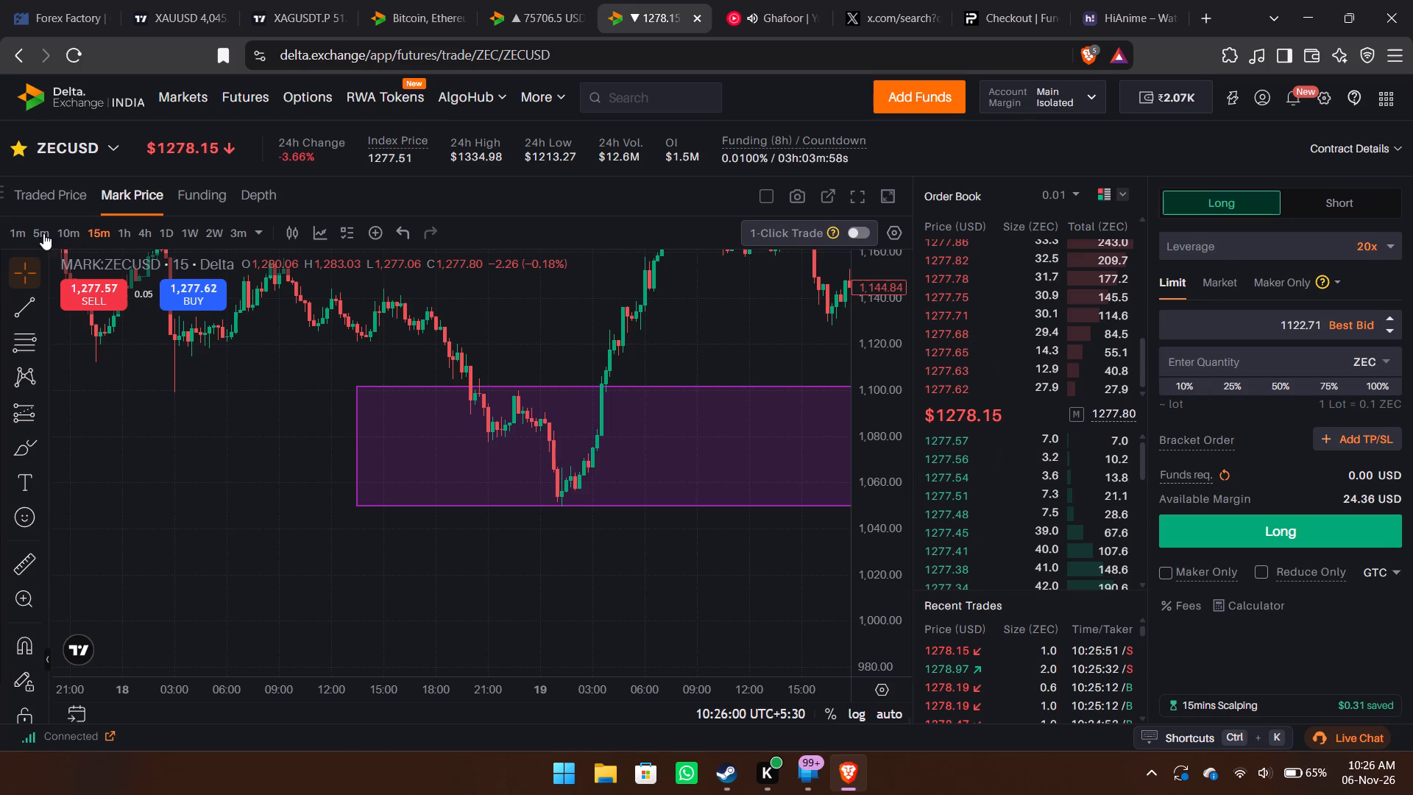
# Set ZECUSD to the 5-minute timeframe and trace price back from November to the lowest zone around 19 October.
pyautogui.click(41, 233)
pyautogui.moveTo(880, 374); pyautogui.dragTo(878, 576)
pyautogui.click(641, 590)
pyautogui.moveTo(661, 568); pyautogui.dragTo(836, 250)
pyautogui.hscroll(8, 570, 434)
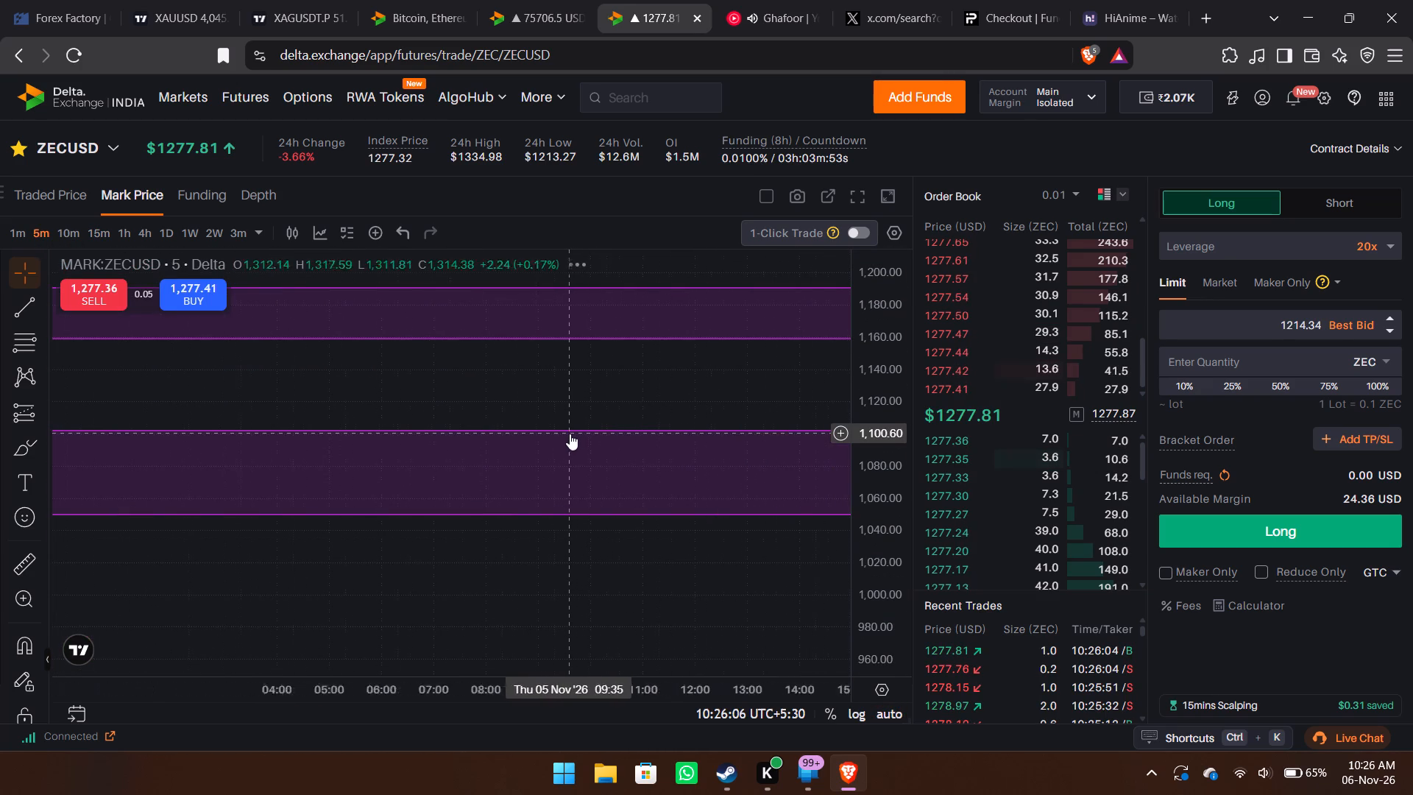
pyautogui.hscroll(17, 570, 434)
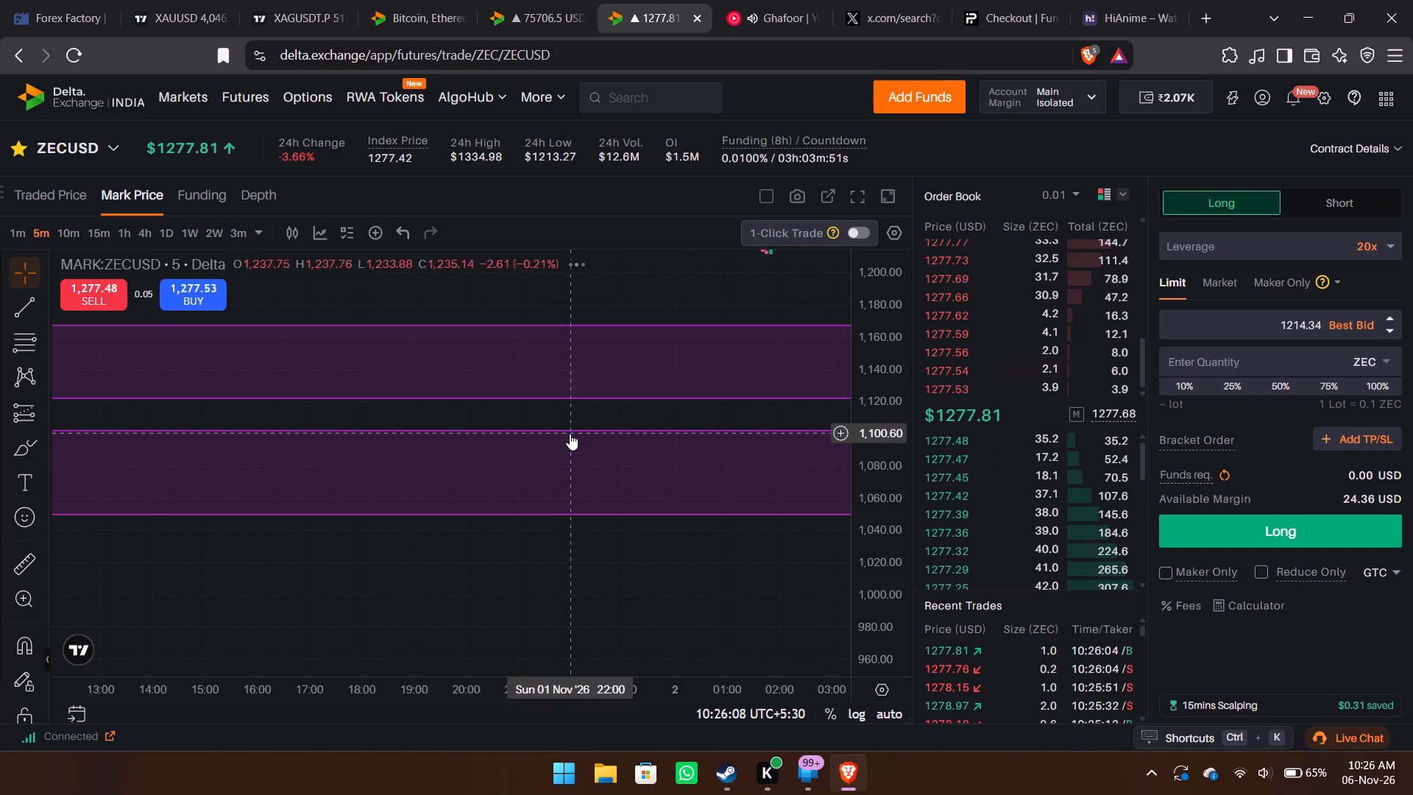
pyautogui.hscroll(18, 570, 434)
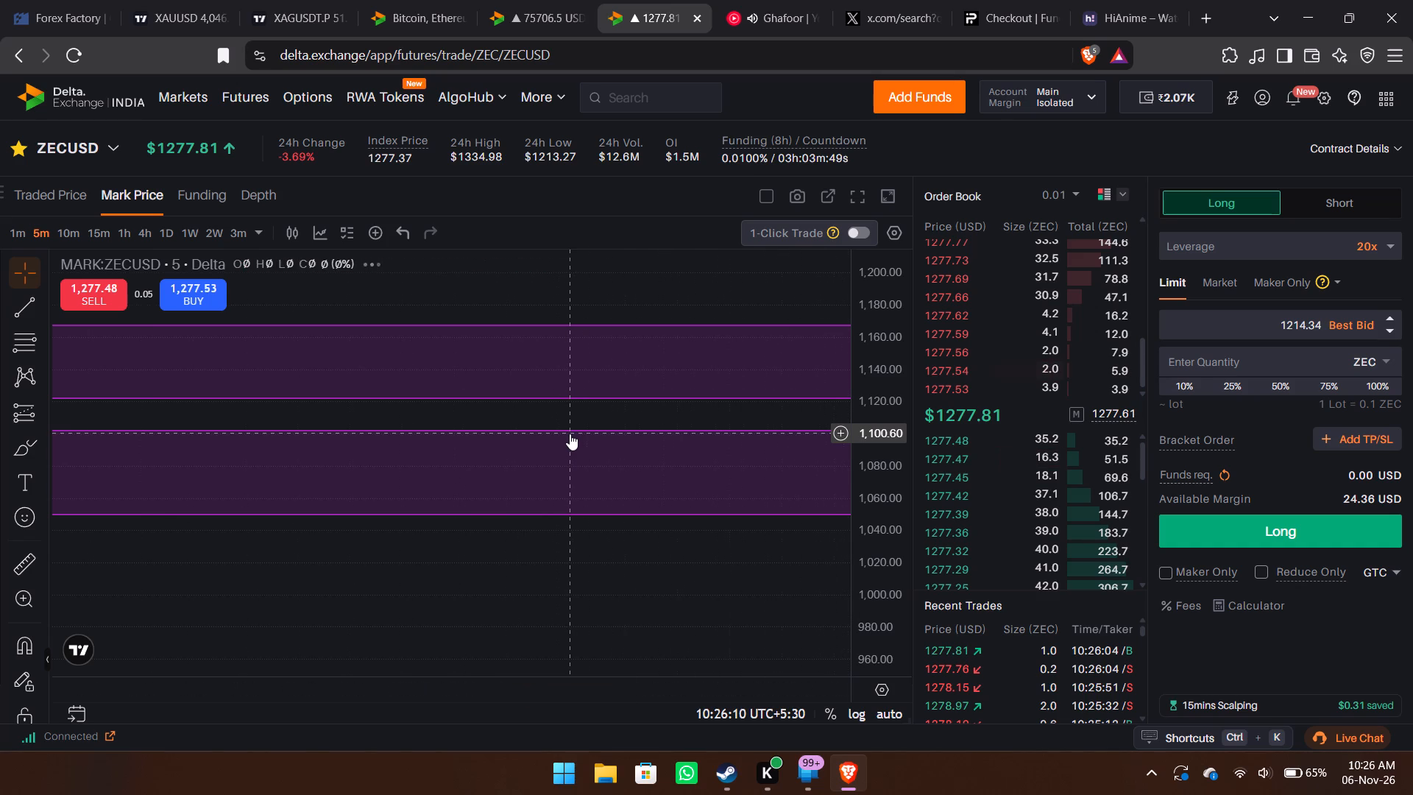
pyautogui.hscroll(15, 570, 434)
pyautogui.hscroll(7, 570, 434)
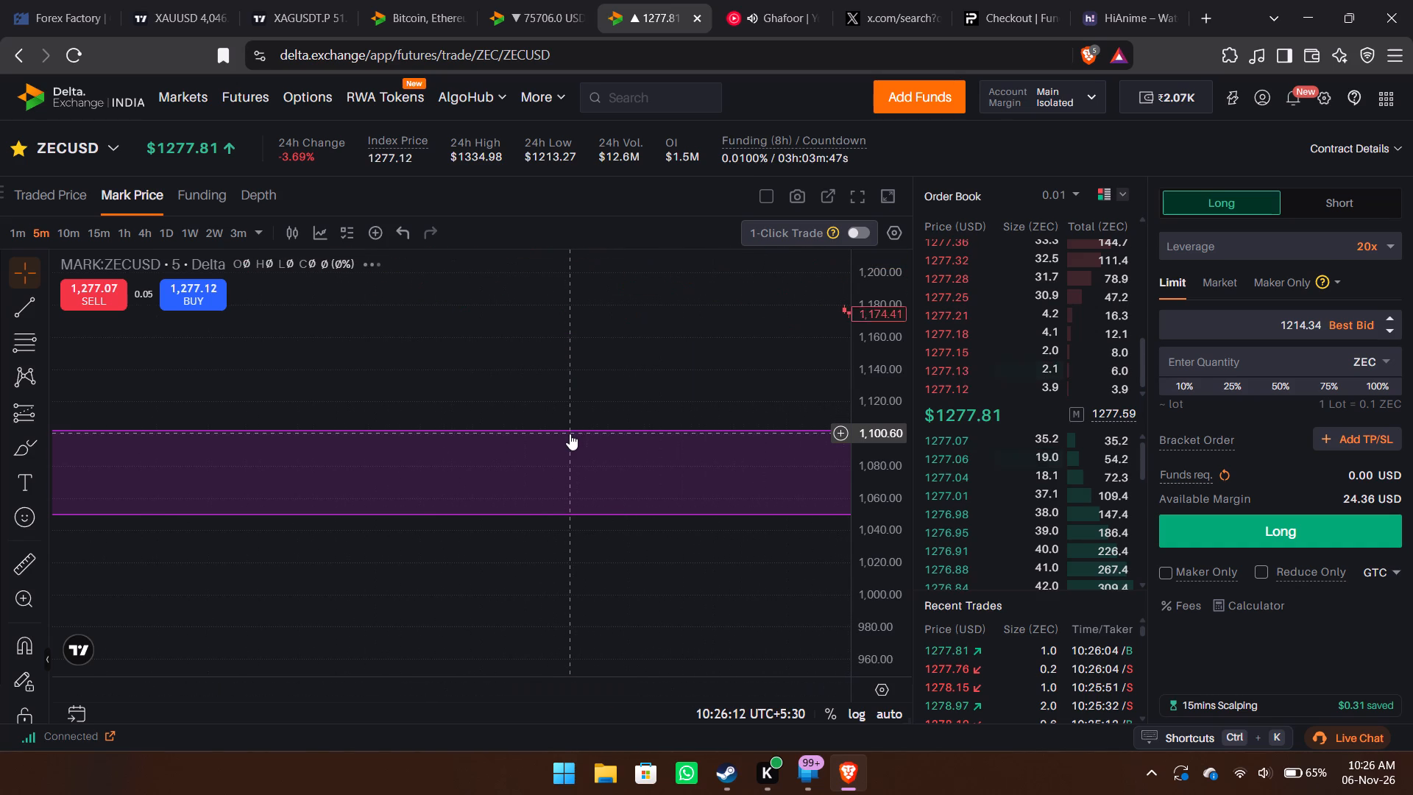
pyautogui.hscroll(5, 570, 434)
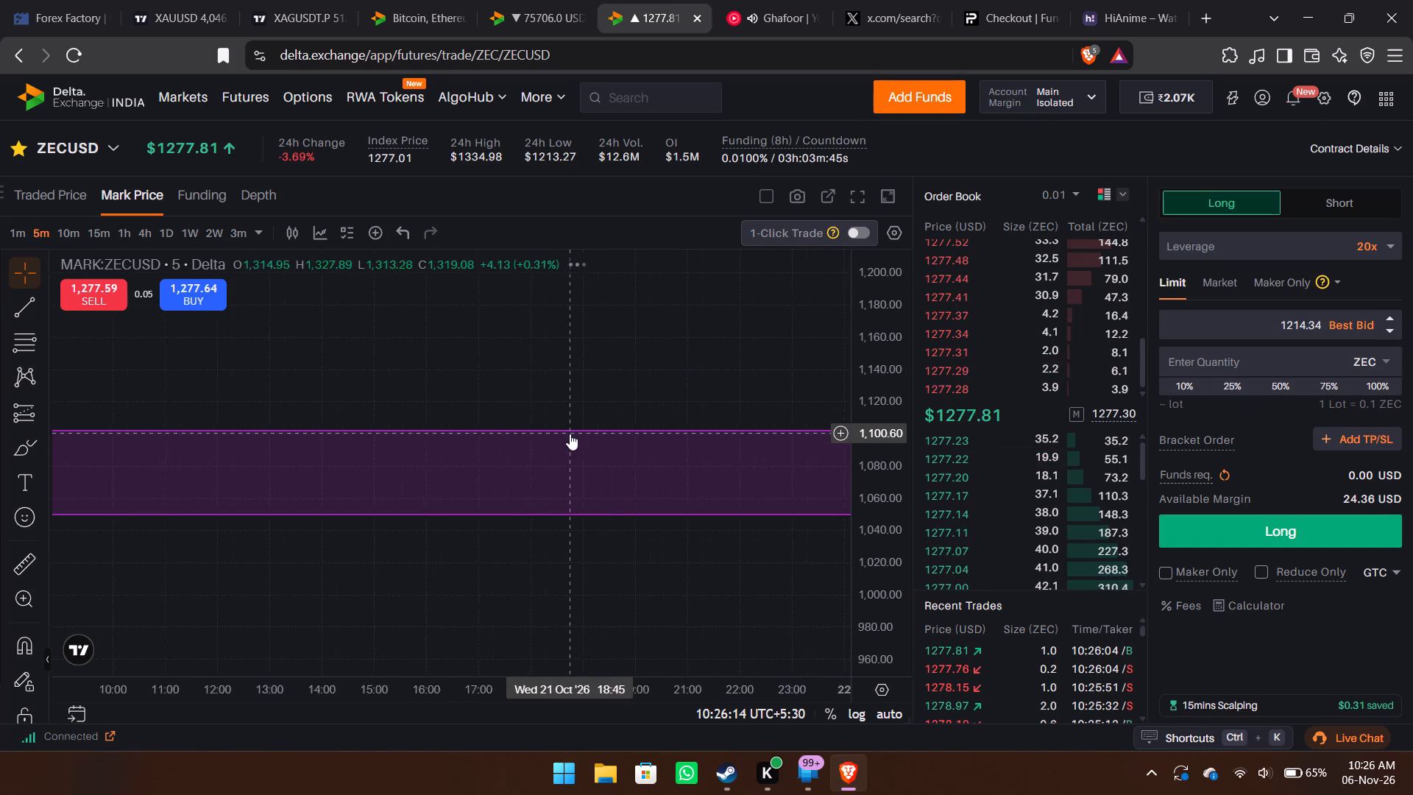
pyautogui.hscroll(13, 570, 434)
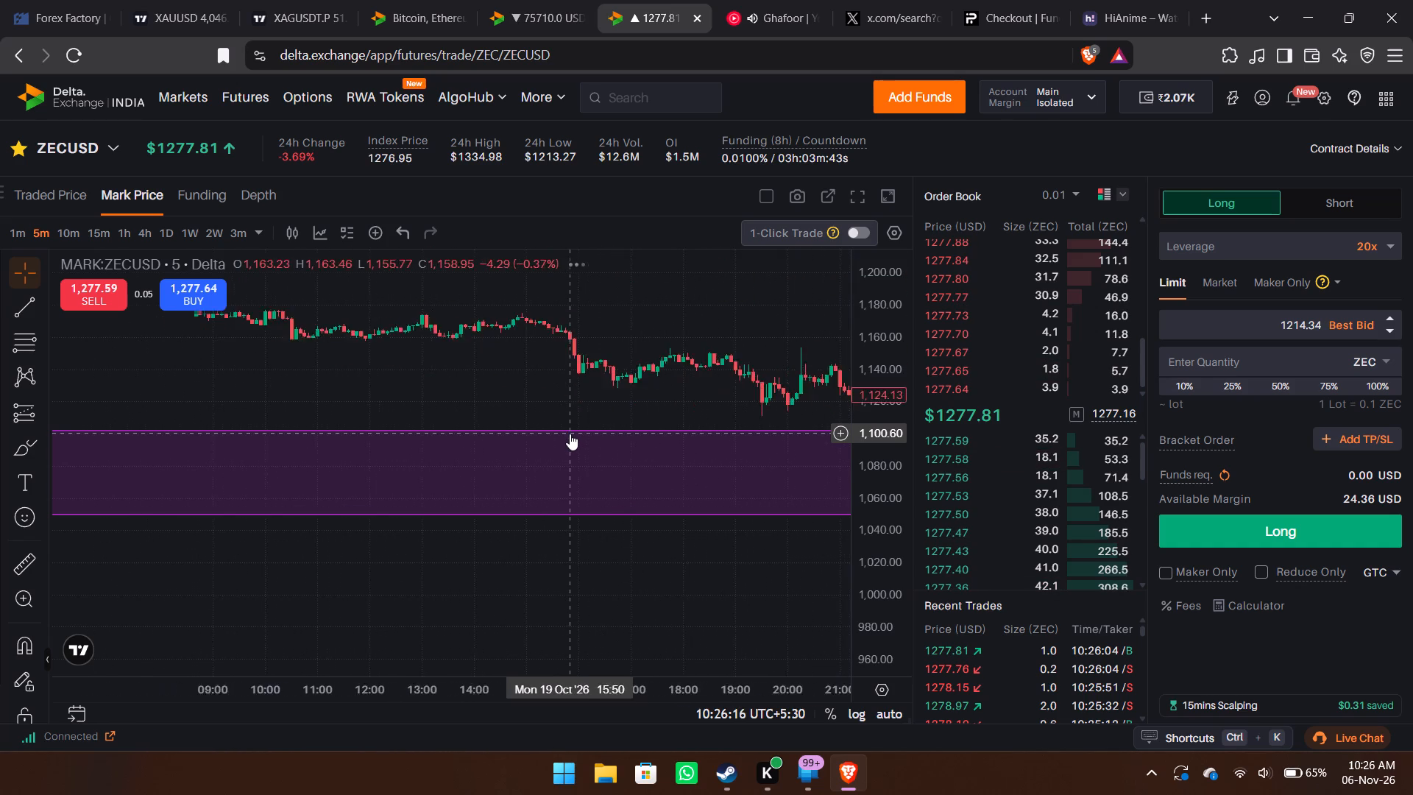
pyautogui.hscroll(5, 570, 434)
pyautogui.hscroll(-4, 570, 434)
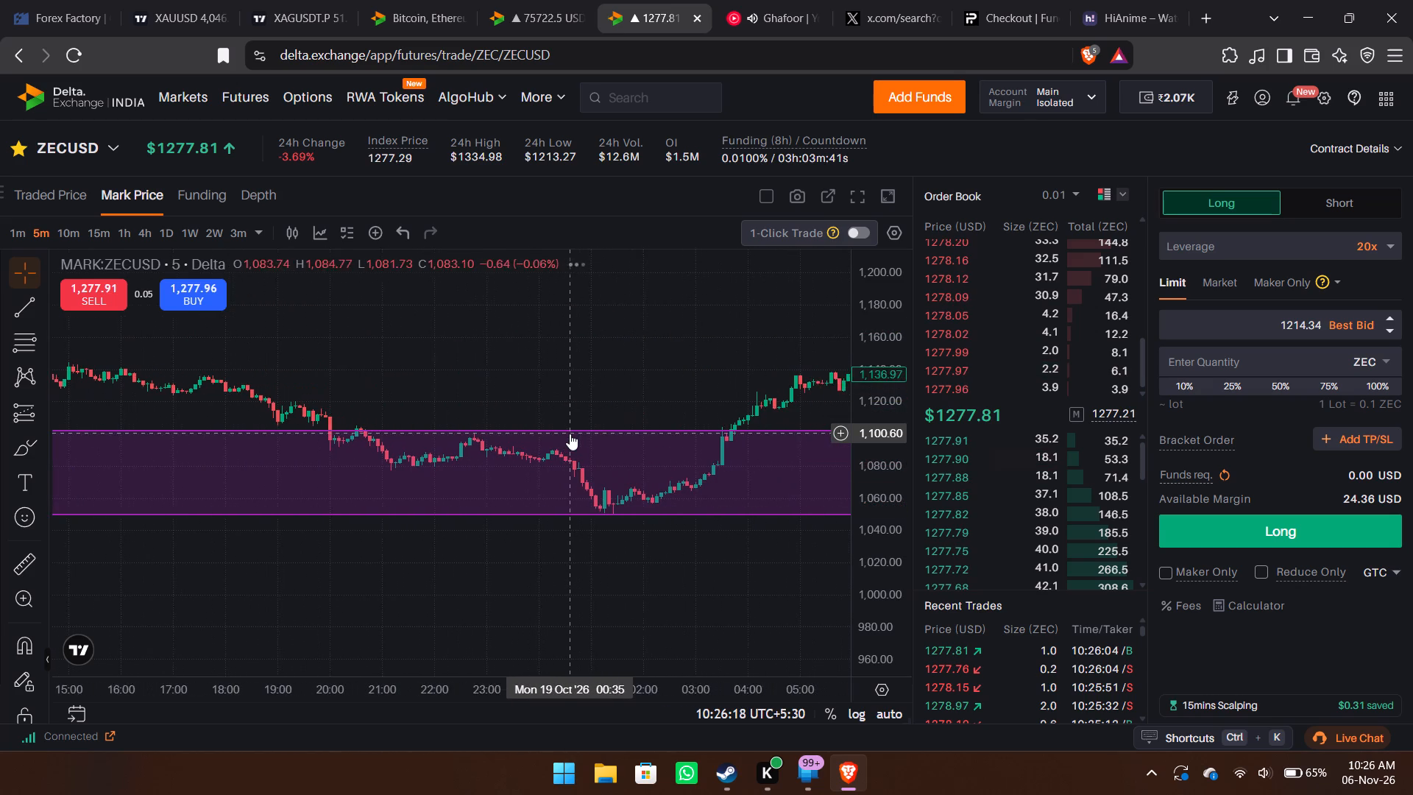
# Examine the 5-minute ZECUSD candles inside the lowest purple zone around 19 October at a larger price scale.
pyautogui.moveTo(868, 603); pyautogui.dragTo(895, 255)
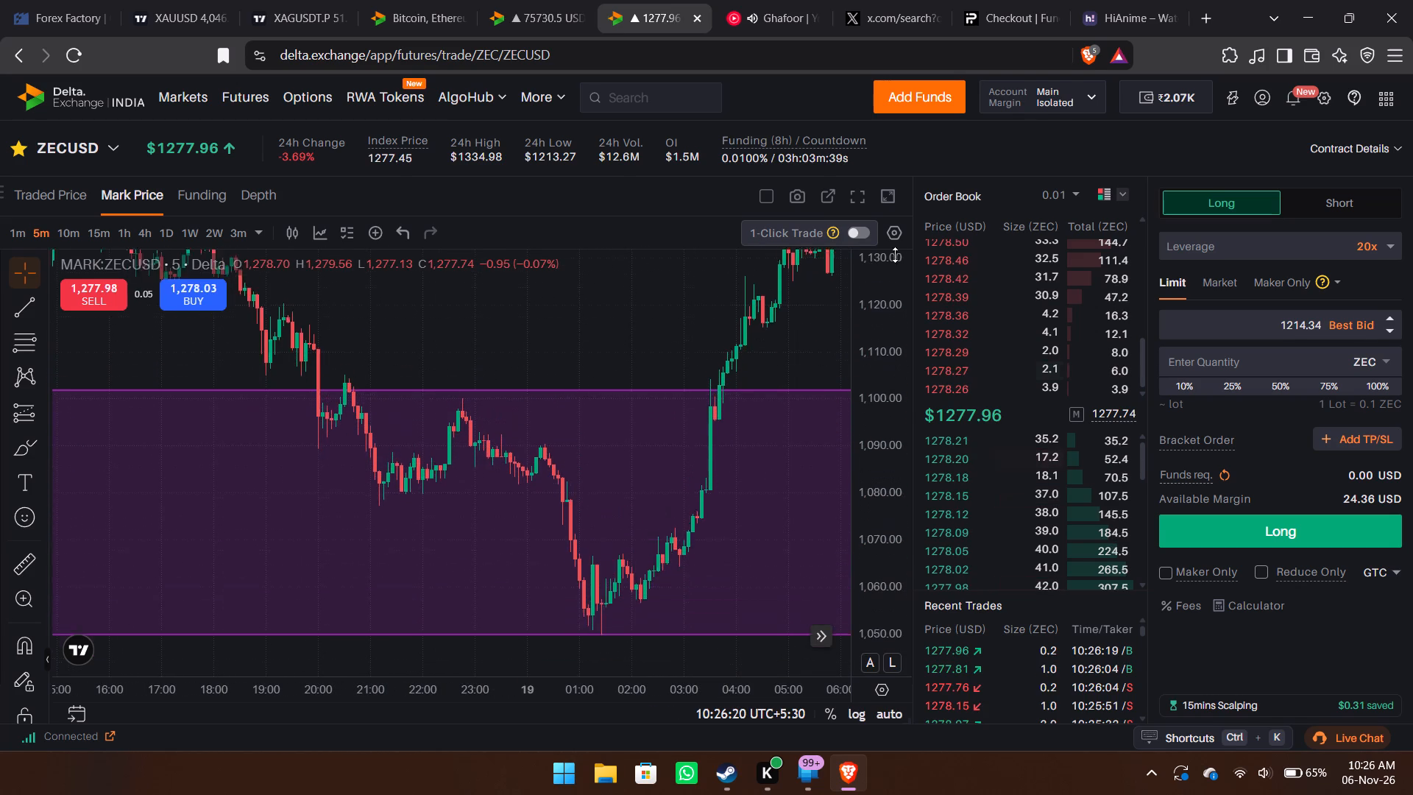
pyautogui.moveTo(895, 255); pyautogui.dragTo(891, 152)
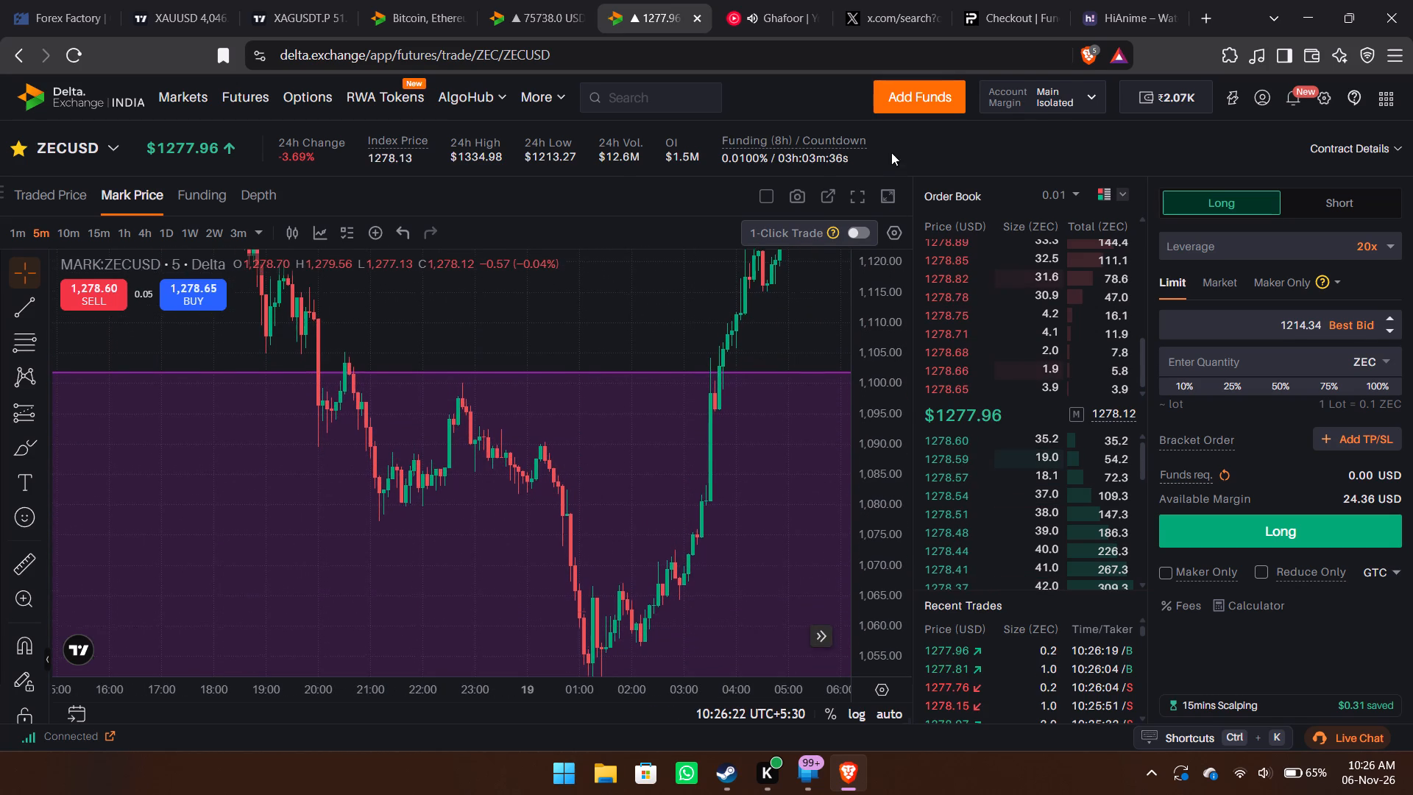
pyautogui.moveTo(891, 152); pyautogui.dragTo(881, 484)
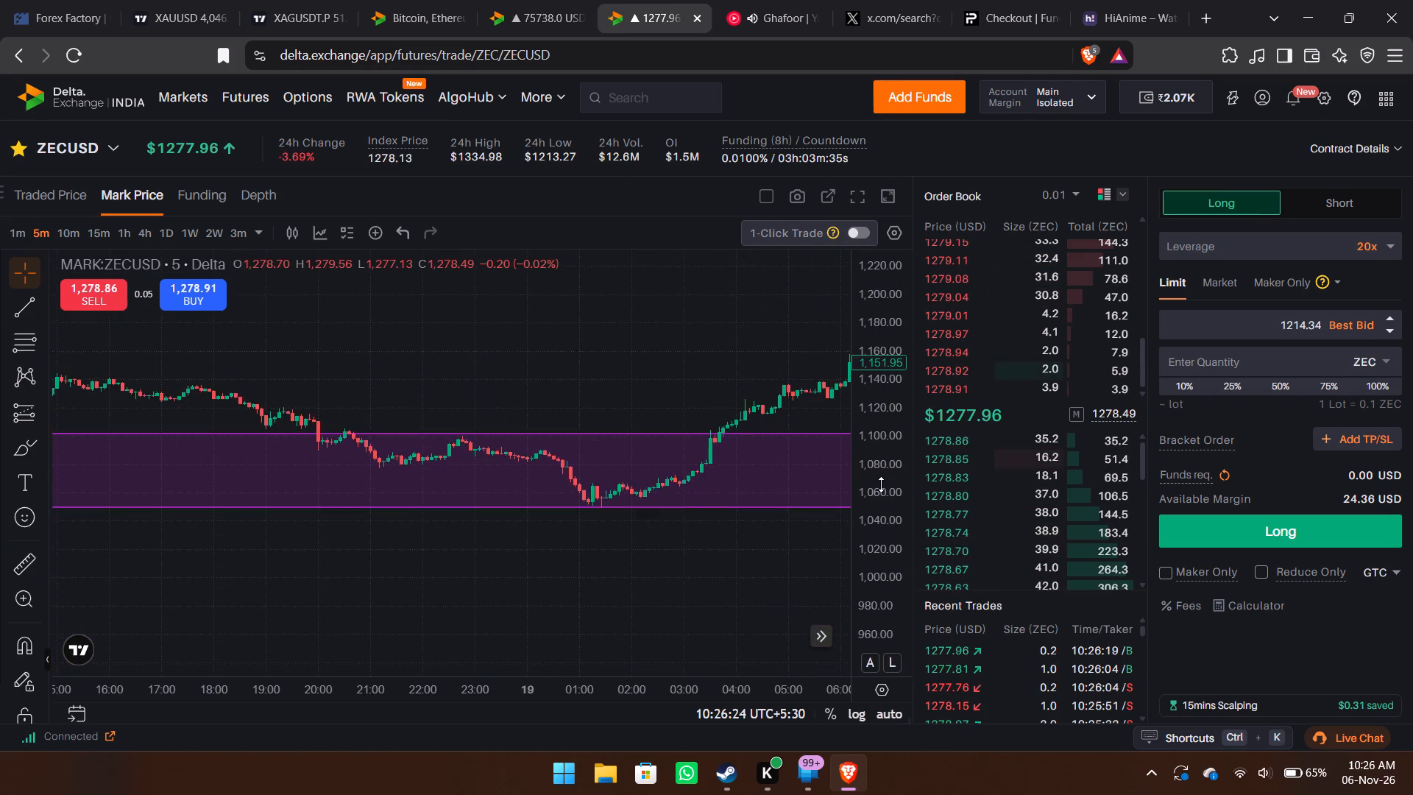
pyautogui.moveTo(881, 484); pyautogui.dragTo(886, 339)
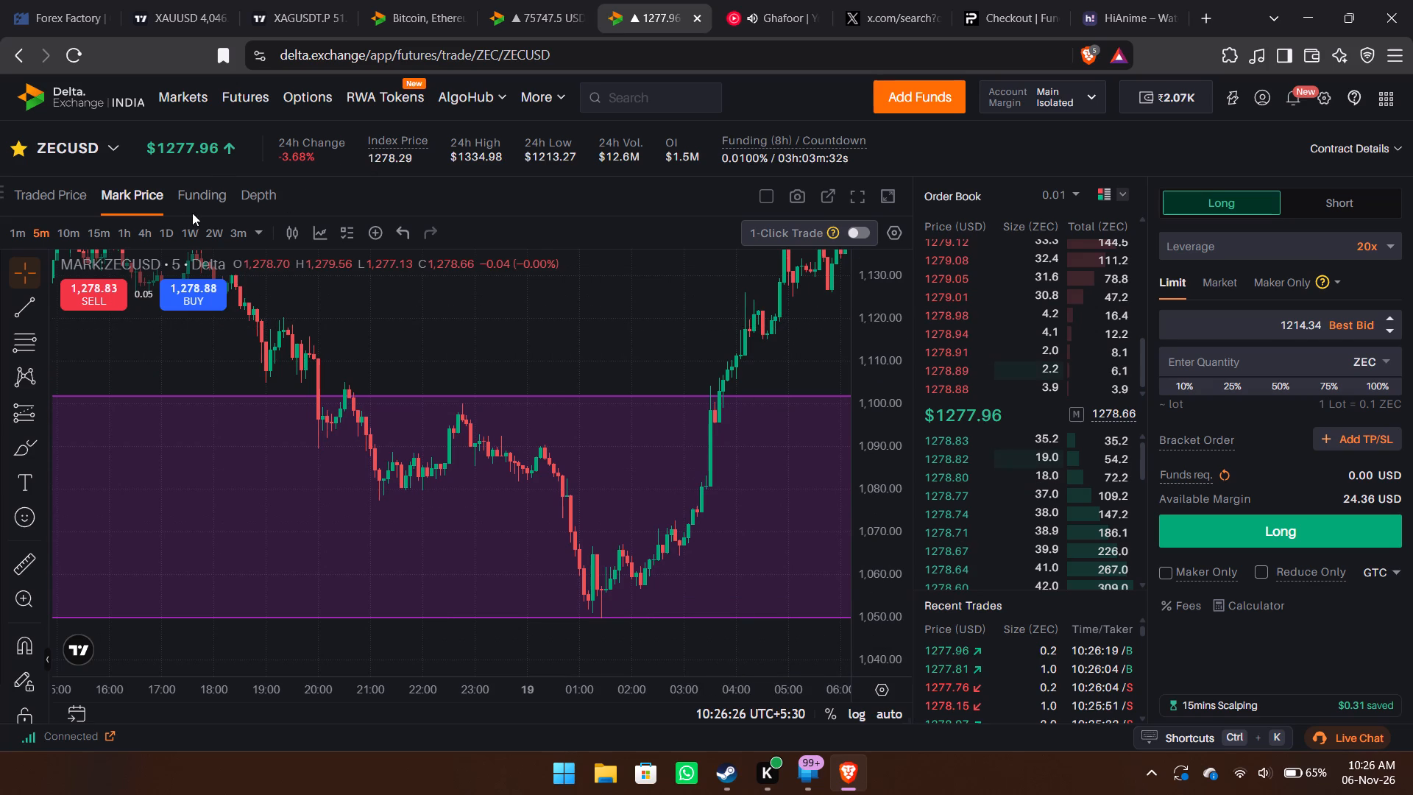
# Set ZECUSD to the 4-hour timeframe and examine the latest candles against the three purple zones.
pyautogui.click(137, 234)
pyautogui.click(151, 230)
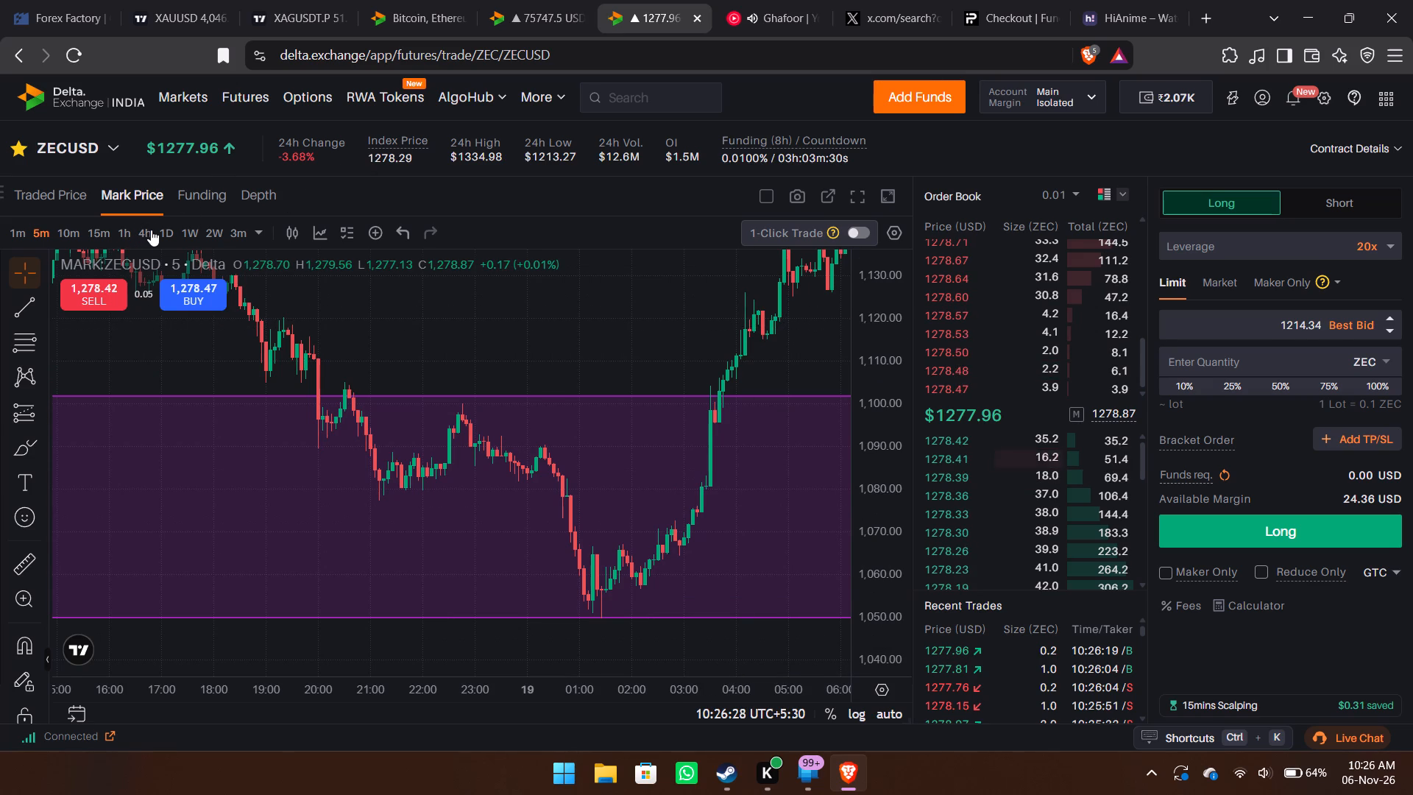
pyautogui.moveTo(864, 390); pyautogui.dragTo(864, 409)
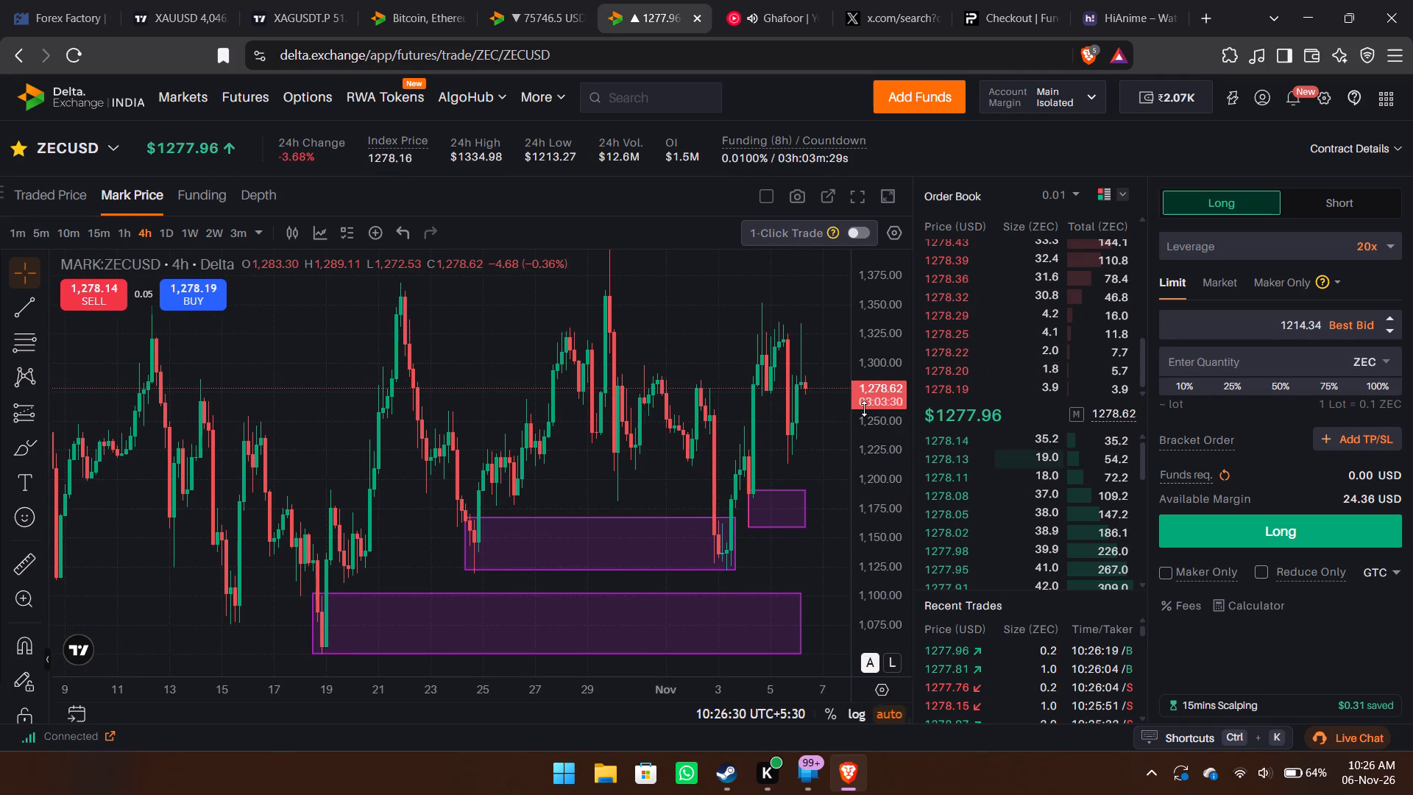
pyautogui.moveTo(864, 409); pyautogui.dragTo(874, 523)
pyautogui.moveTo(673, 381); pyautogui.dragTo(489, 351)
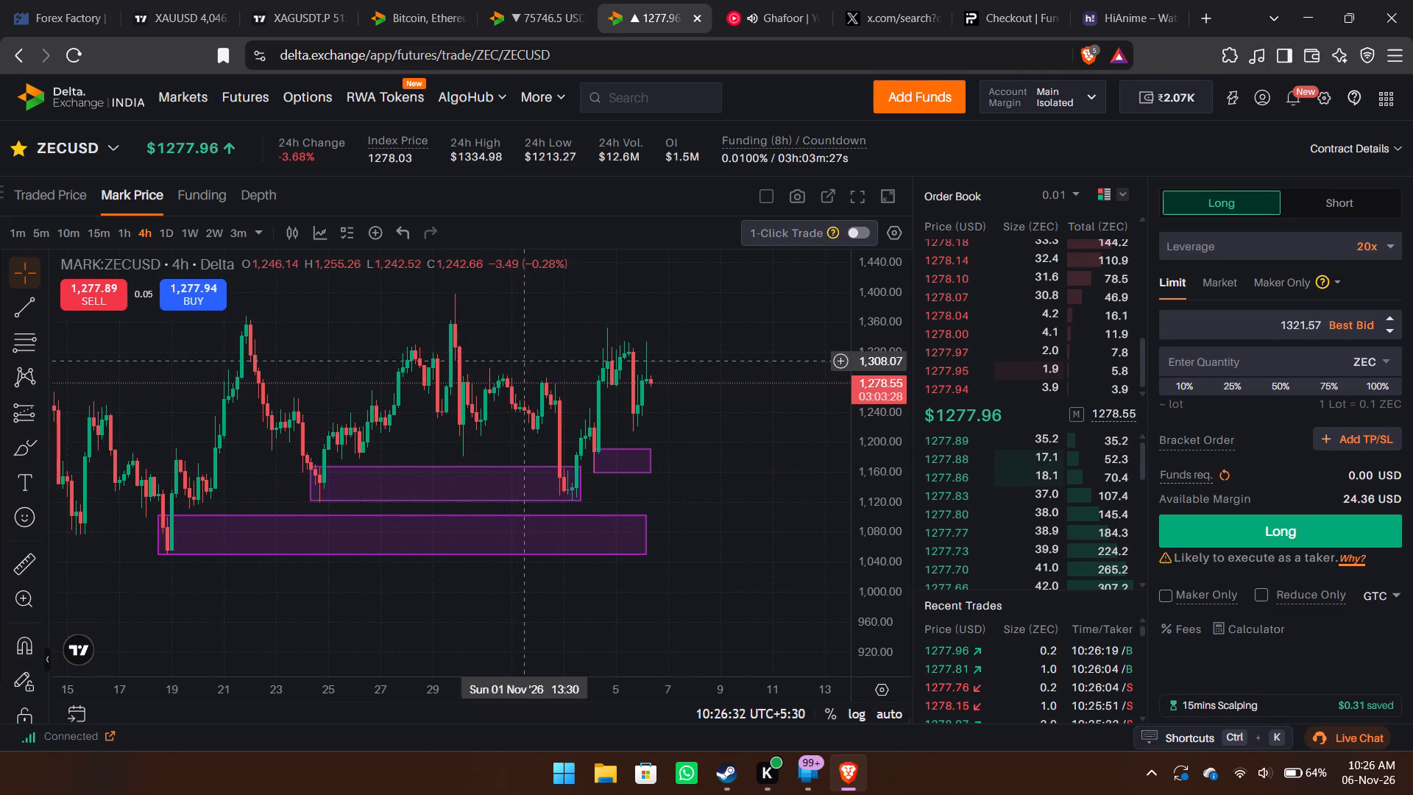
pyautogui.moveTo(883, 565); pyautogui.dragTo(850, 462)
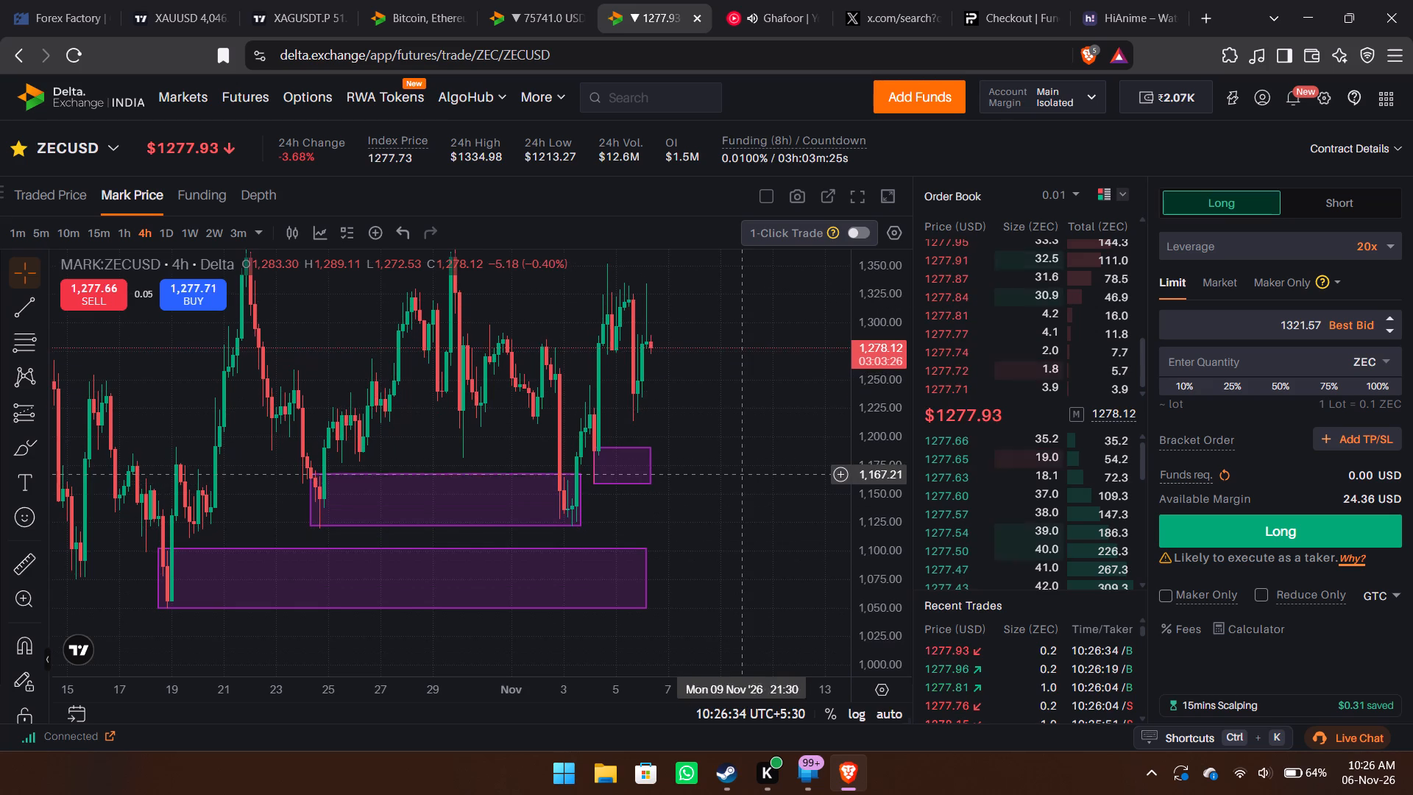
pyautogui.moveTo(733, 477); pyautogui.dragTo(755, 521)
pyautogui.scroll(1, 755, 521)
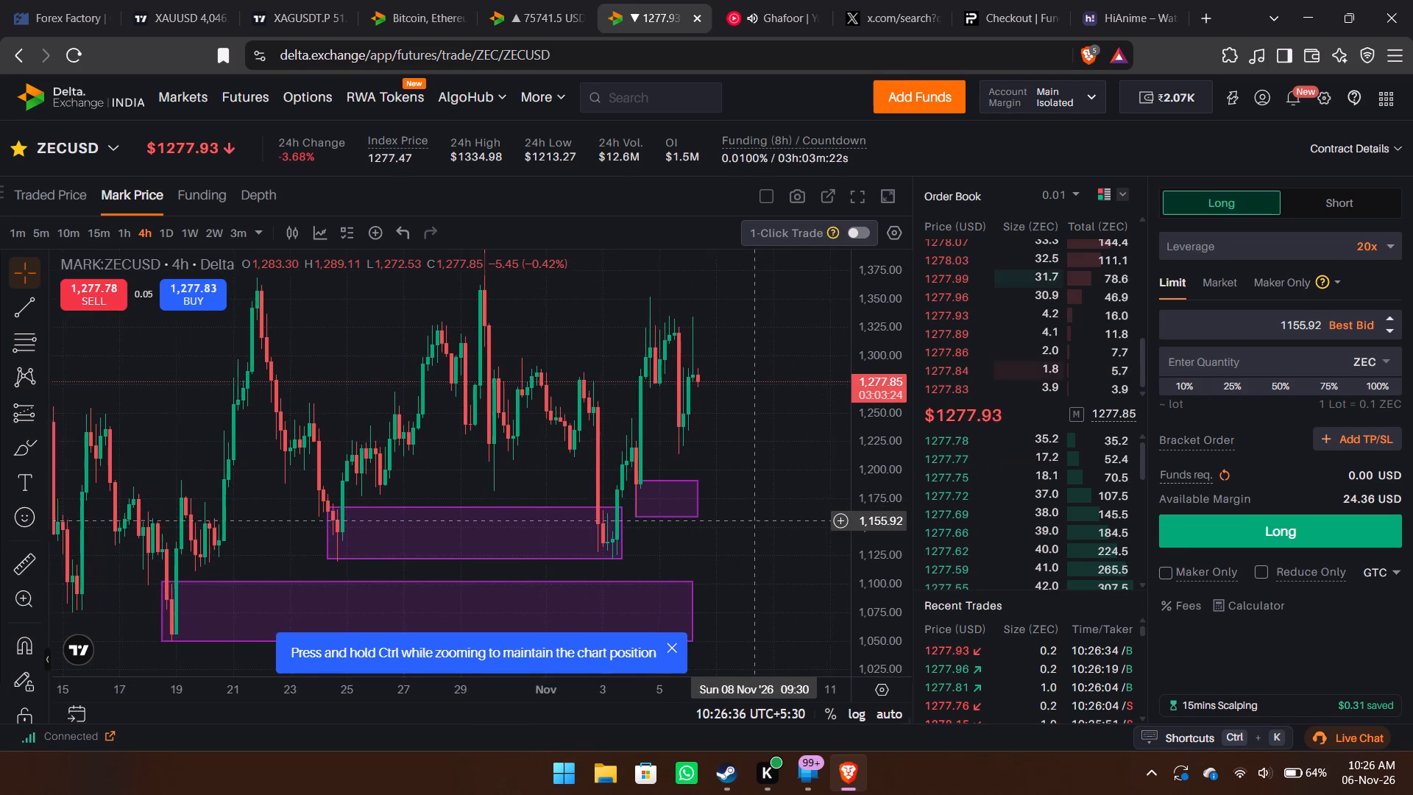
# Examine the 4-hour ZECUSD candles from mid-October to the latest price against the three purple zones.
pyautogui.scroll(1, 755, 521)
pyautogui.moveTo(755, 521); pyautogui.dragTo(713, 477)
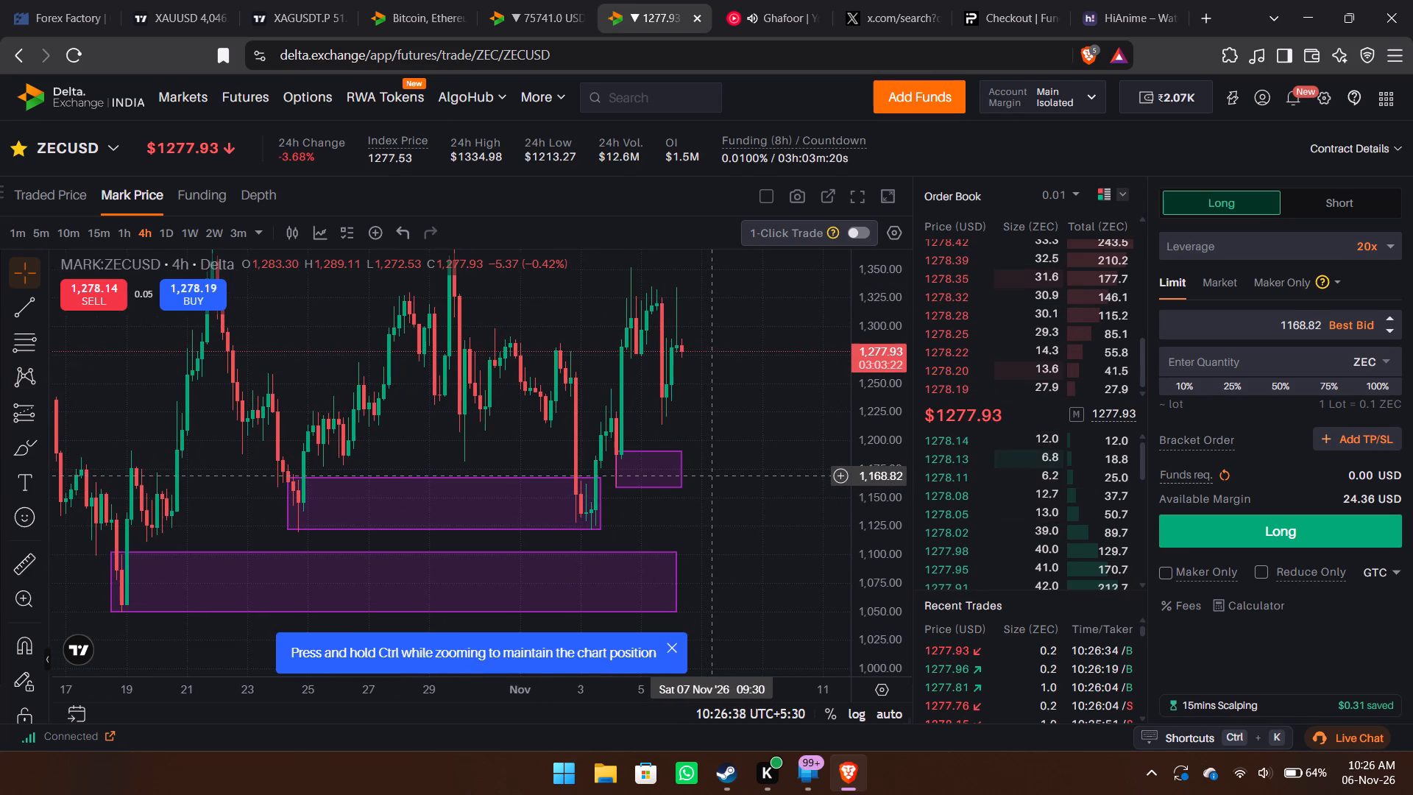
pyautogui.click(676, 647)
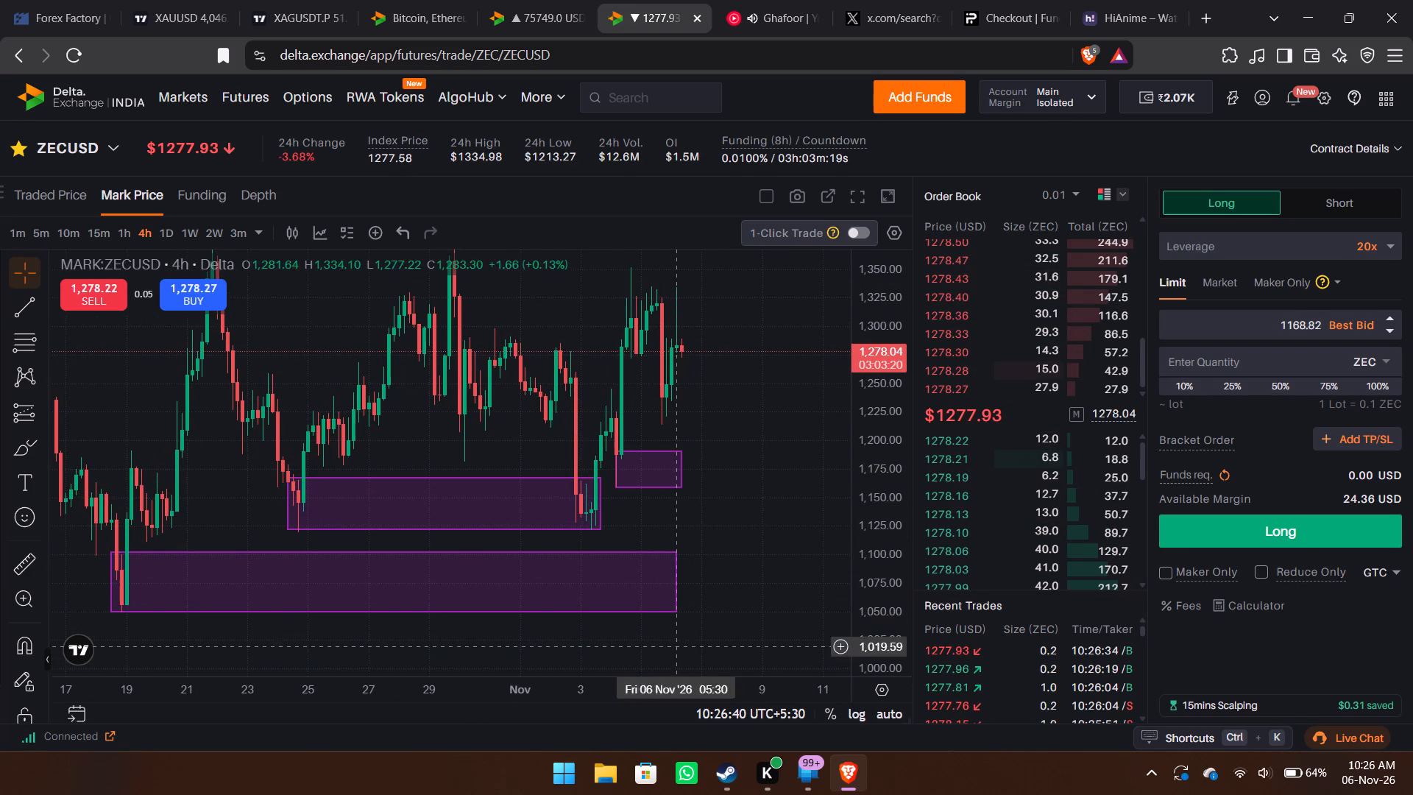
pyautogui.moveTo(751, 577); pyautogui.dragTo(686, 576)
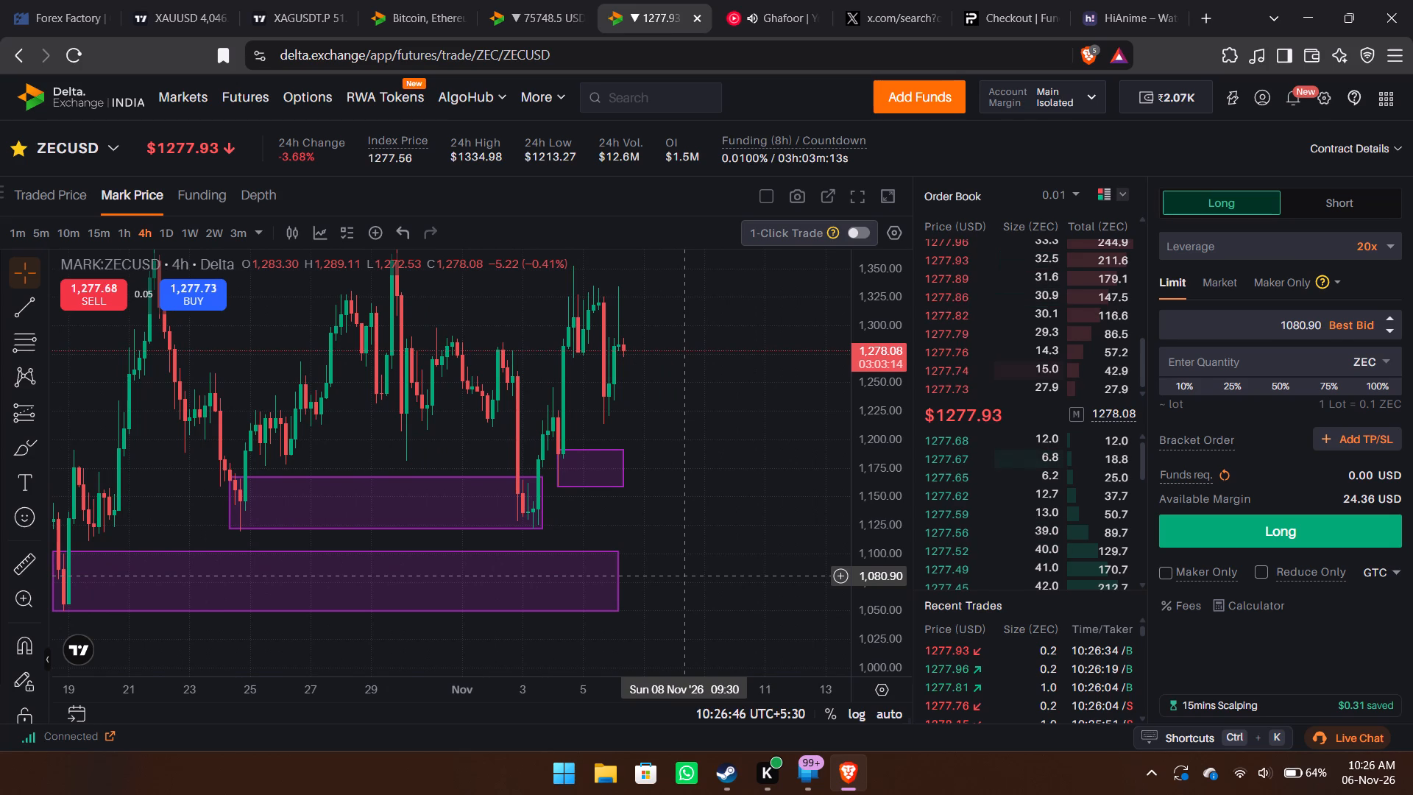
pyautogui.moveTo(686, 576); pyautogui.dragTo(773, 598)
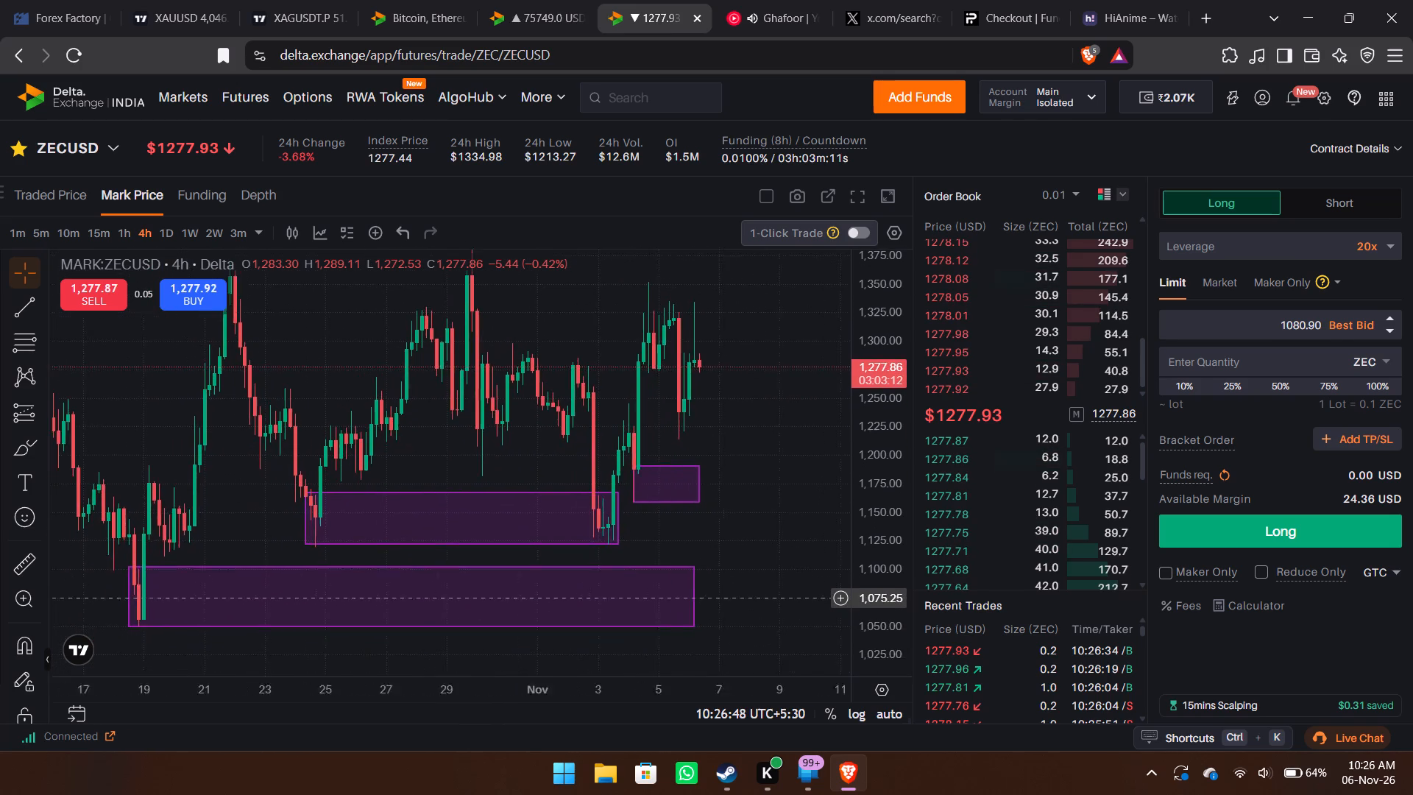
pyautogui.moveTo(773, 598); pyautogui.dragTo(800, 648)
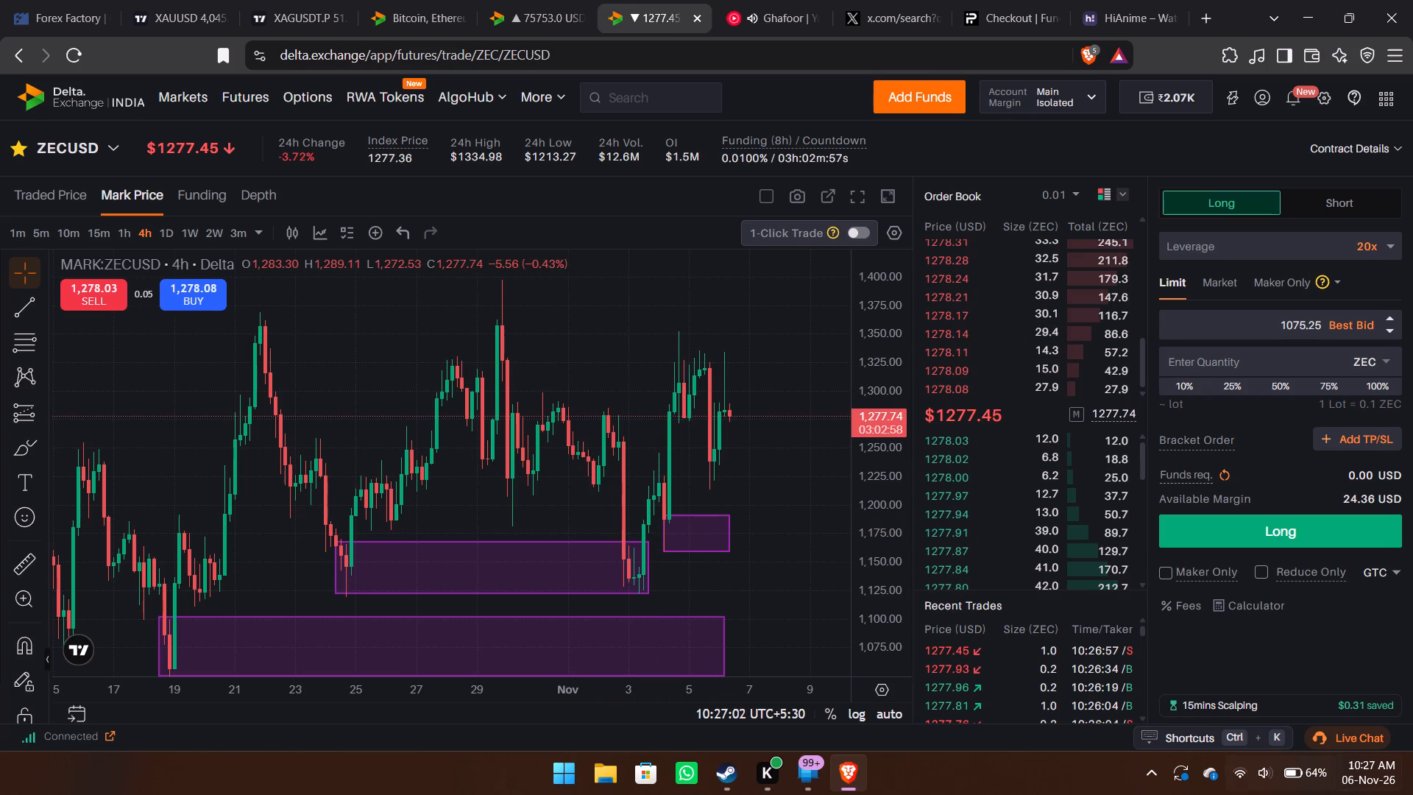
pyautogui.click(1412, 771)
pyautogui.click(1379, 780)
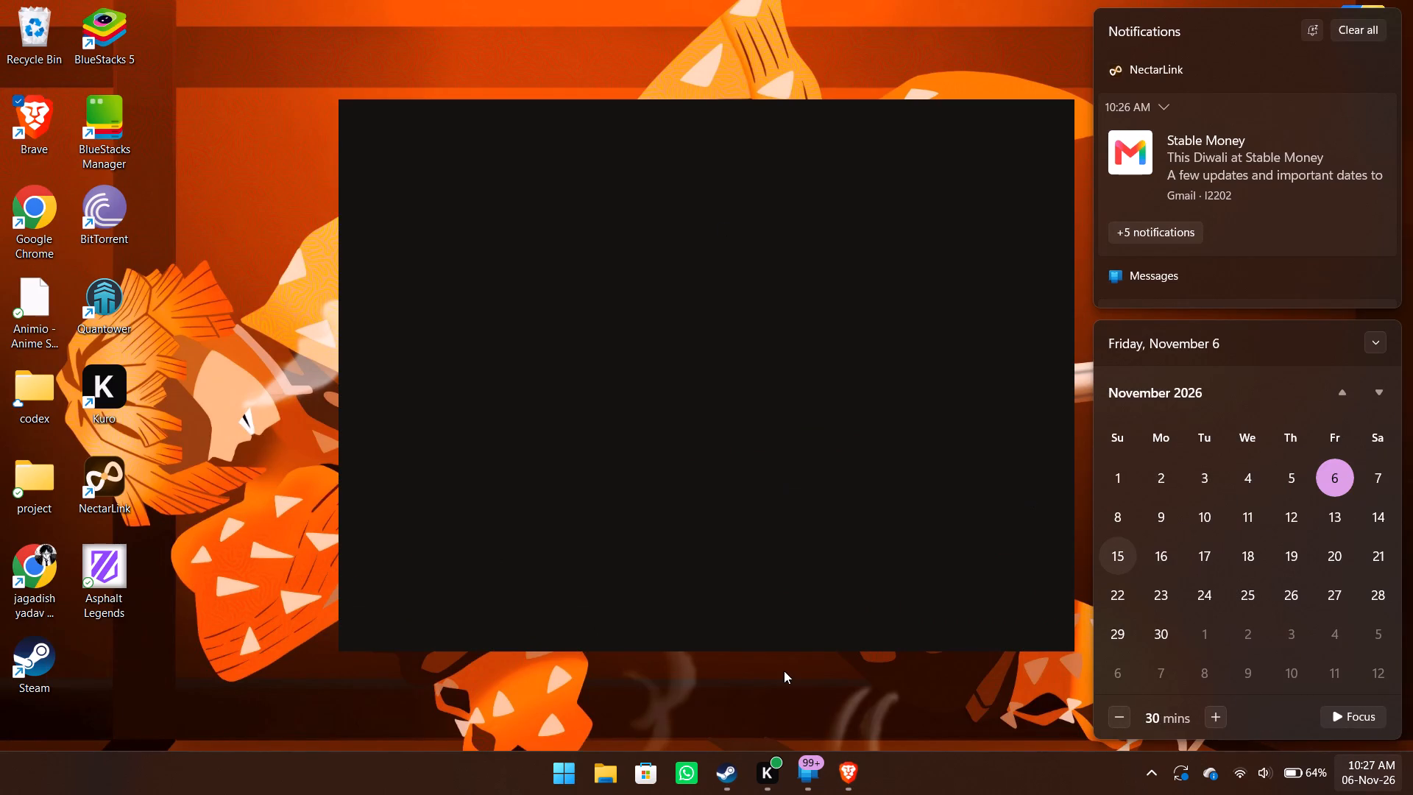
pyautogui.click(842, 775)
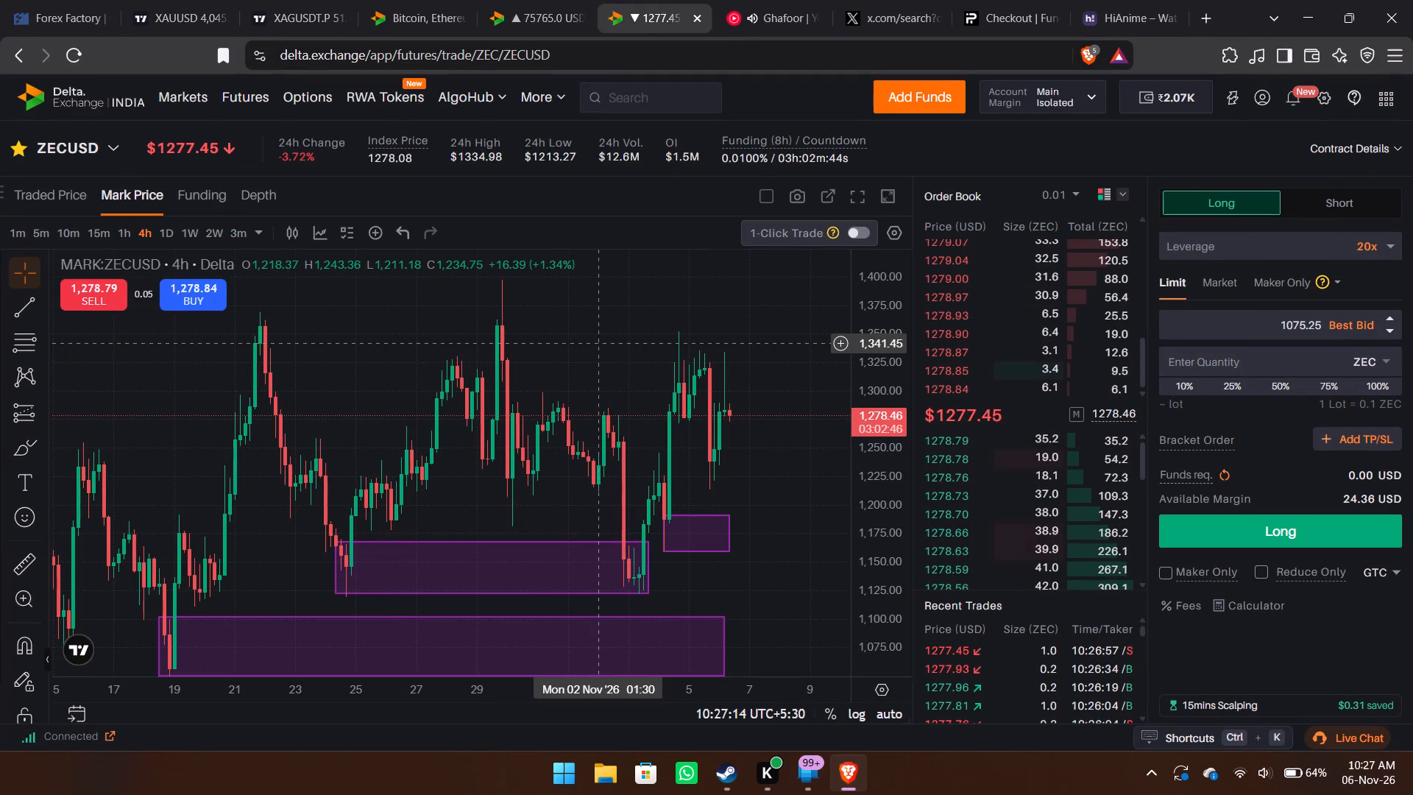
# Leave the ZECUSD chart and bring up the futures markets list showing all contracts.
pyautogui.click(576, 0)
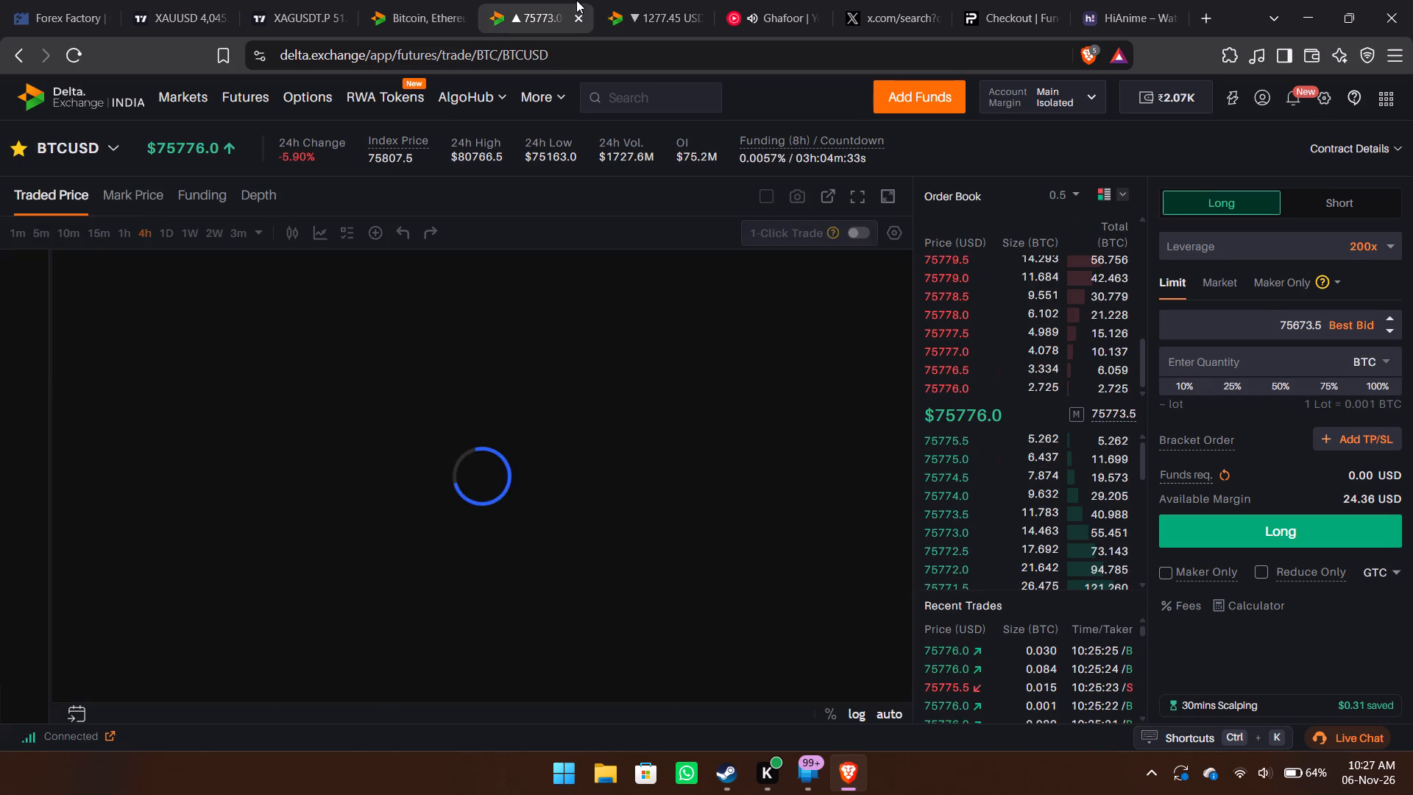
pyautogui.click(369, 8)
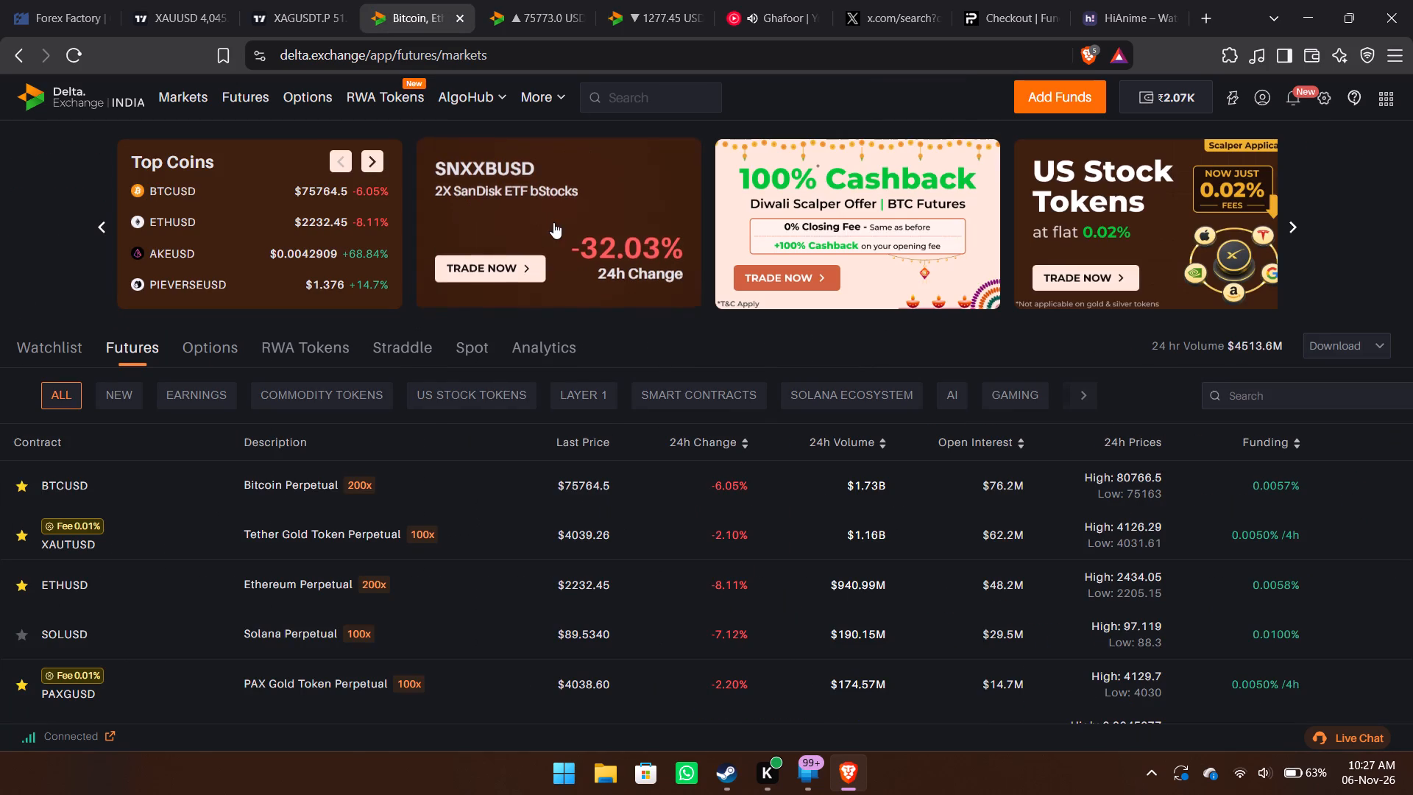
# Search the Delta Exchange contracts for aiot and open the AIOTUSD futures chart.
pyautogui.click(634, 99)
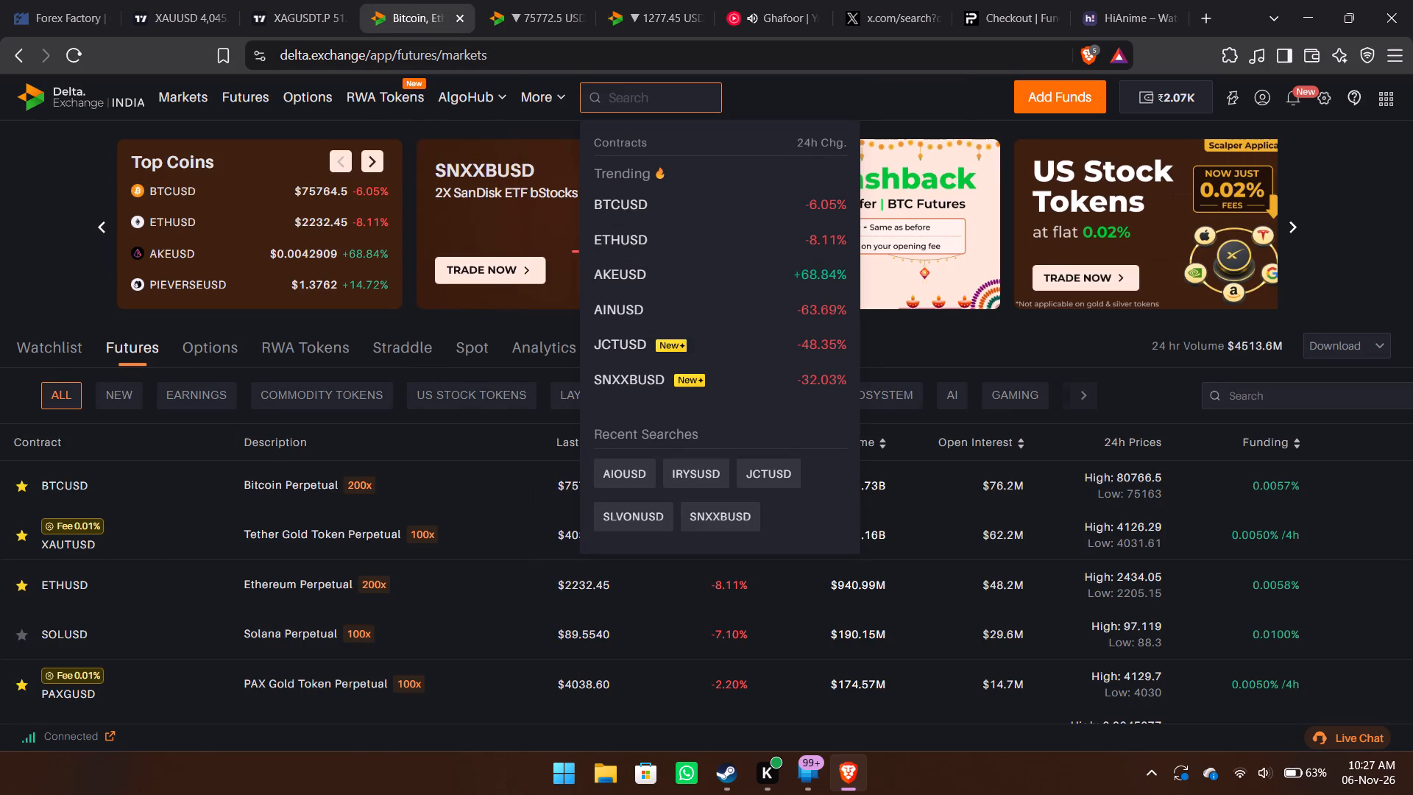
pyautogui.write('aiot')
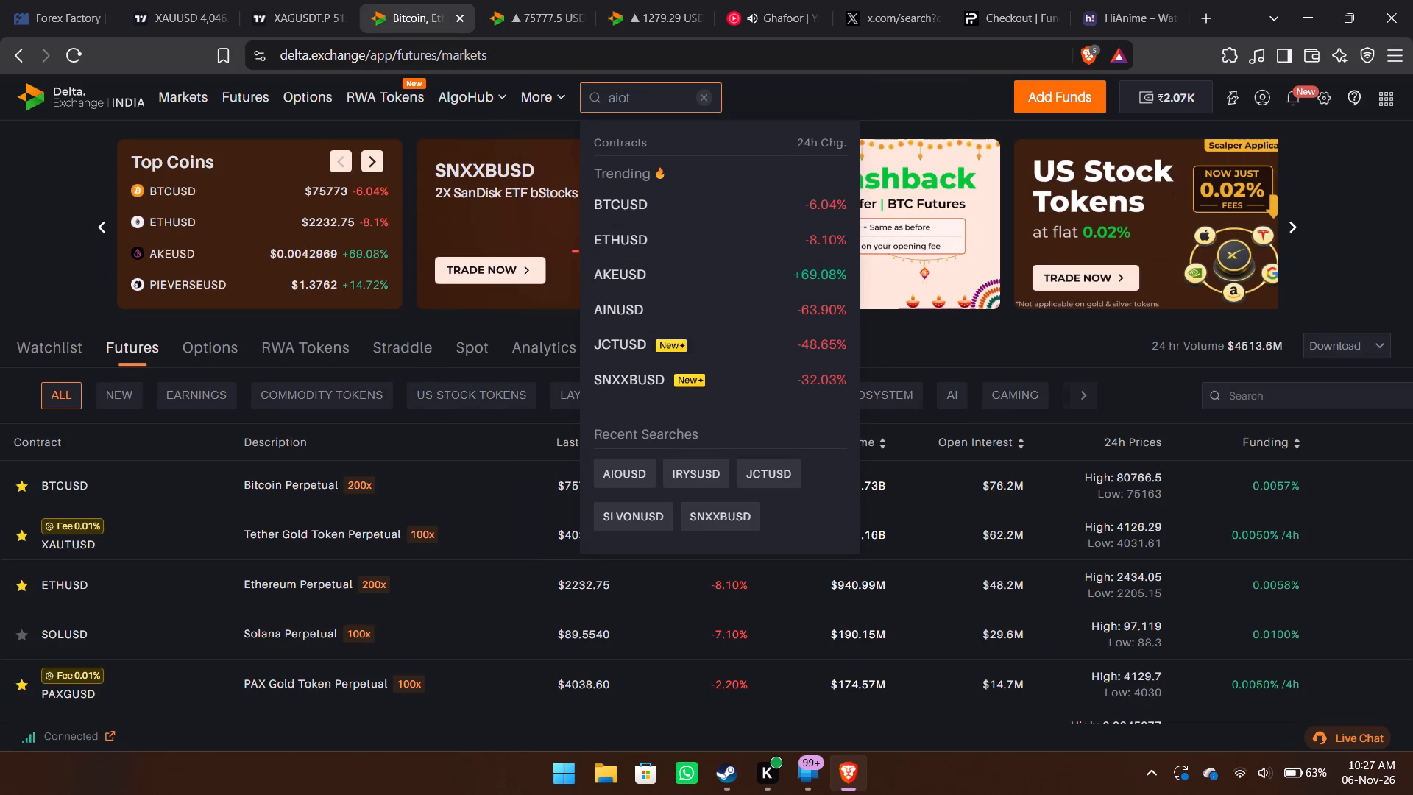
pyautogui.click(698, 244)
pyautogui.click(734, 213)
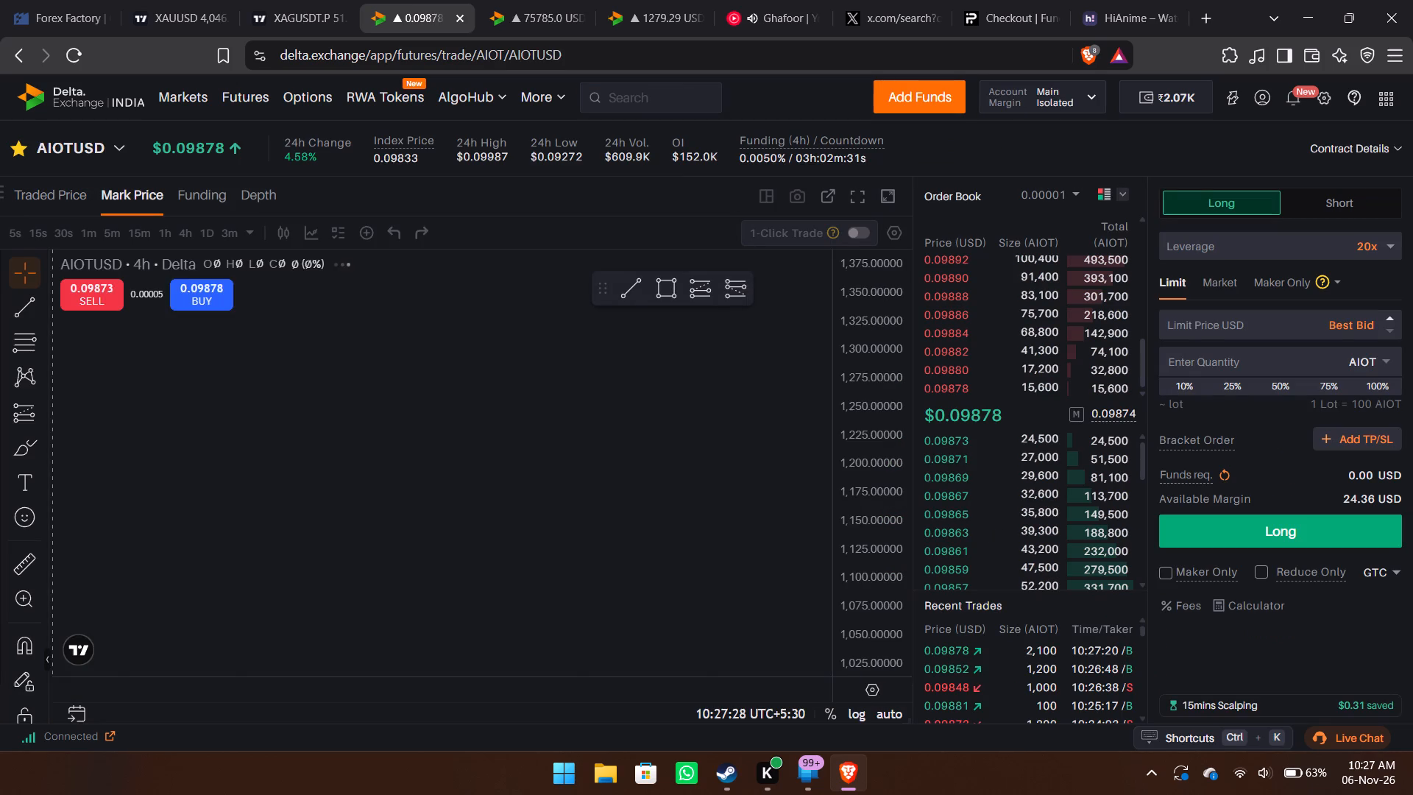
# Examine AIOTUSD on the 4-hour chart, from the latest candles through the early-November rally down to the purple zone near 0.035.
pyautogui.moveTo(776, 397); pyautogui.dragTo(634, 472)
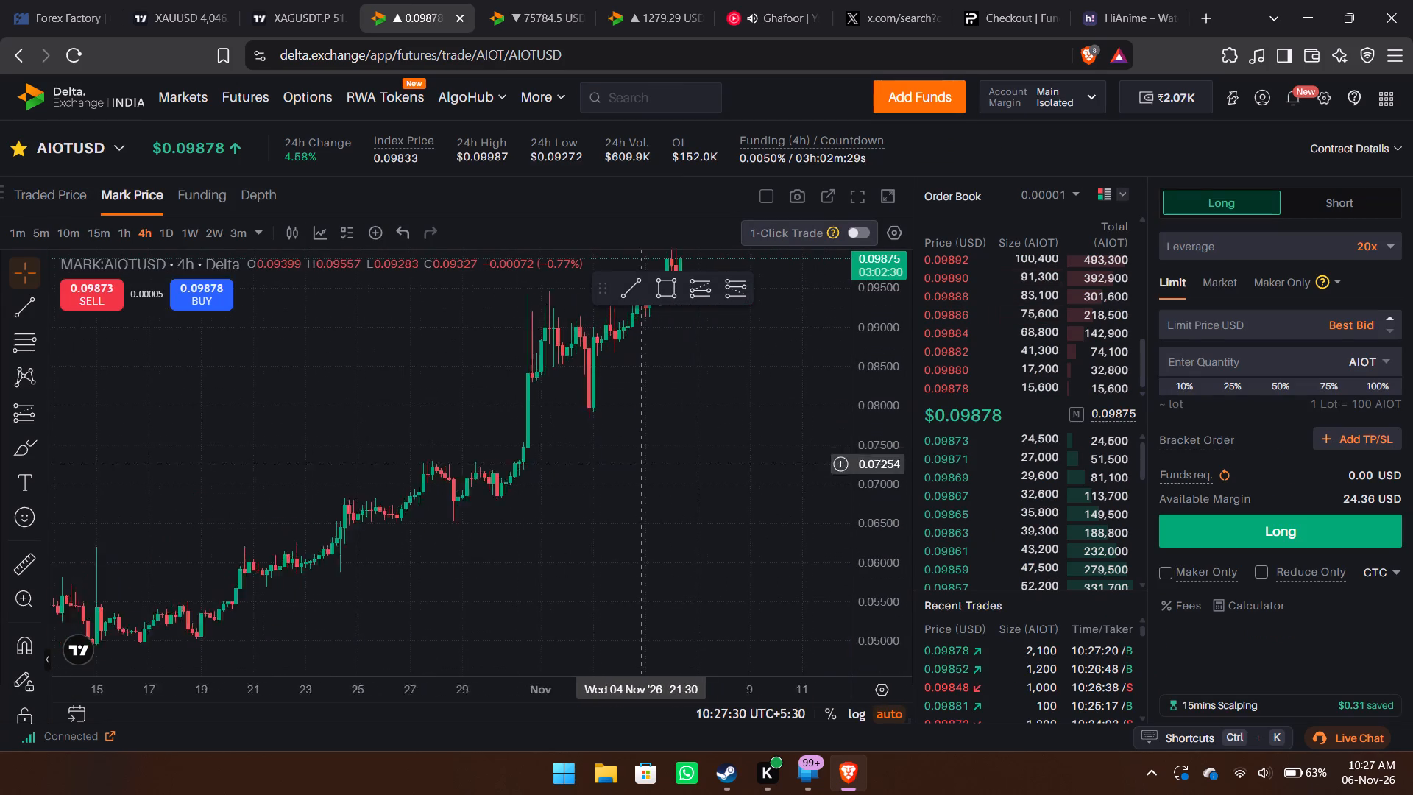
pyautogui.moveTo(634, 472); pyautogui.dragTo(603, 492)
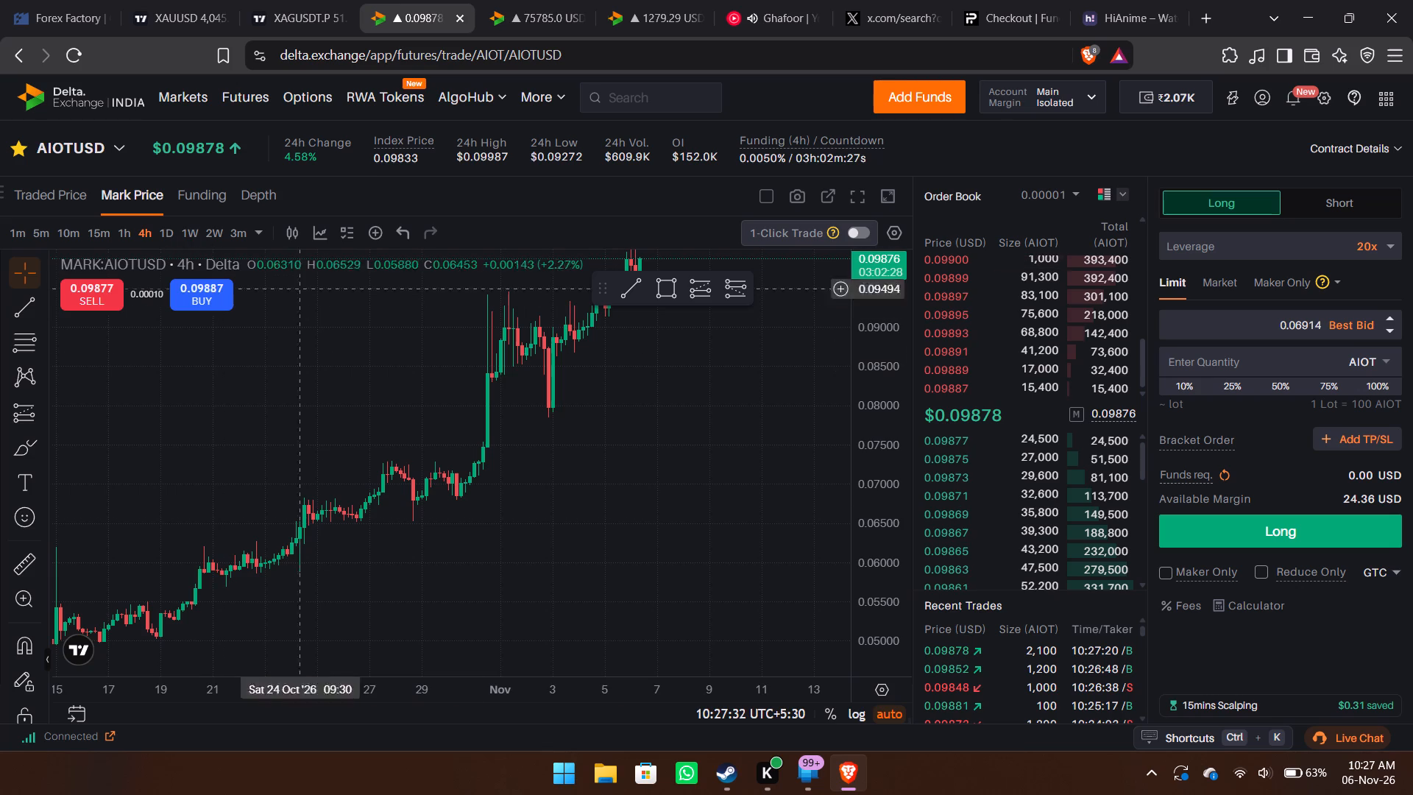
pyautogui.moveTo(878, 461); pyautogui.dragTo(860, 546)
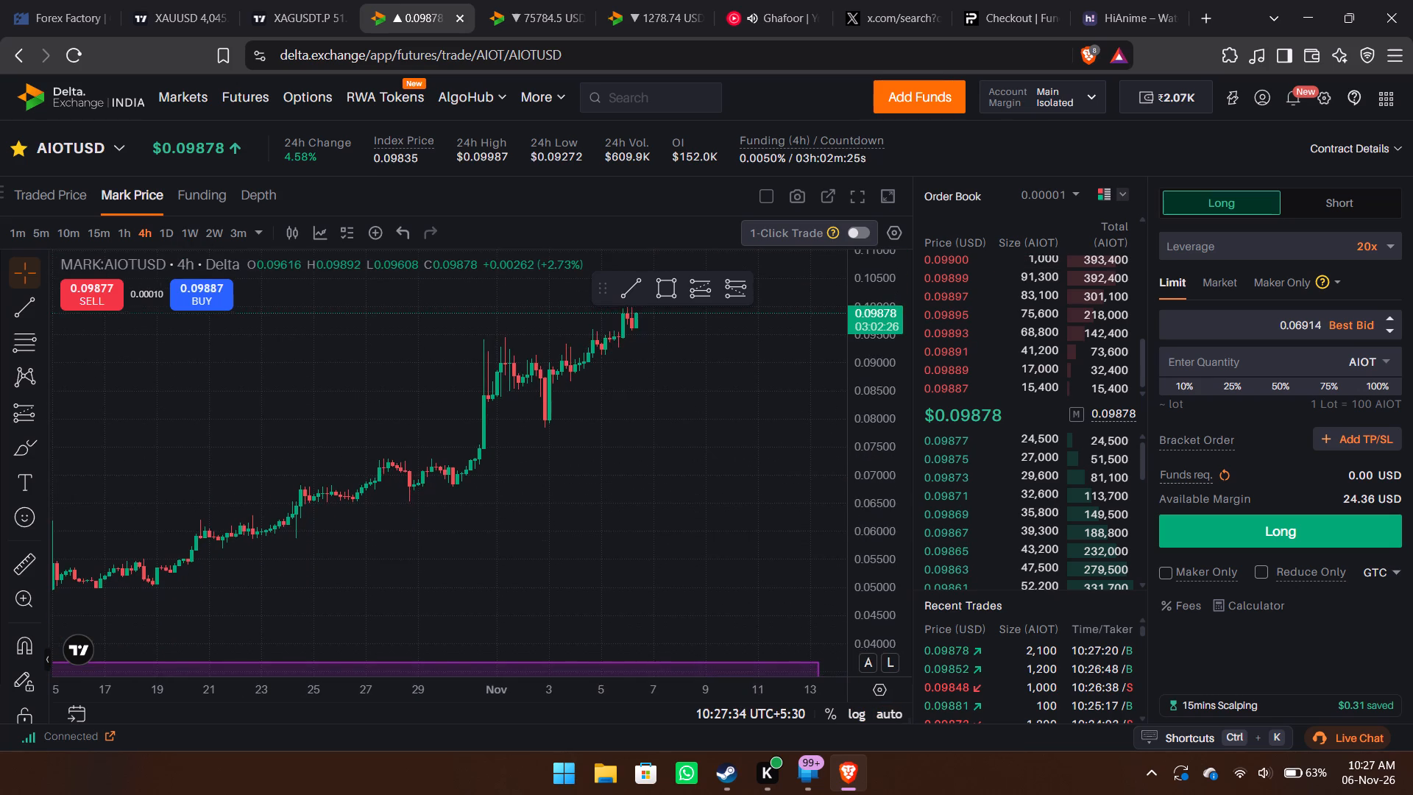
pyautogui.moveTo(589, 508); pyautogui.dragTo(592, 483)
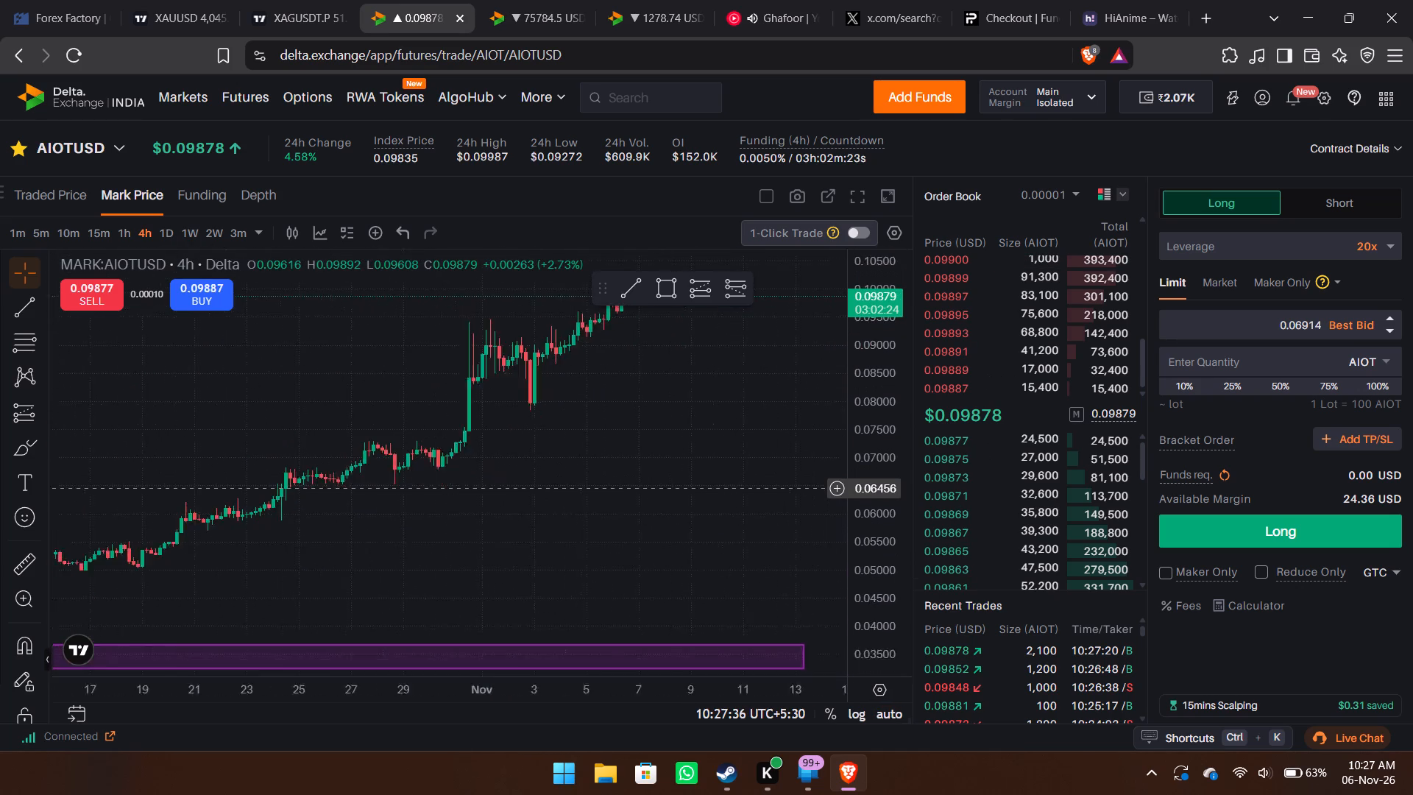
pyautogui.moveTo(592, 483); pyautogui.dragTo(525, 525)
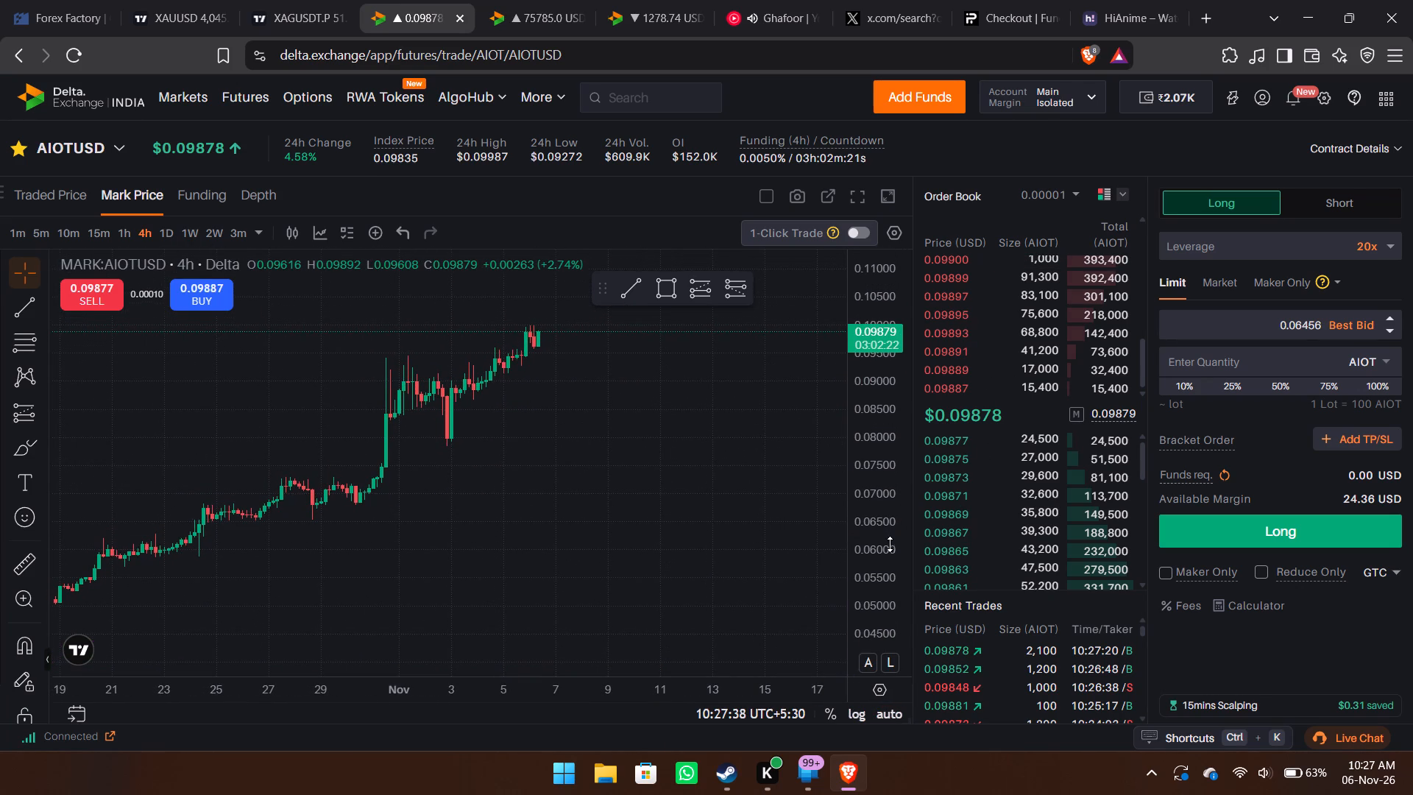
pyautogui.moveTo(867, 573); pyautogui.dragTo(904, 319)
pyautogui.moveTo(692, 364); pyautogui.dragTo(698, 488)
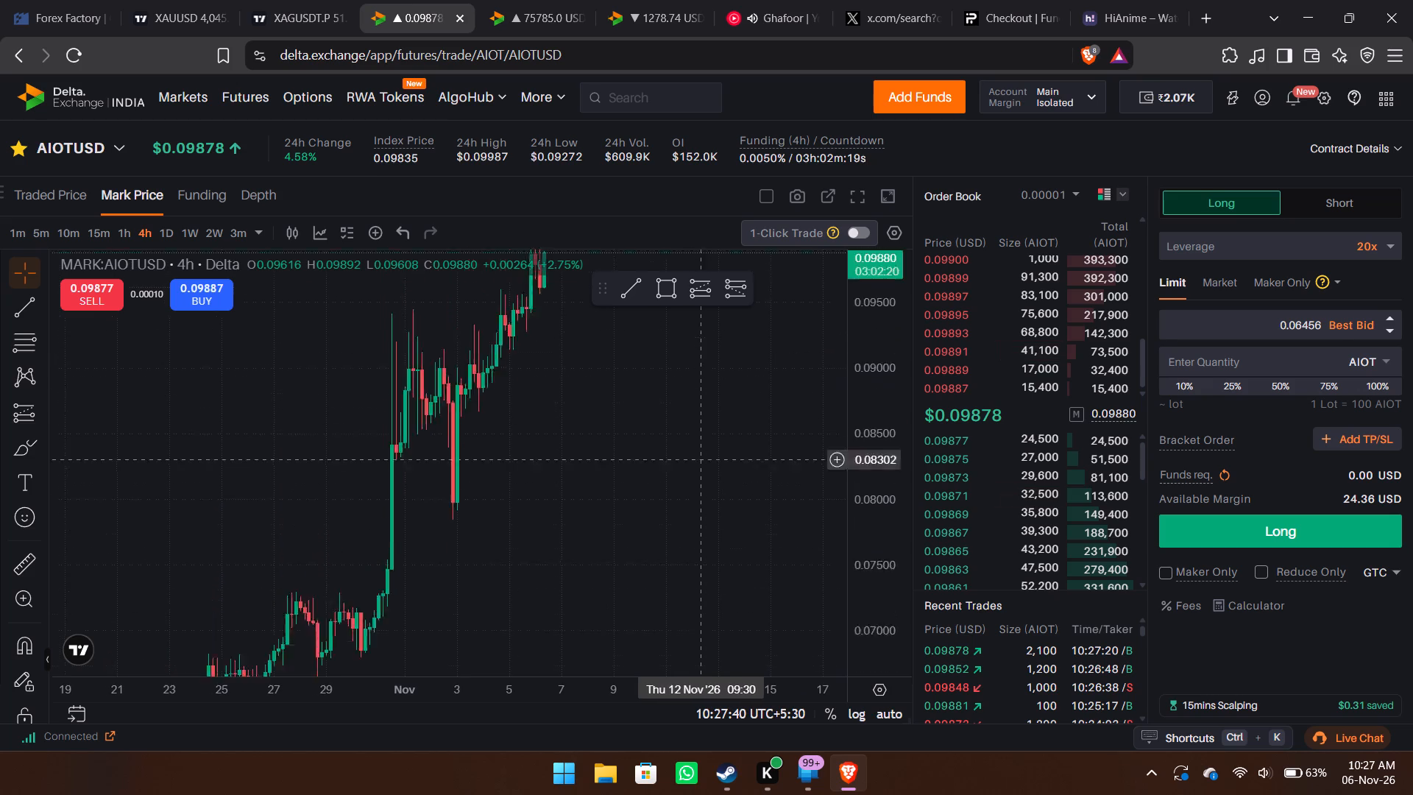
pyautogui.moveTo(698, 488); pyautogui.dragTo(684, 573)
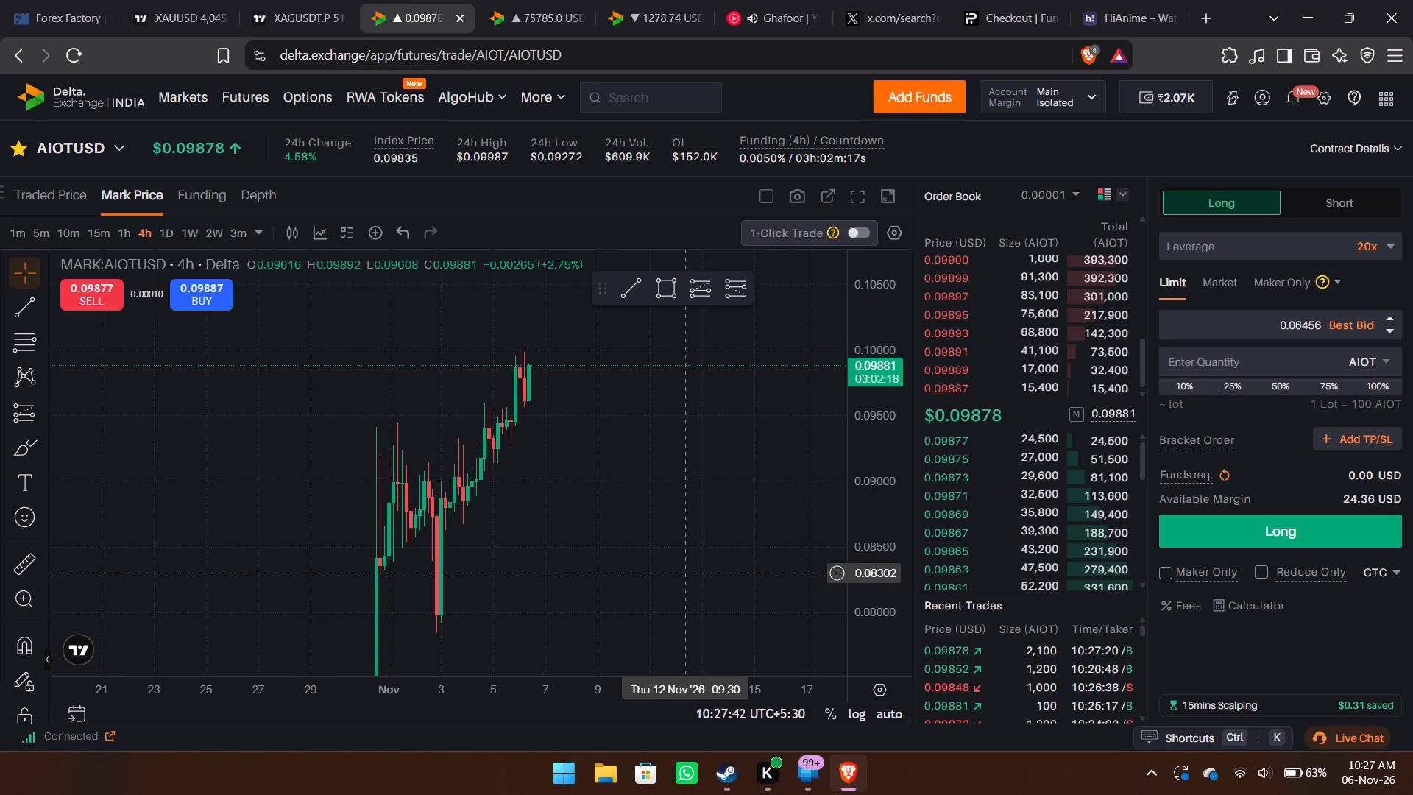
pyautogui.moveTo(684, 573); pyautogui.dragTo(682, 443)
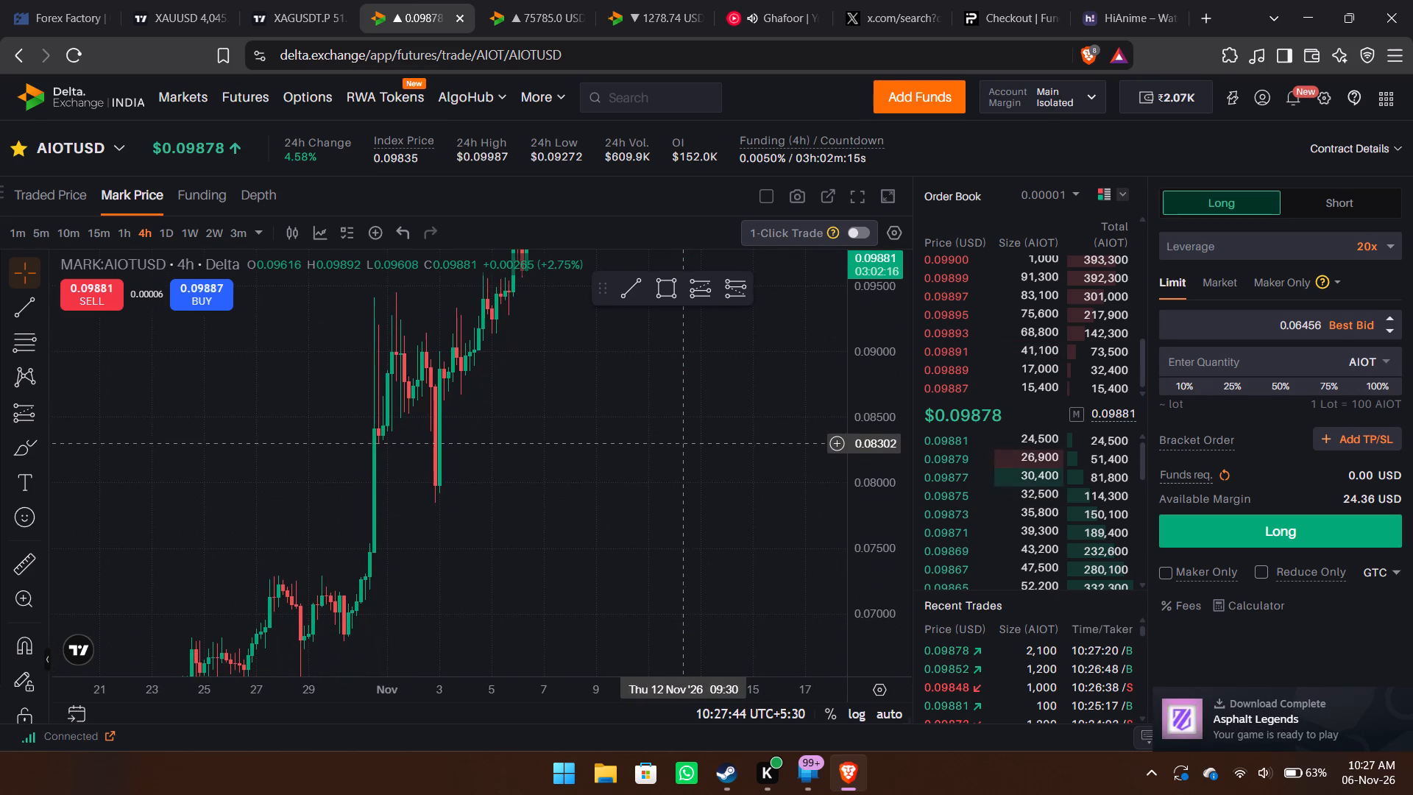
pyautogui.moveTo(670, 515); pyautogui.dragTo(718, 210)
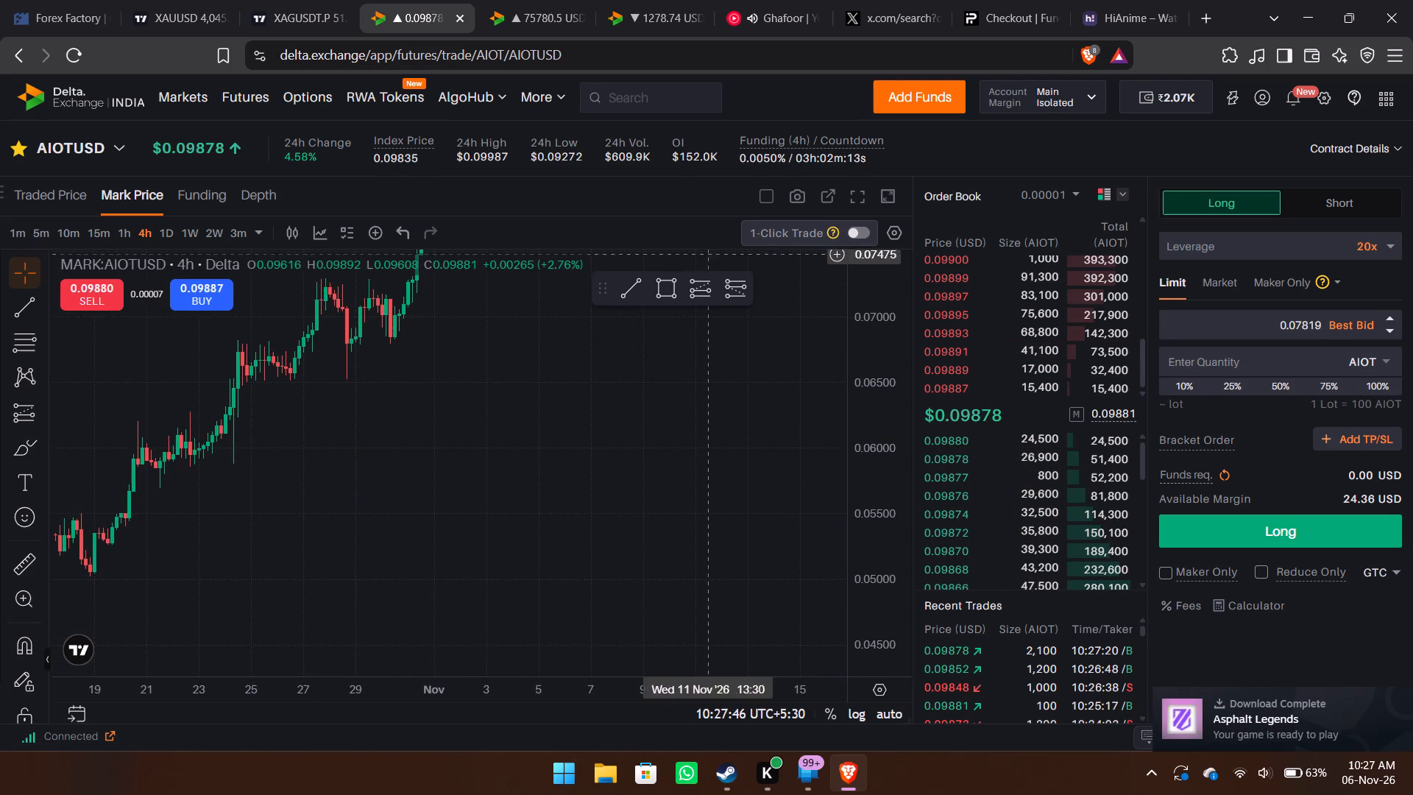
pyautogui.moveTo(632, 489); pyautogui.dragTo(503, 257)
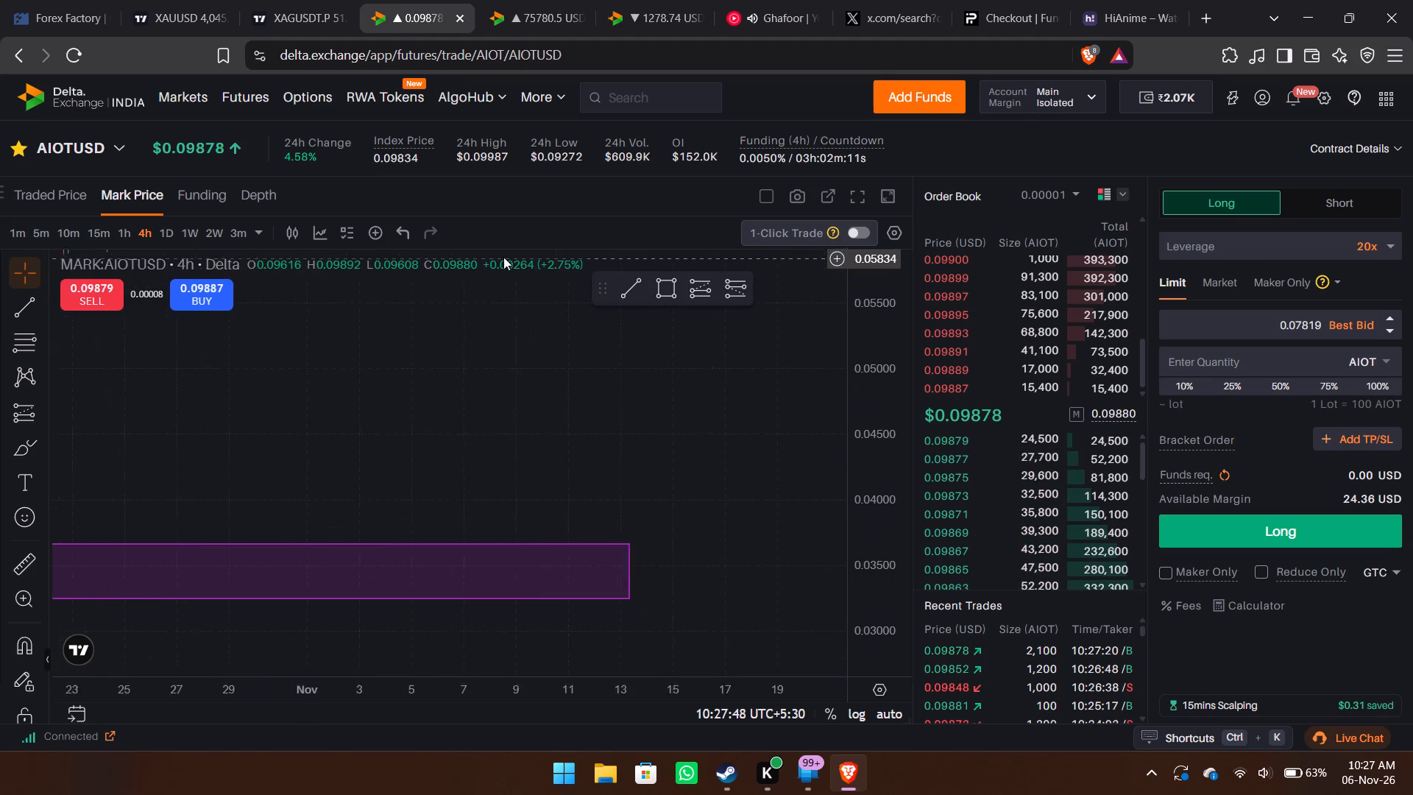
pyautogui.moveTo(503, 257); pyautogui.dragTo(497, 257)
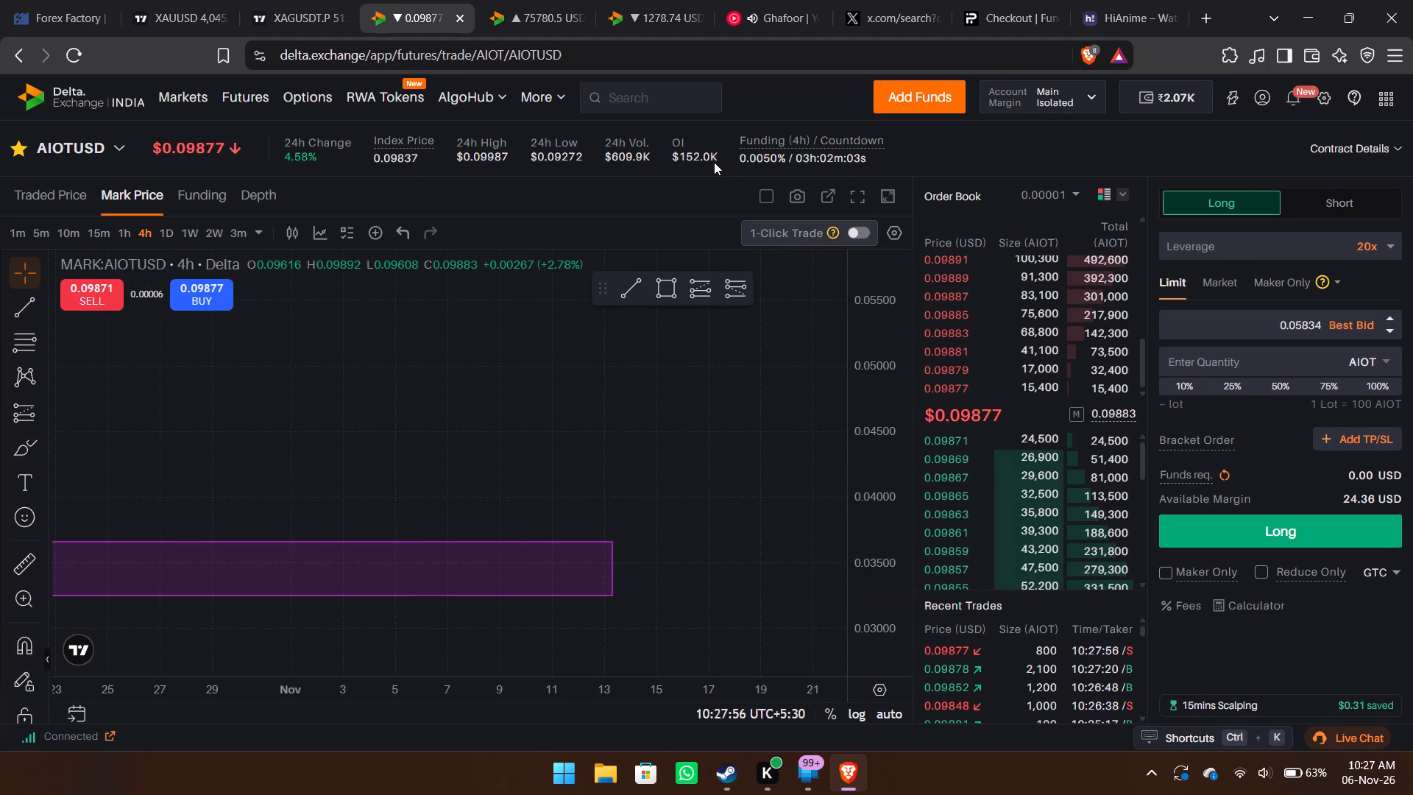
# Switch to YouTube Music and skip ahead in the queue to the Alan Walker Mashup.
pyautogui.click(775, 10)
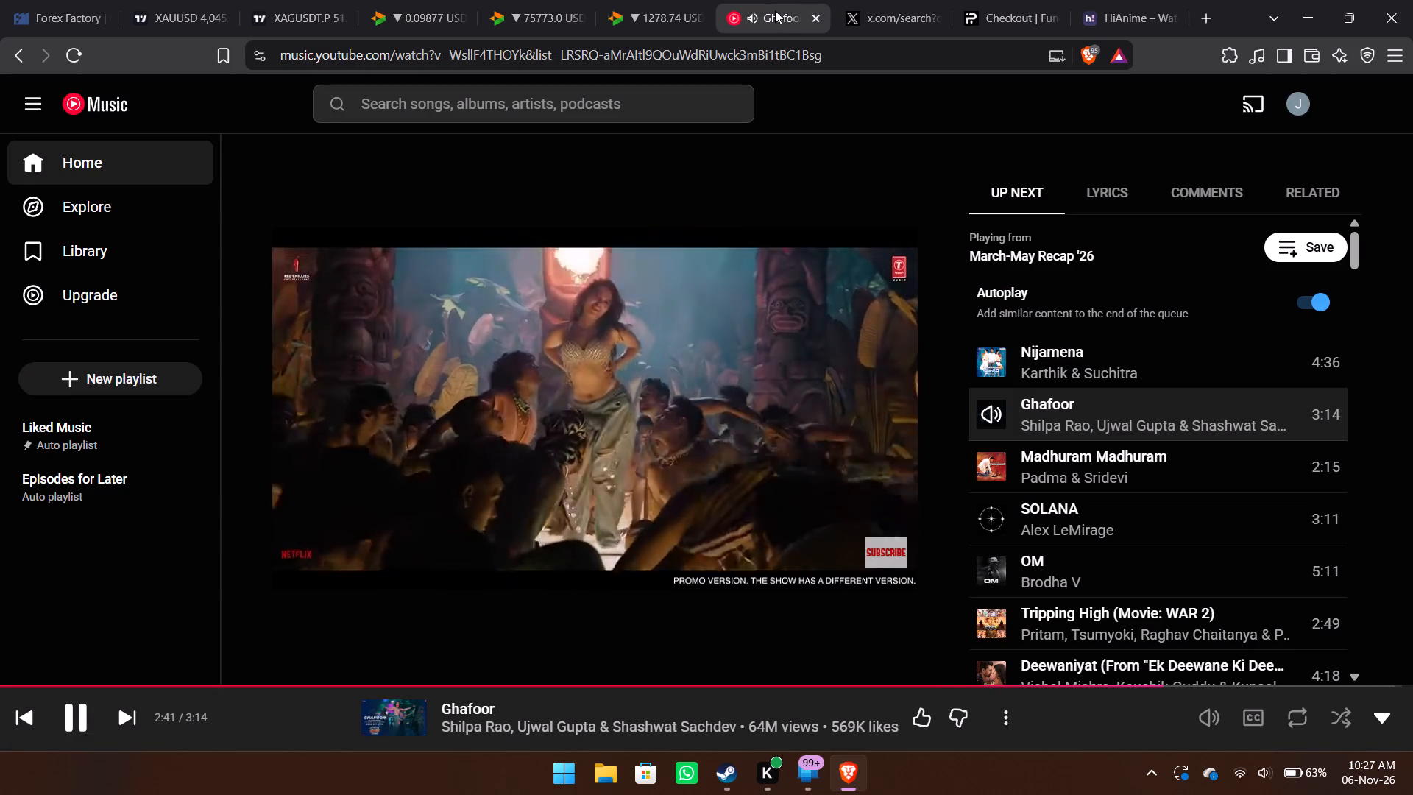
pyautogui.click(125, 704)
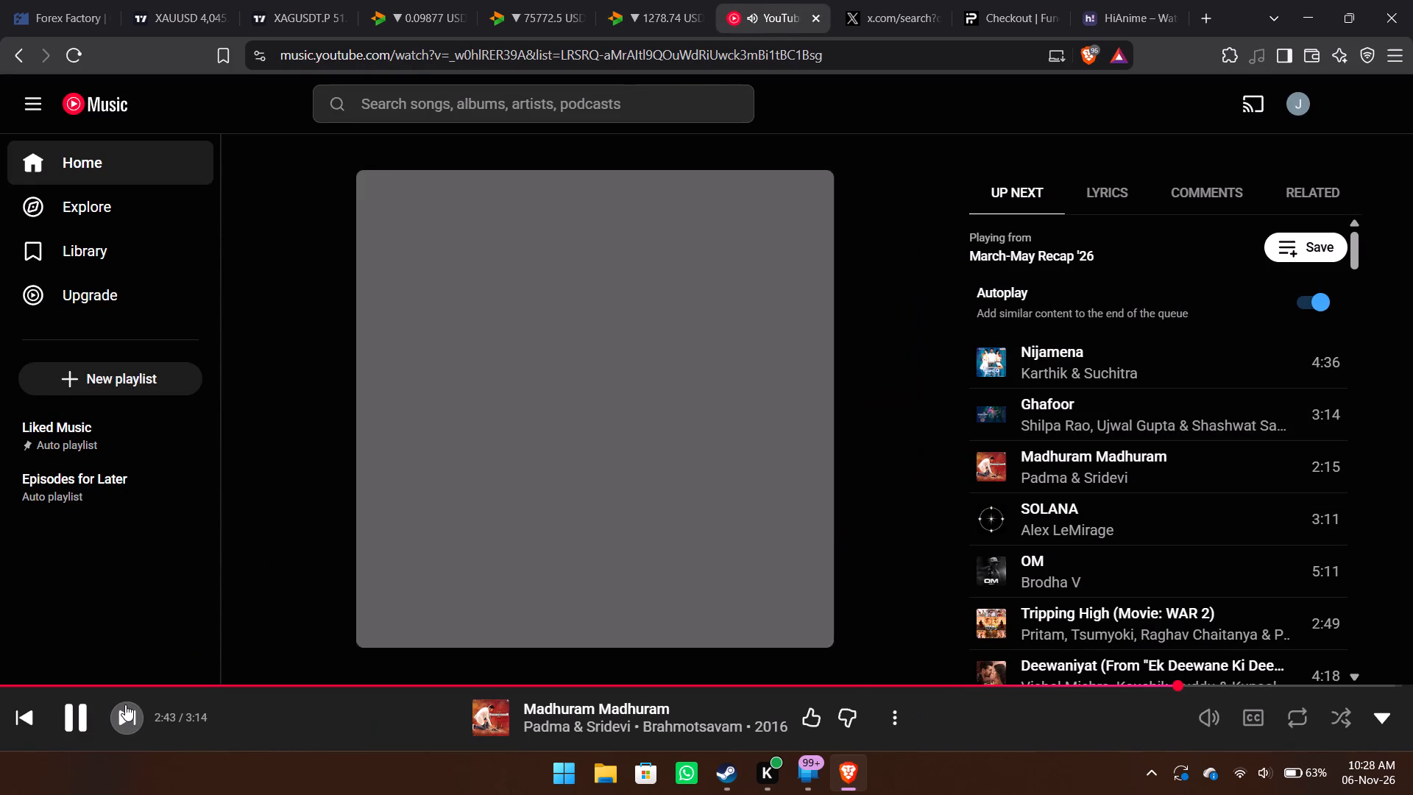
pyautogui.click(125, 704)
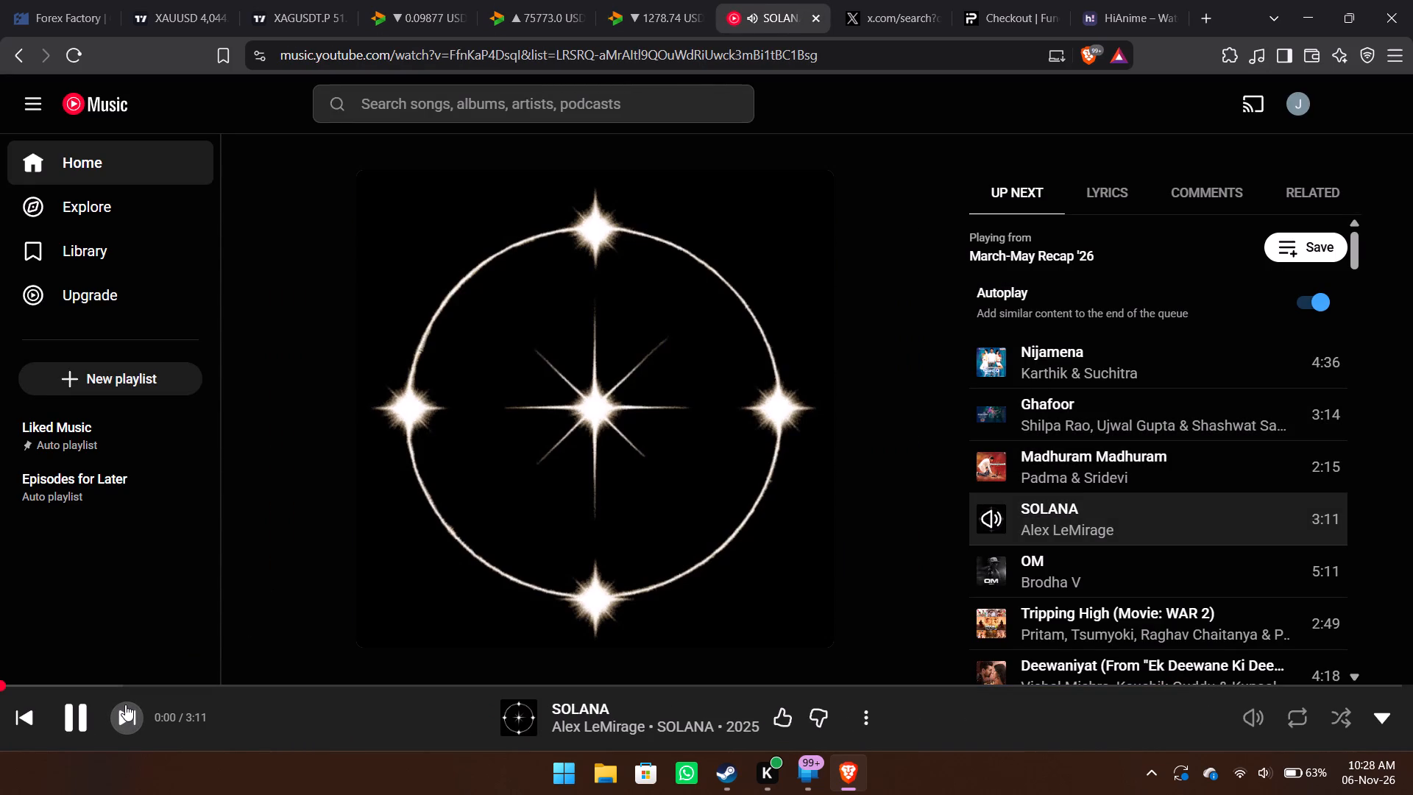
pyautogui.click(125, 704)
pyautogui.click(125, 704)
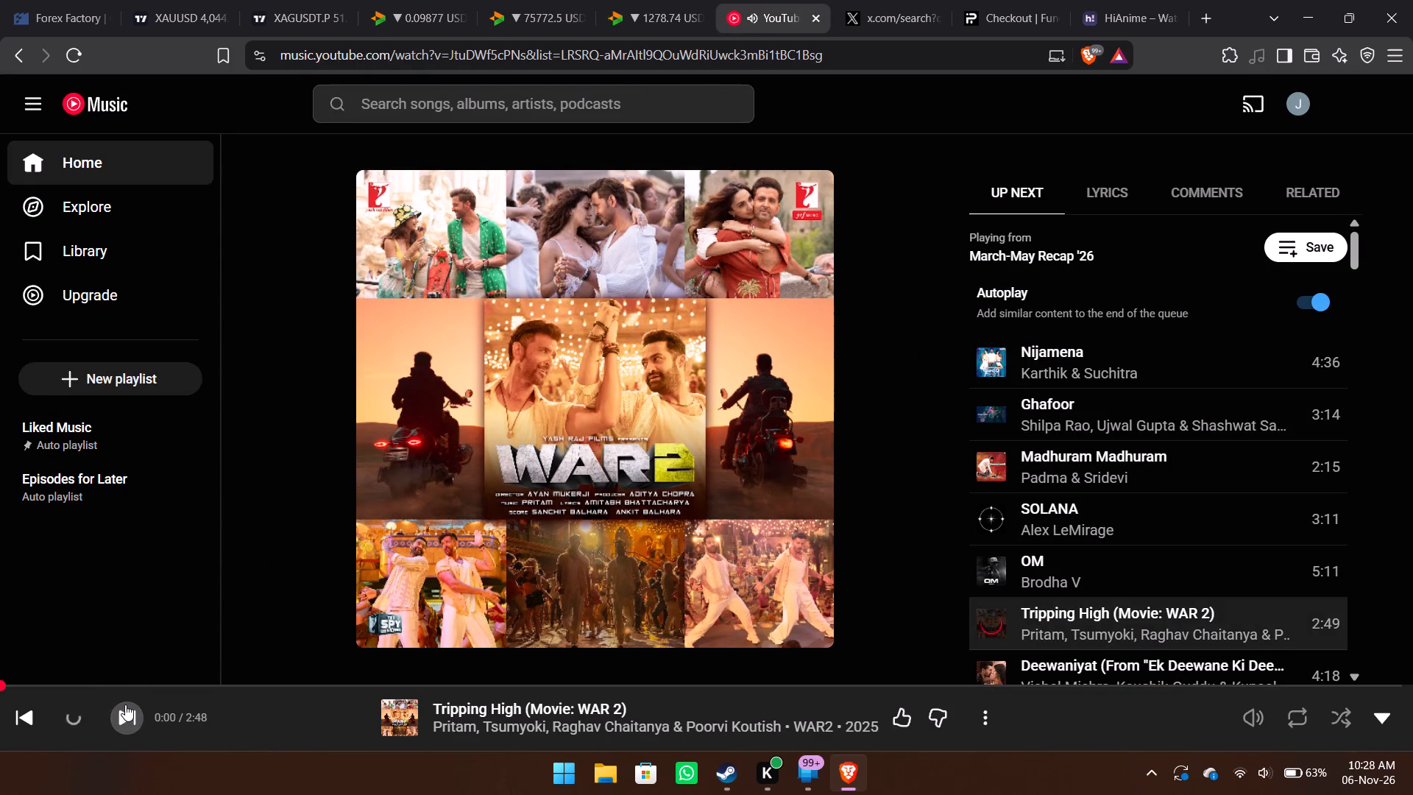
pyautogui.click(125, 704)
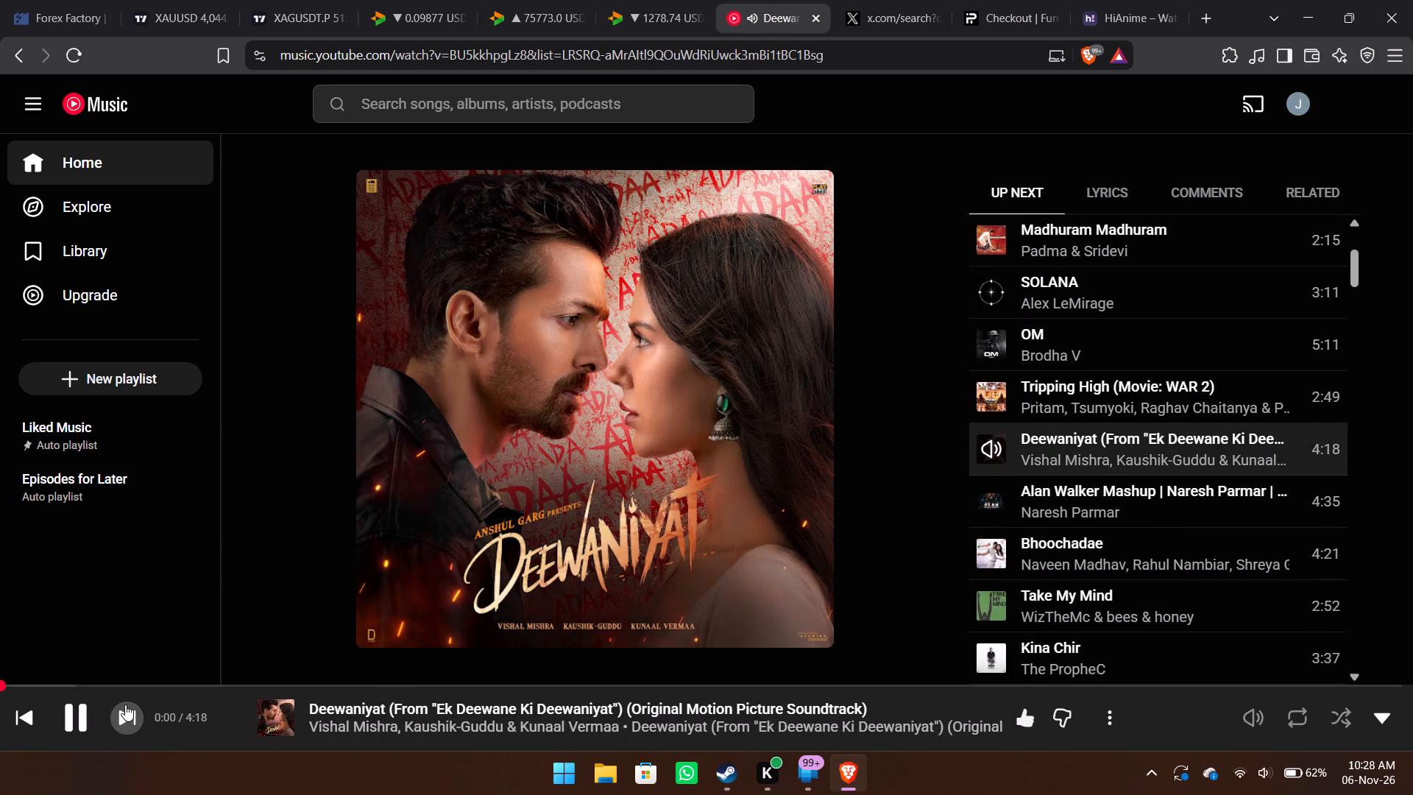
pyautogui.click(125, 704)
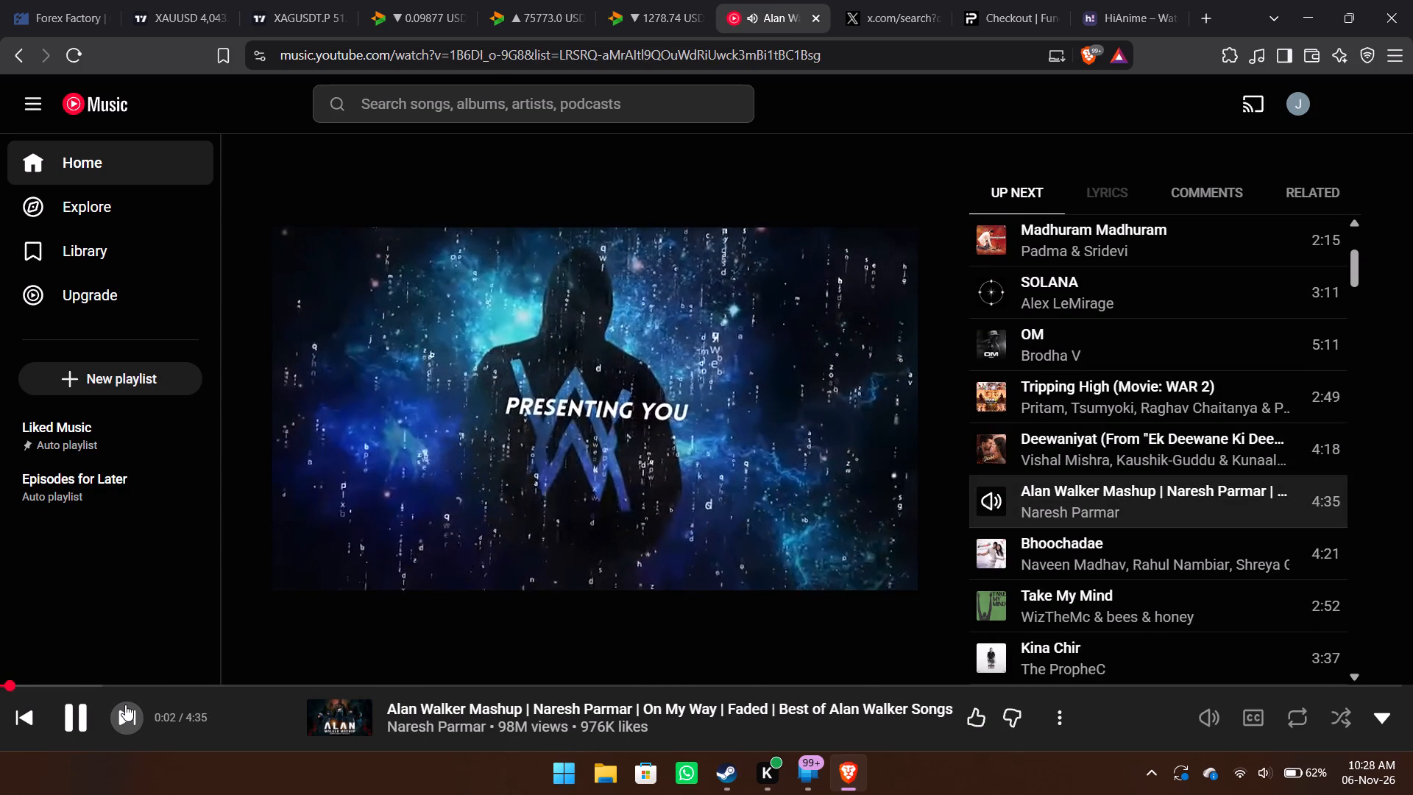
# Return to TradingView and look over the XAUUSD 4-hour chart and the XAGUSDT.P 15-minute chart.
pyautogui.click(169, 7)
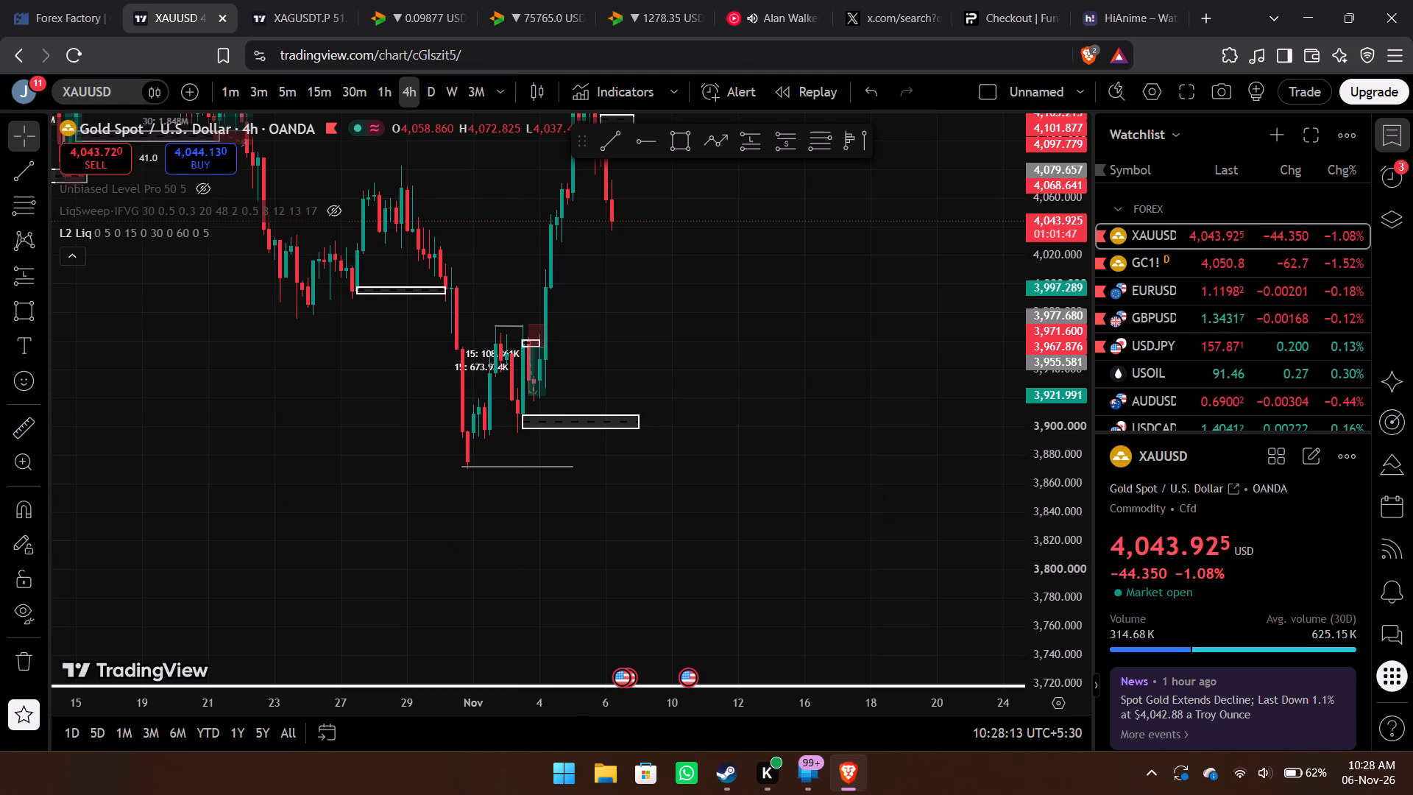
pyautogui.moveTo(701, 291); pyautogui.dragTo(673, 467)
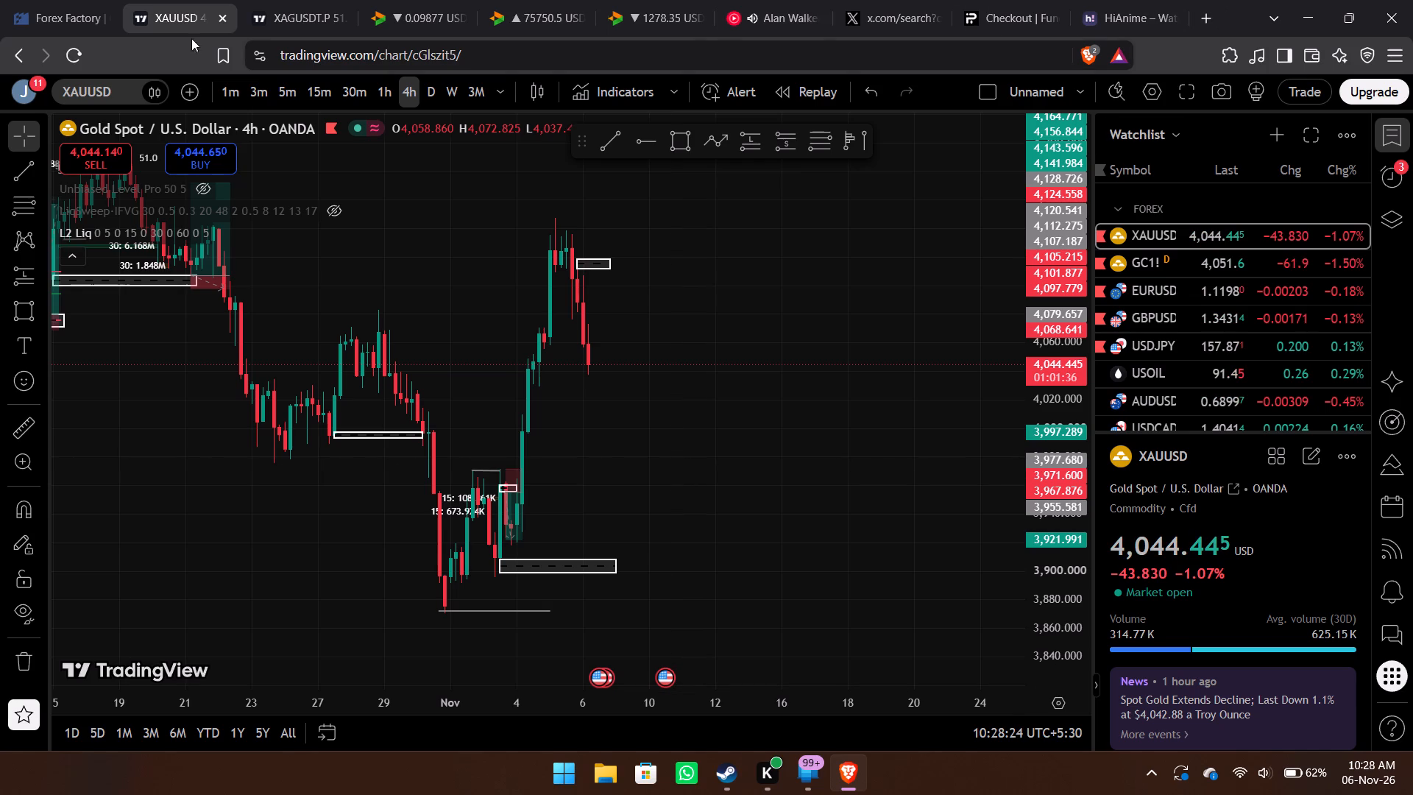
pyautogui.click(275, 0)
pyautogui.moveTo(722, 400); pyautogui.dragTo(765, 562)
# Search for bnb and change the silver chart's symbol to BNBUSDT, the Binance Coin / TetherUS spot pair.
pyautogui.click(124, 96)
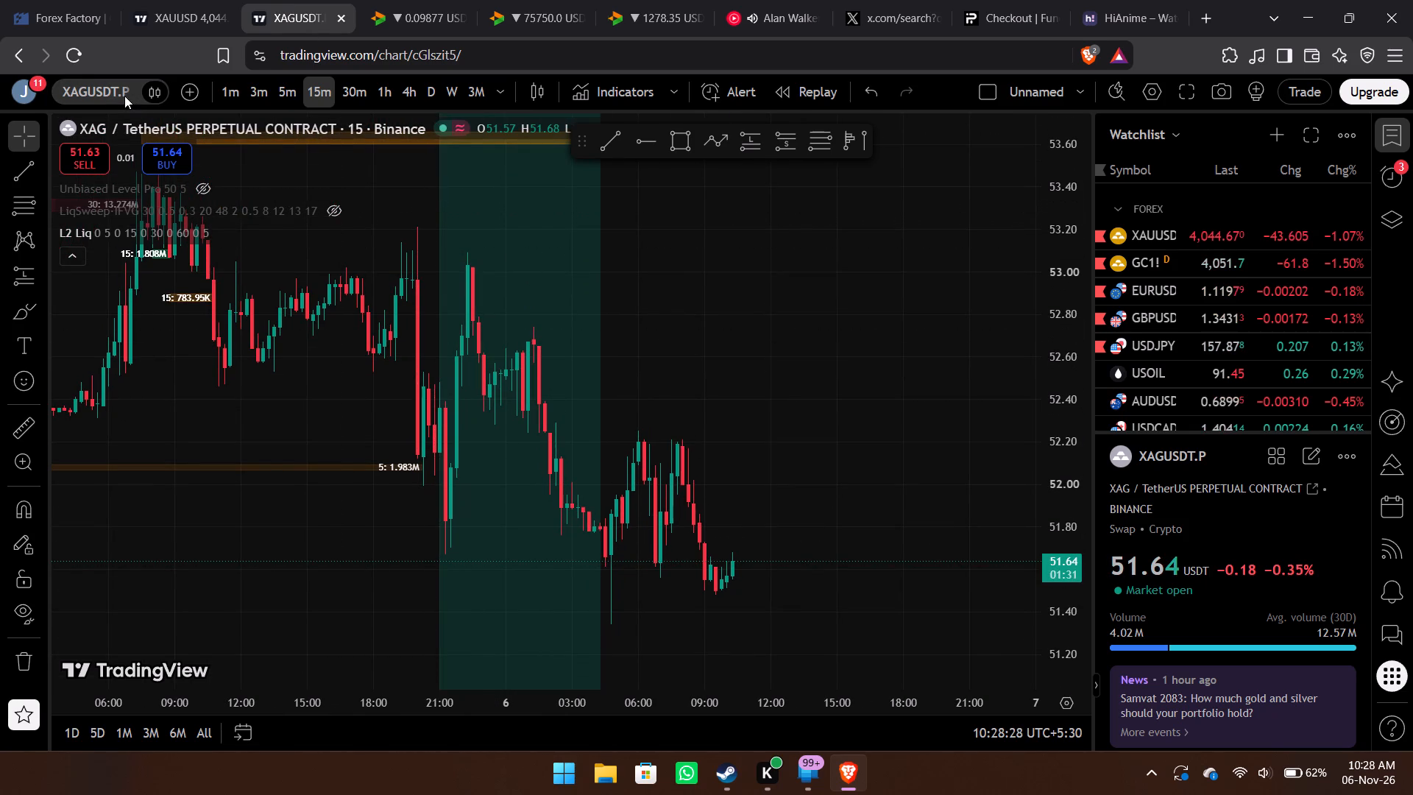
pyautogui.press('BackSpace')
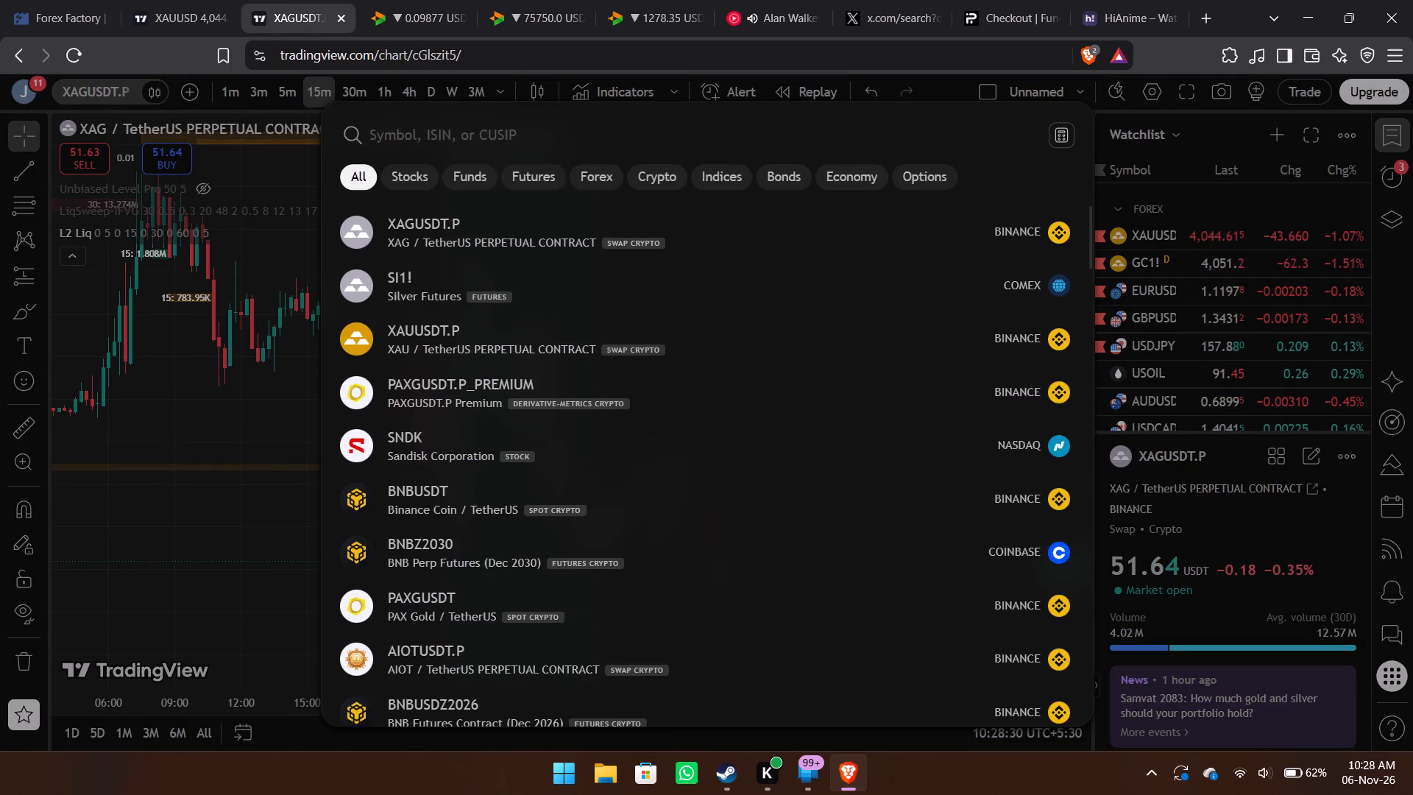
pyautogui.write('bnb')
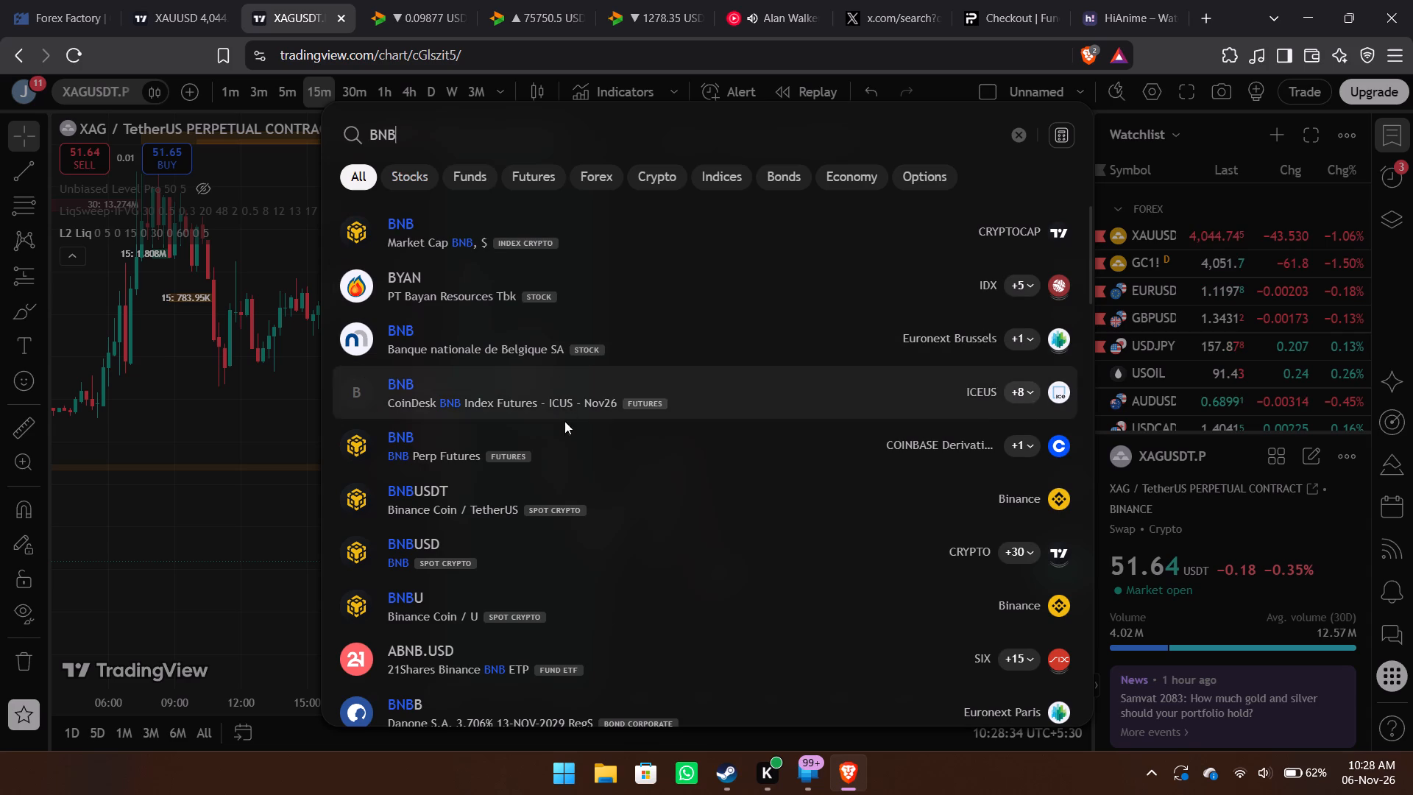
pyautogui.click(553, 489)
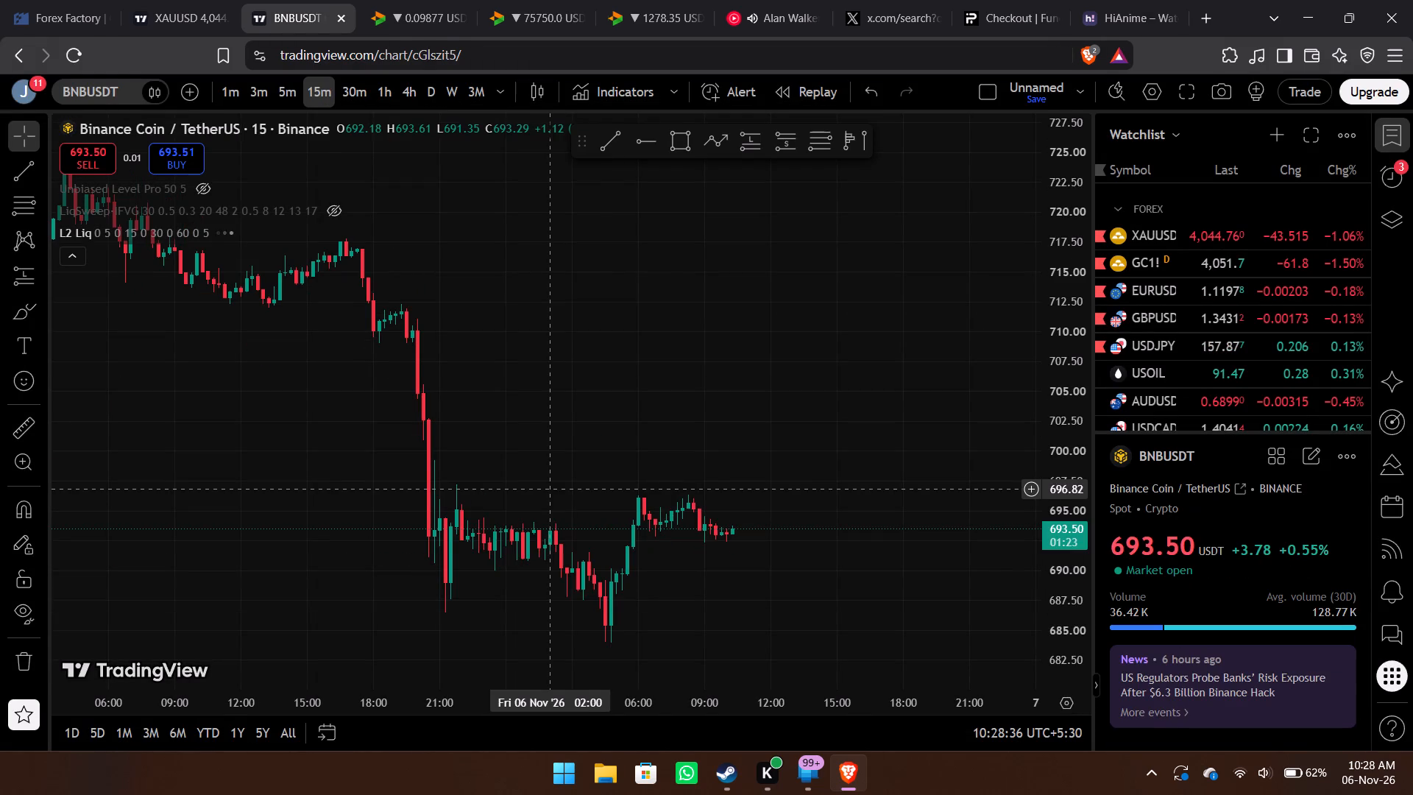
# Examine recent BNBUSDT price around the white zone on the 15-minute timeframe and at closer scale on the 5-minute timeframe.
pyautogui.moveTo(793, 581); pyautogui.dragTo(813, 435)
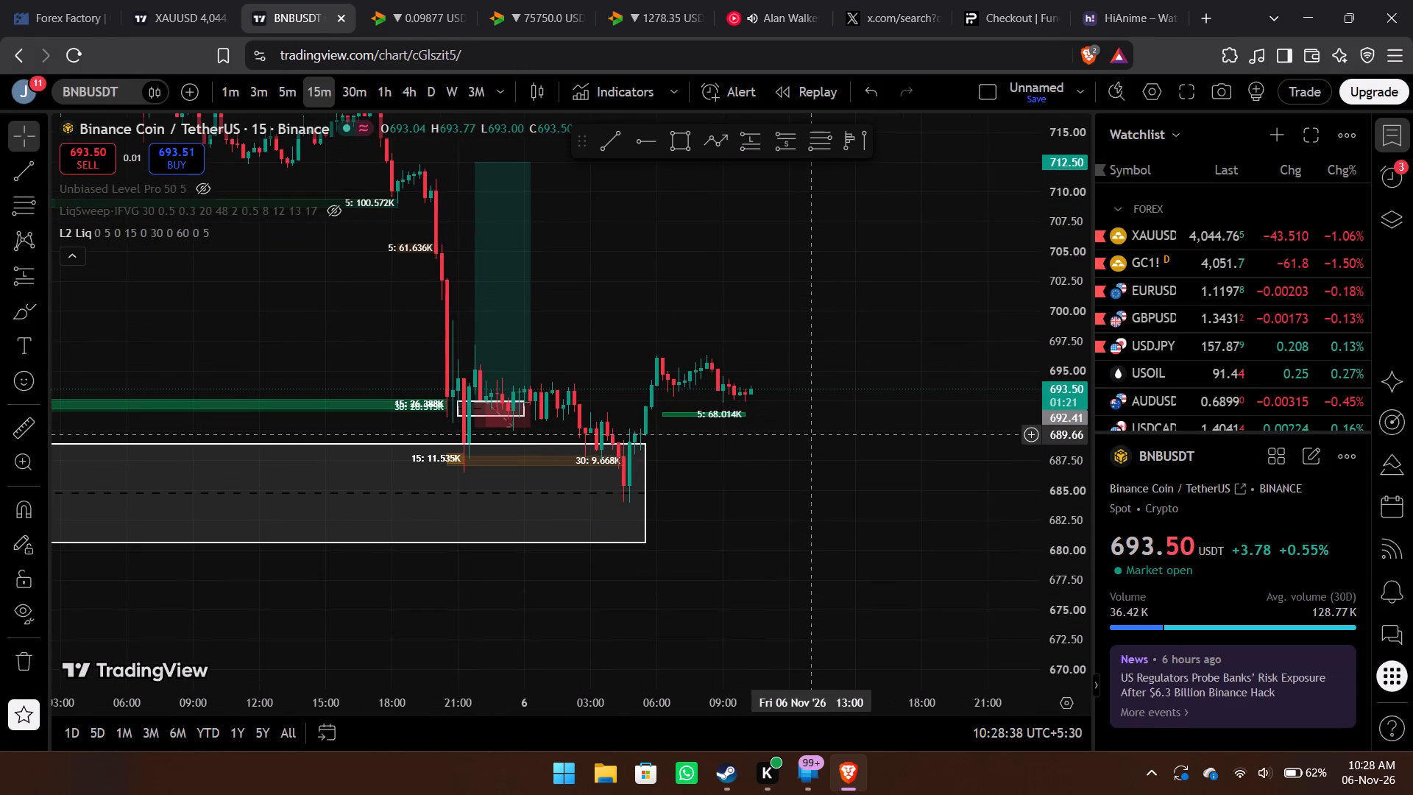
pyautogui.moveTo(1048, 560); pyautogui.dragTo(1053, 487)
pyautogui.moveTo(821, 525); pyautogui.dragTo(696, 521)
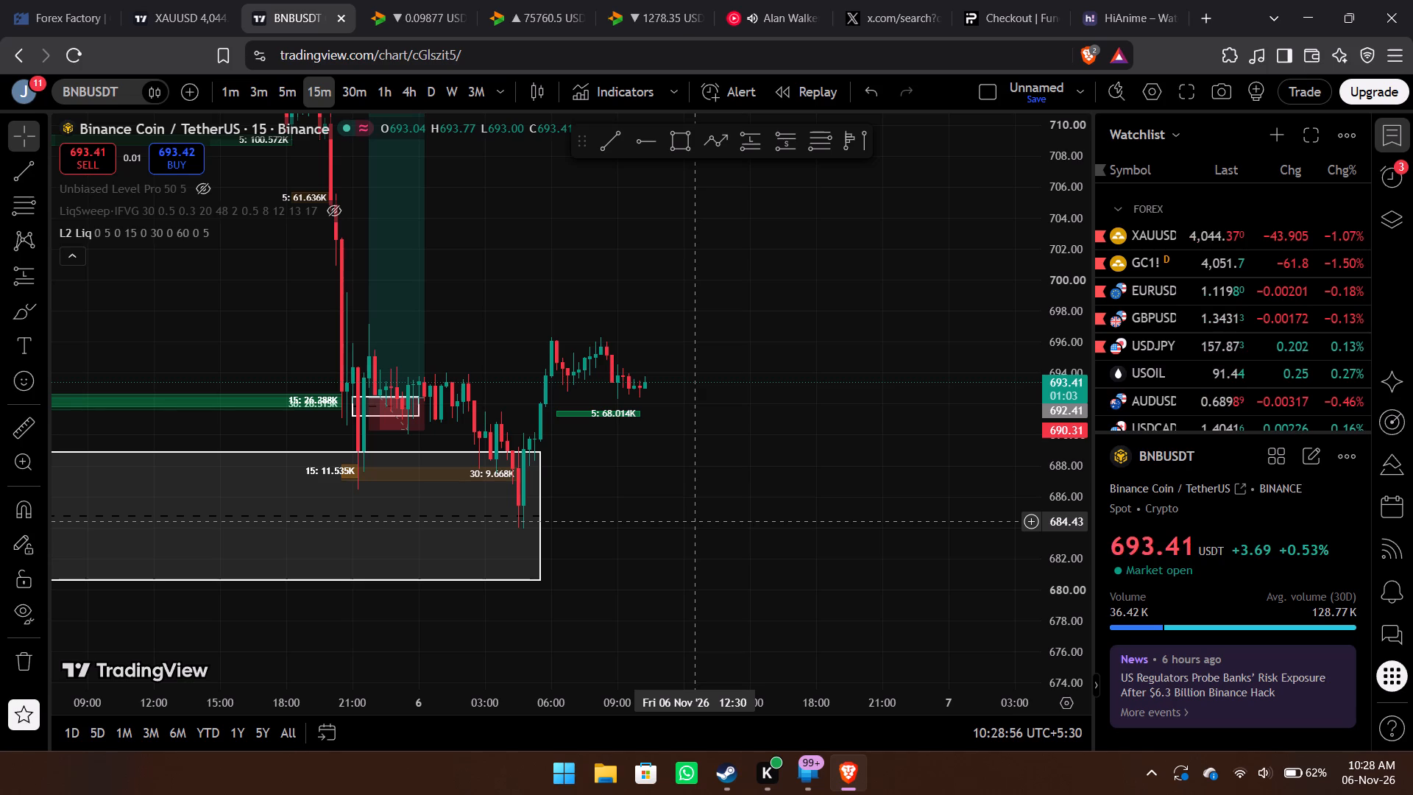
pyautogui.click(287, 93)
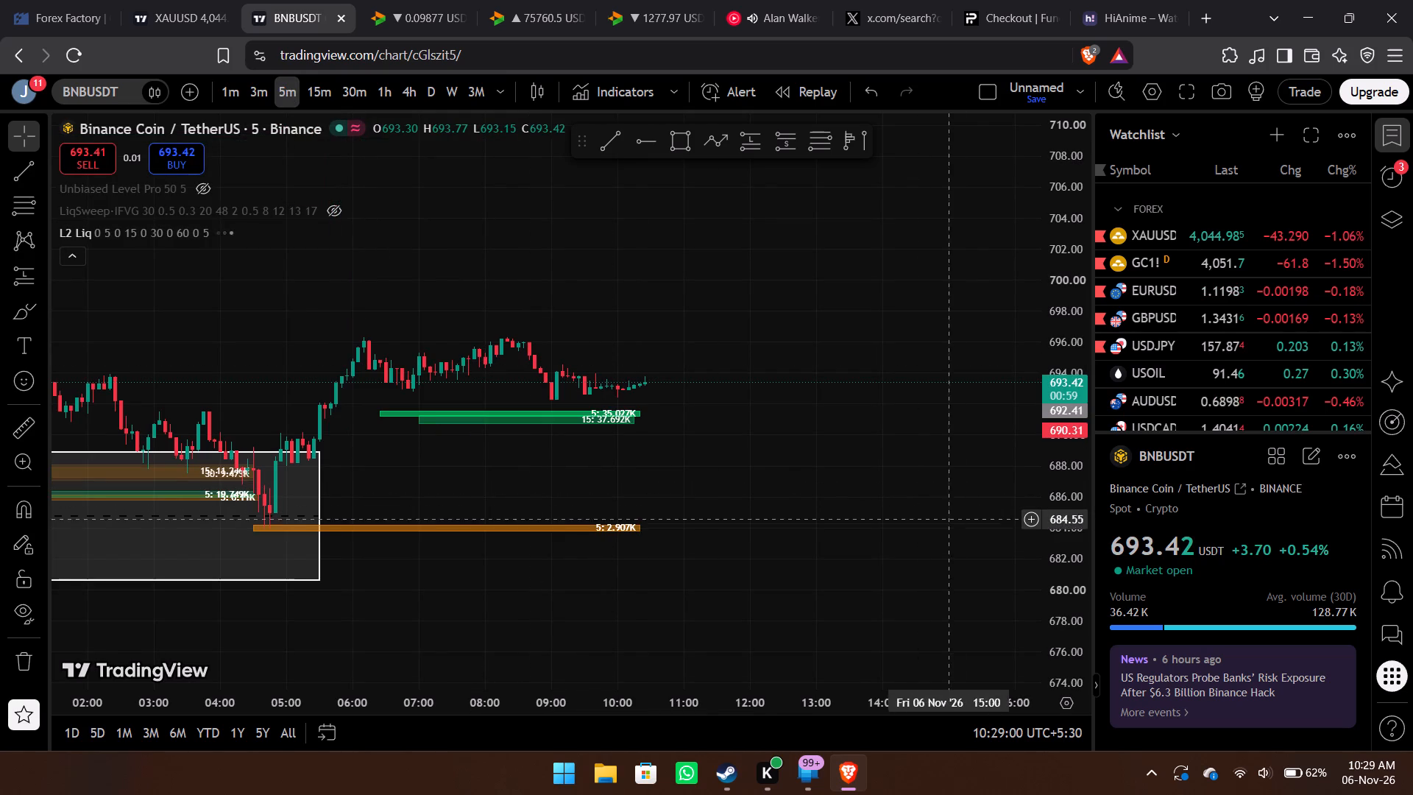
pyautogui.moveTo(1065, 568); pyautogui.dragTo(1054, 356)
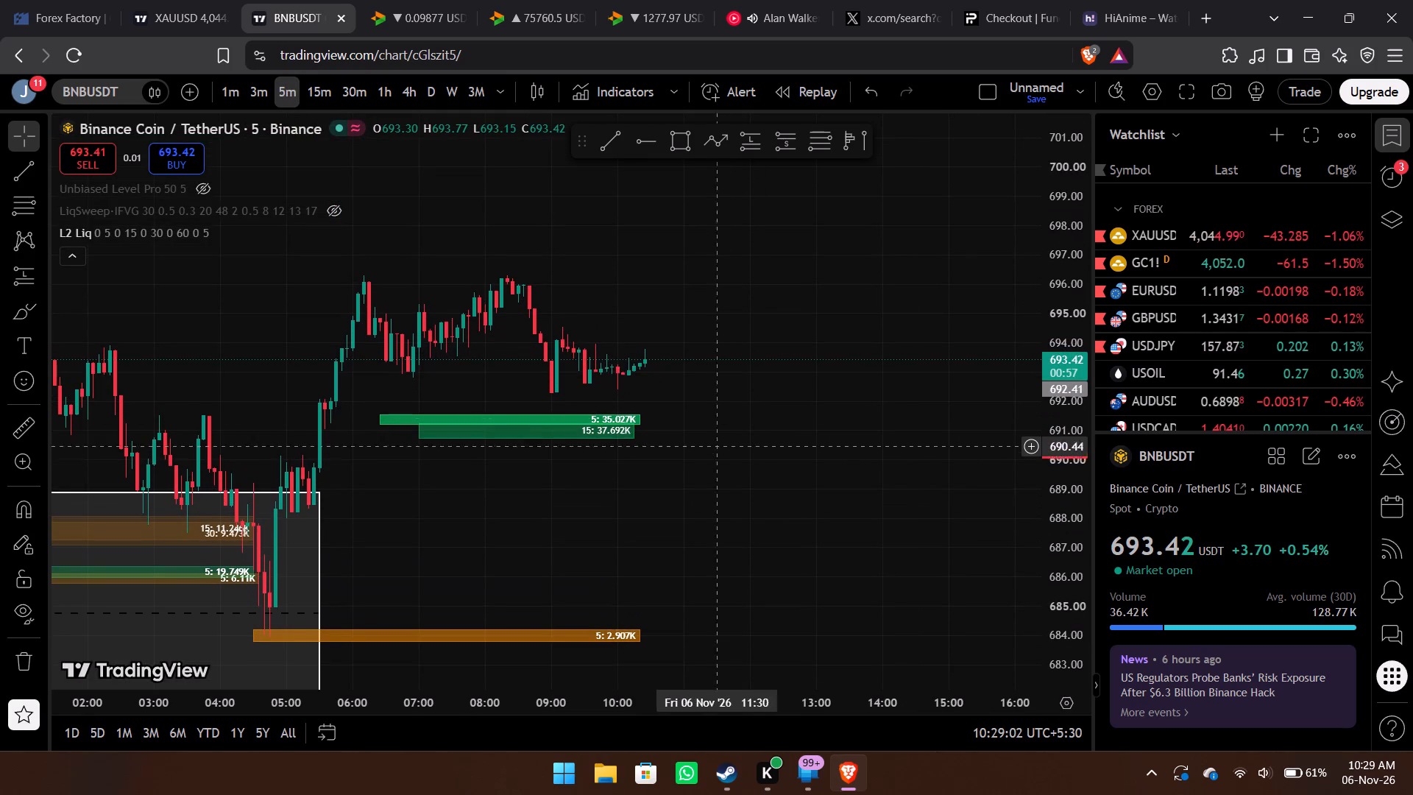
# Draw a rectangle zone at the BNBUSDT swing low from about 686.58 down to 683.94, starting at 04:40 and extending past 12:00.
pyautogui.moveTo(690, 469); pyautogui.dragTo(966, 506)
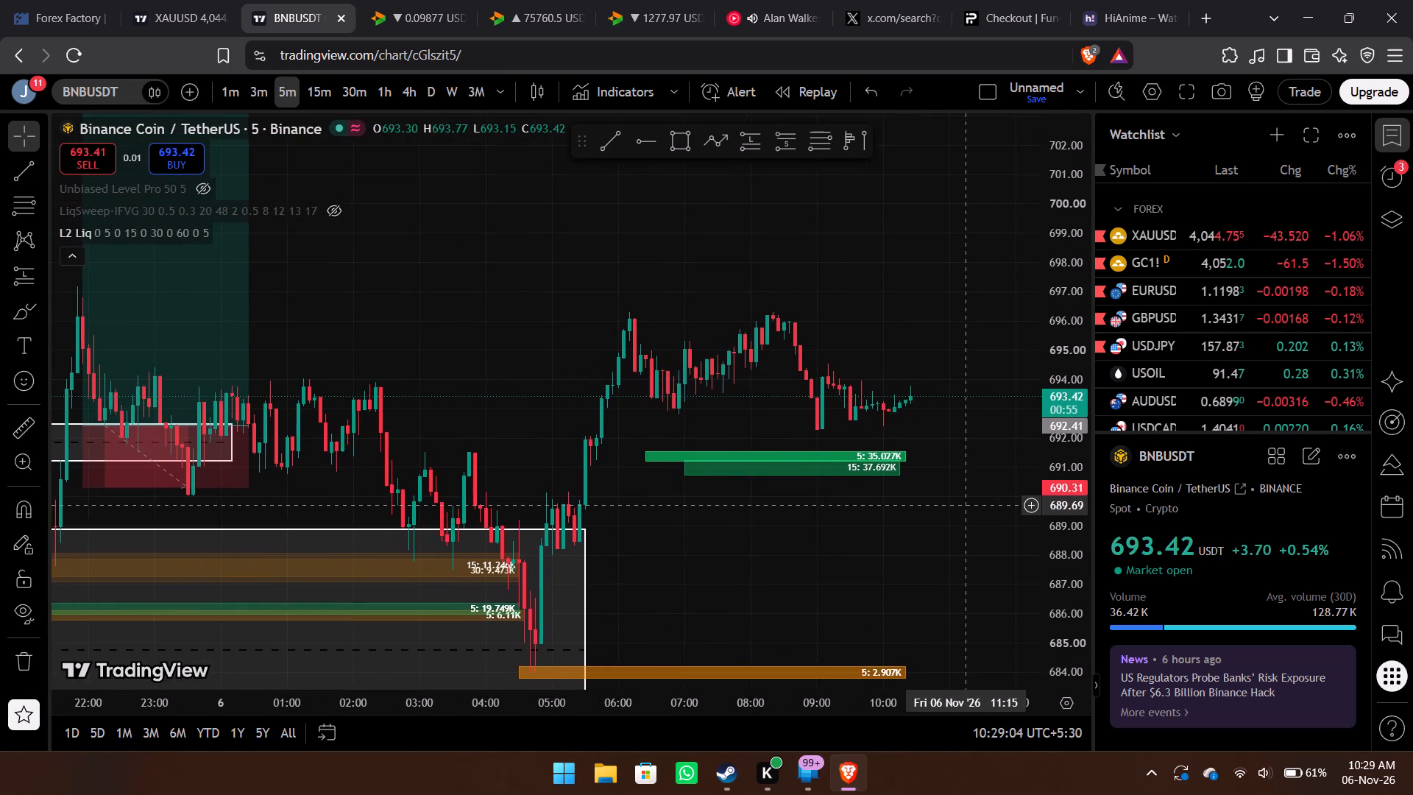
pyautogui.moveTo(966, 506); pyautogui.dragTo(904, 457)
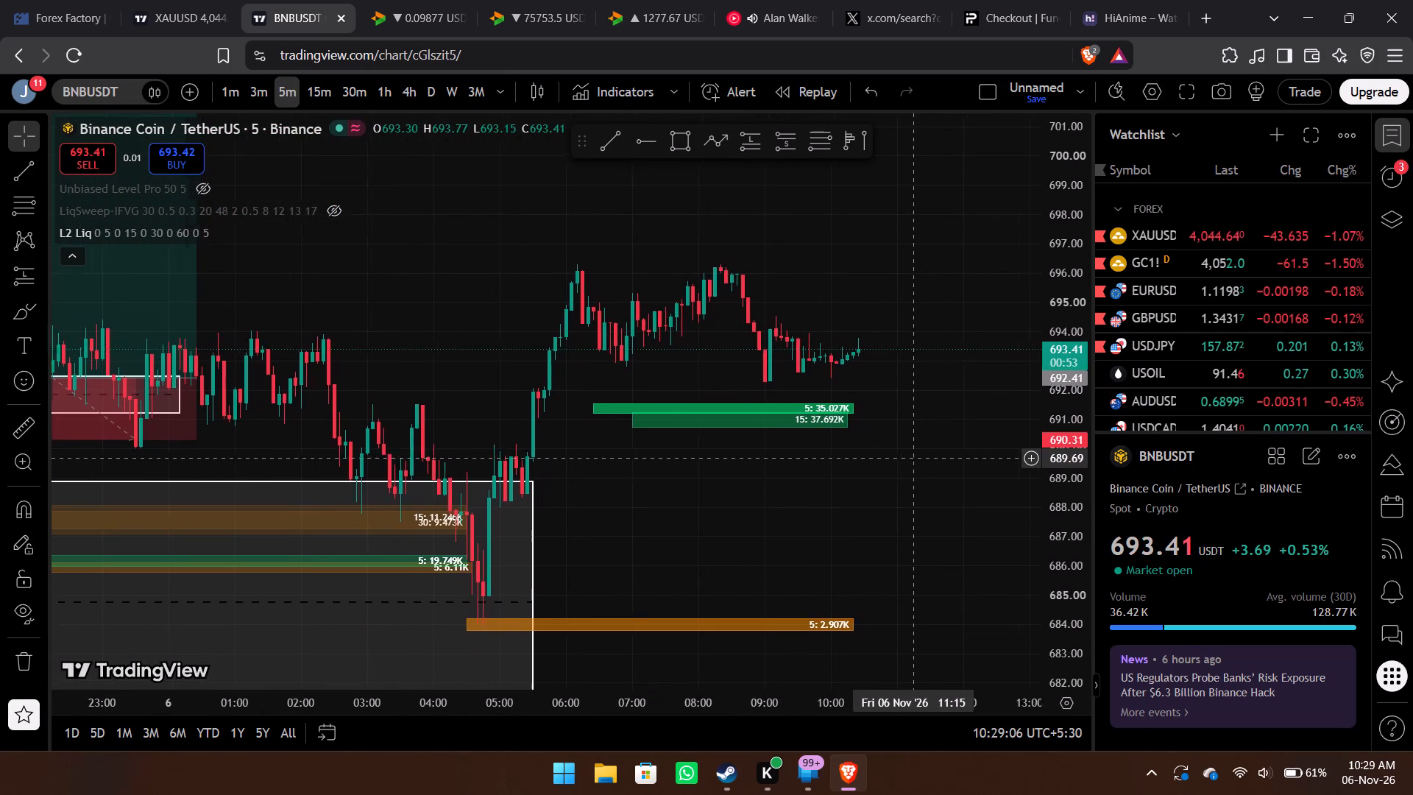
pyautogui.moveTo(904, 457); pyautogui.dragTo(833, 432)
pyautogui.click(679, 145)
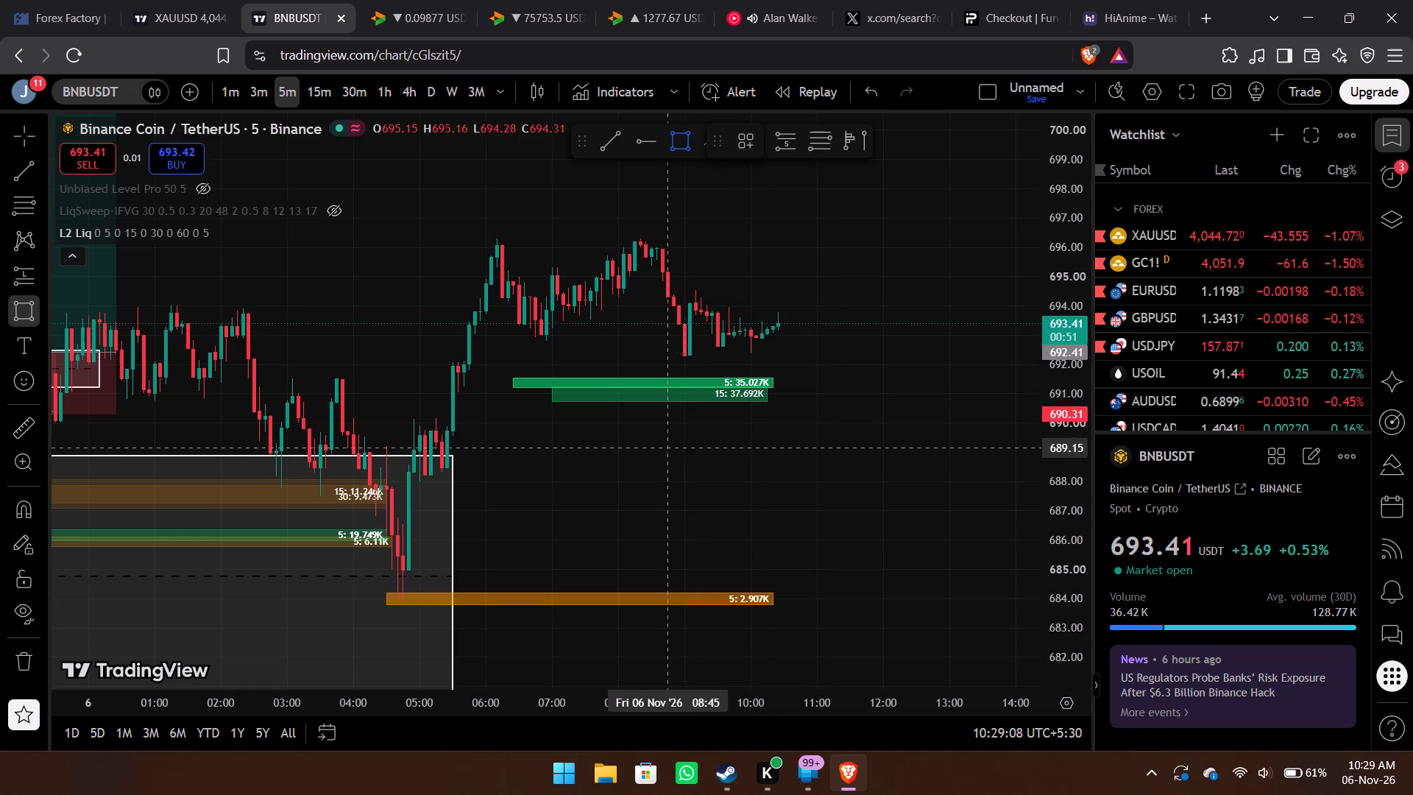
pyautogui.moveTo(399, 523); pyautogui.dragTo(667, 600)
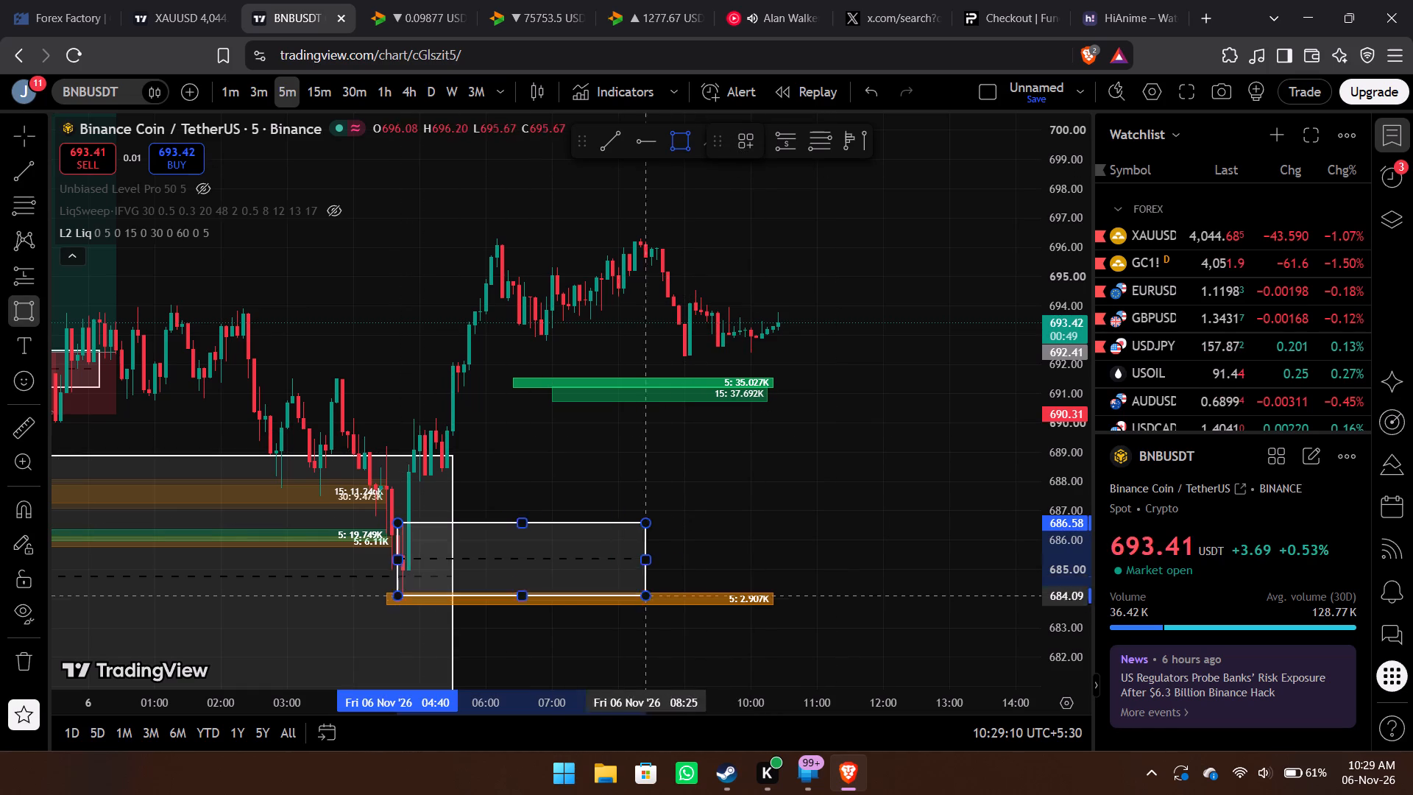
pyautogui.moveTo(667, 600); pyautogui.dragTo(757, 600)
pyautogui.click(757, 600)
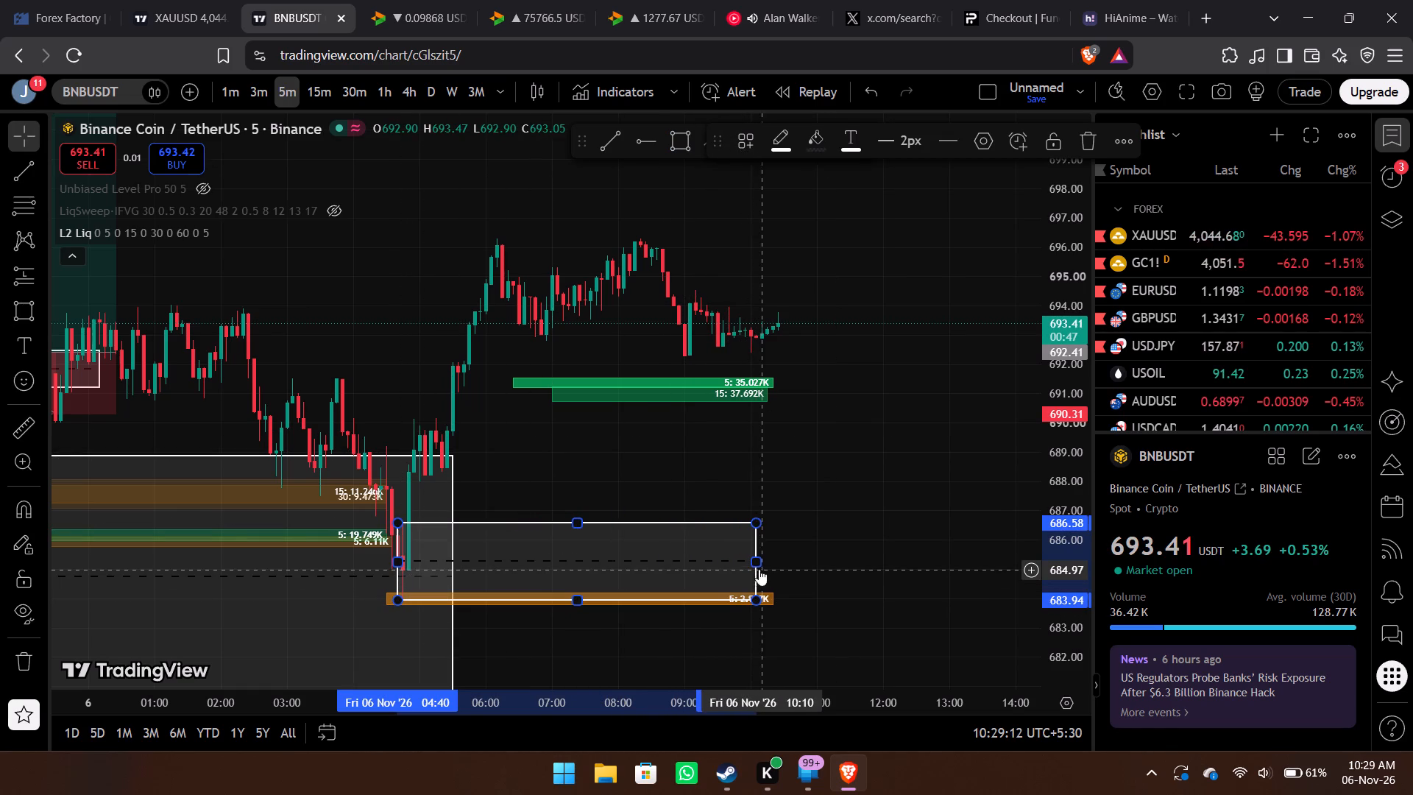
pyautogui.moveTo(757, 568); pyautogui.dragTo(907, 575)
pyautogui.click(888, 480)
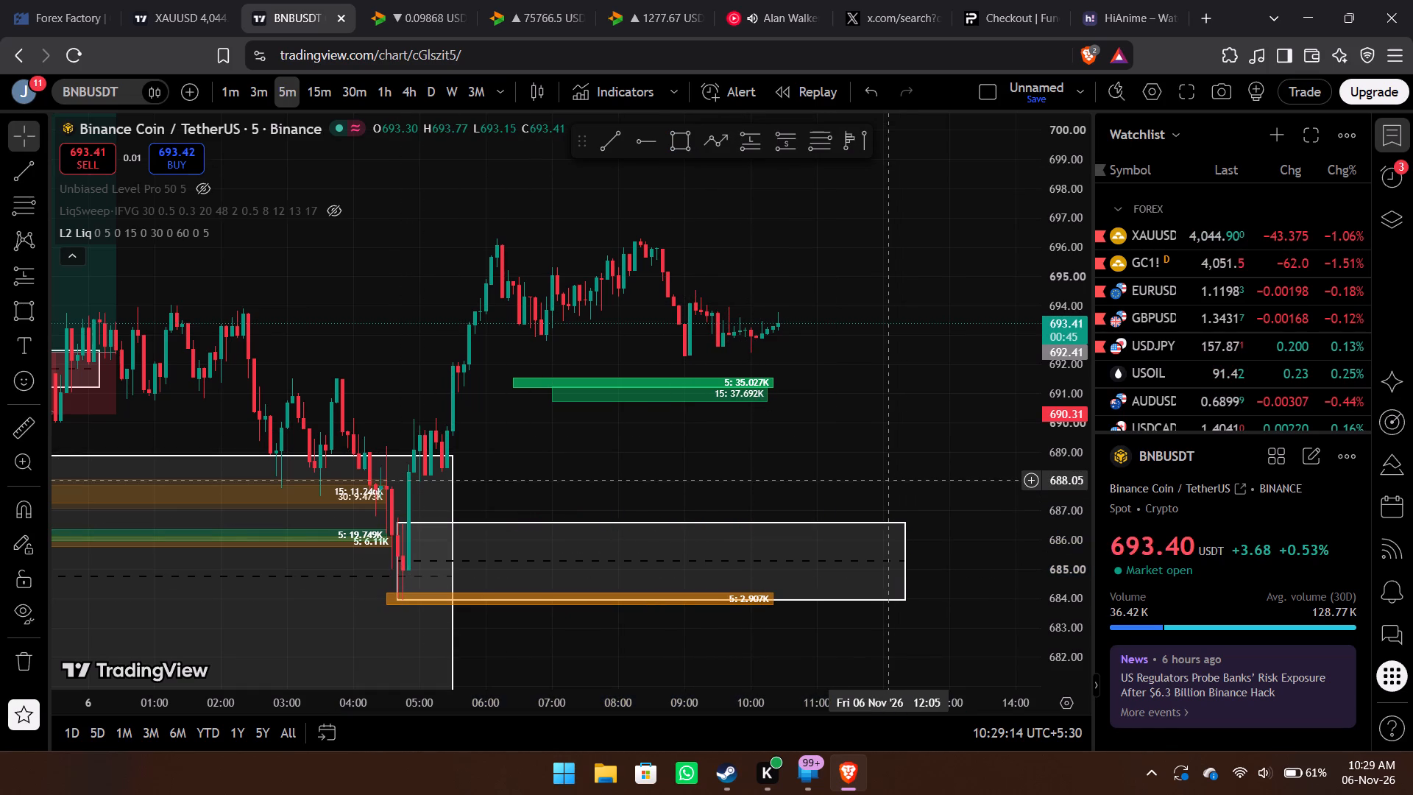
# Switch BNBUSDT to the 4-hour timeframe and examine the wider price structure around the white zones with a compressed price scale.
pyautogui.click(419, 88)
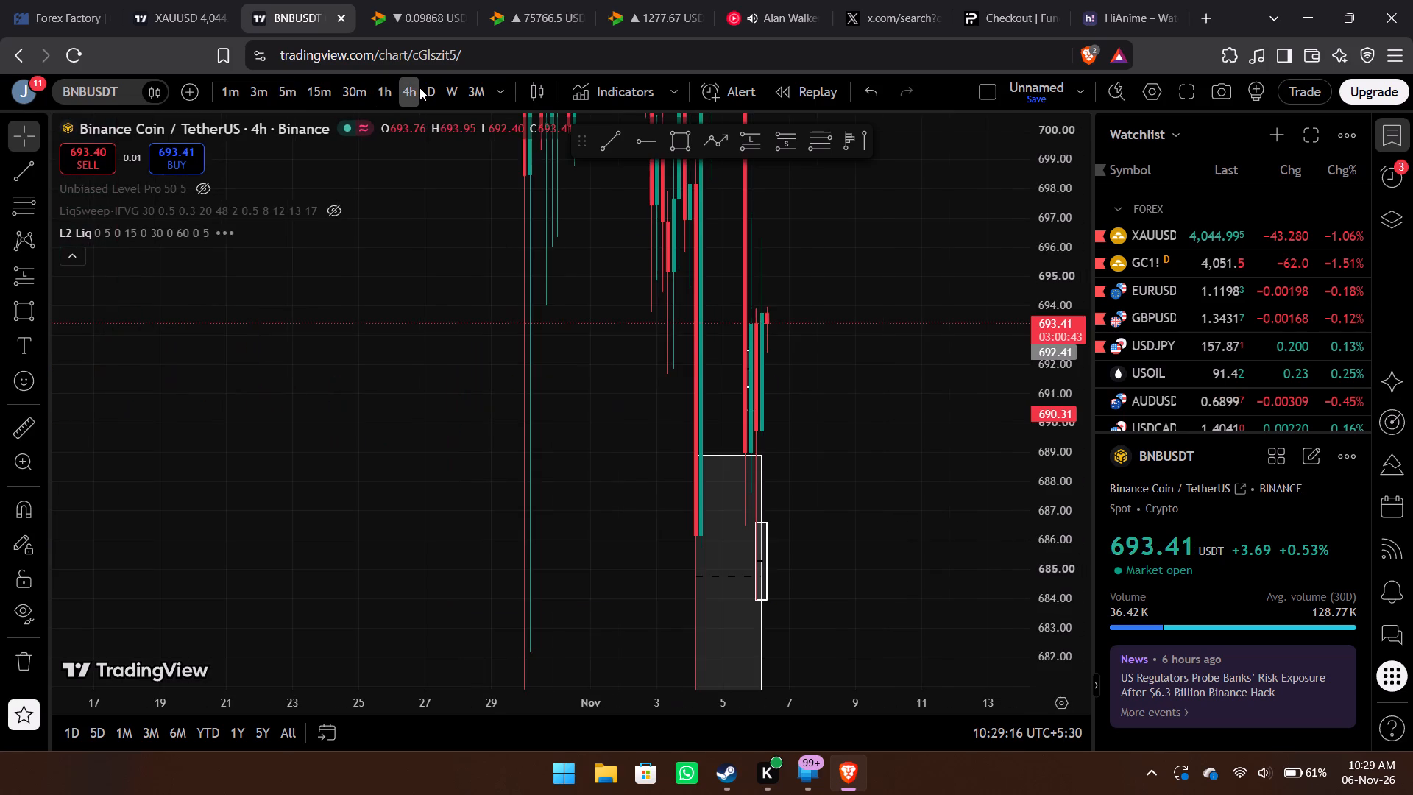
pyautogui.moveTo(1048, 392); pyautogui.dragTo(1044, 669)
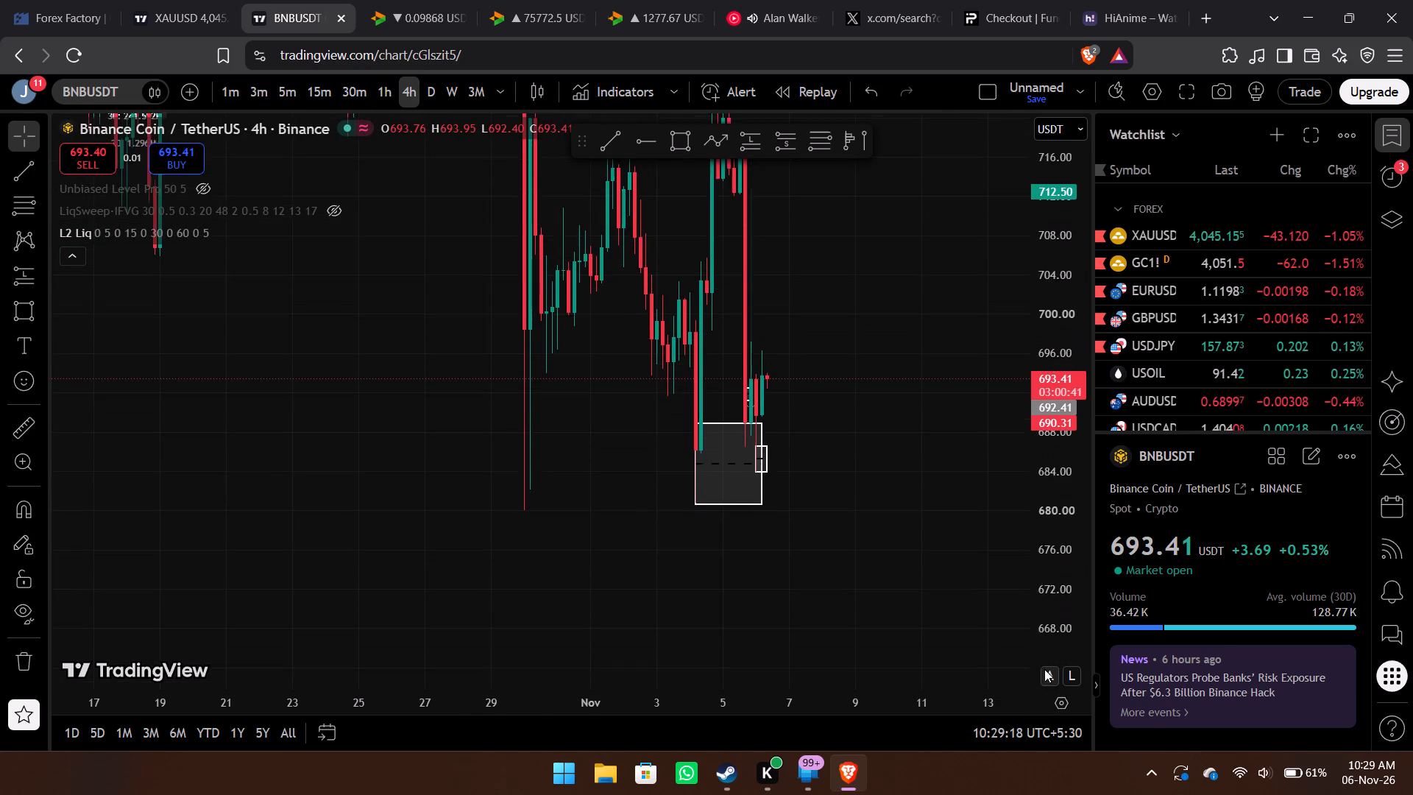
pyautogui.moveTo(1044, 669); pyautogui.dragTo(1041, 702)
pyautogui.moveTo(1065, 332); pyautogui.dragTo(1055, 465)
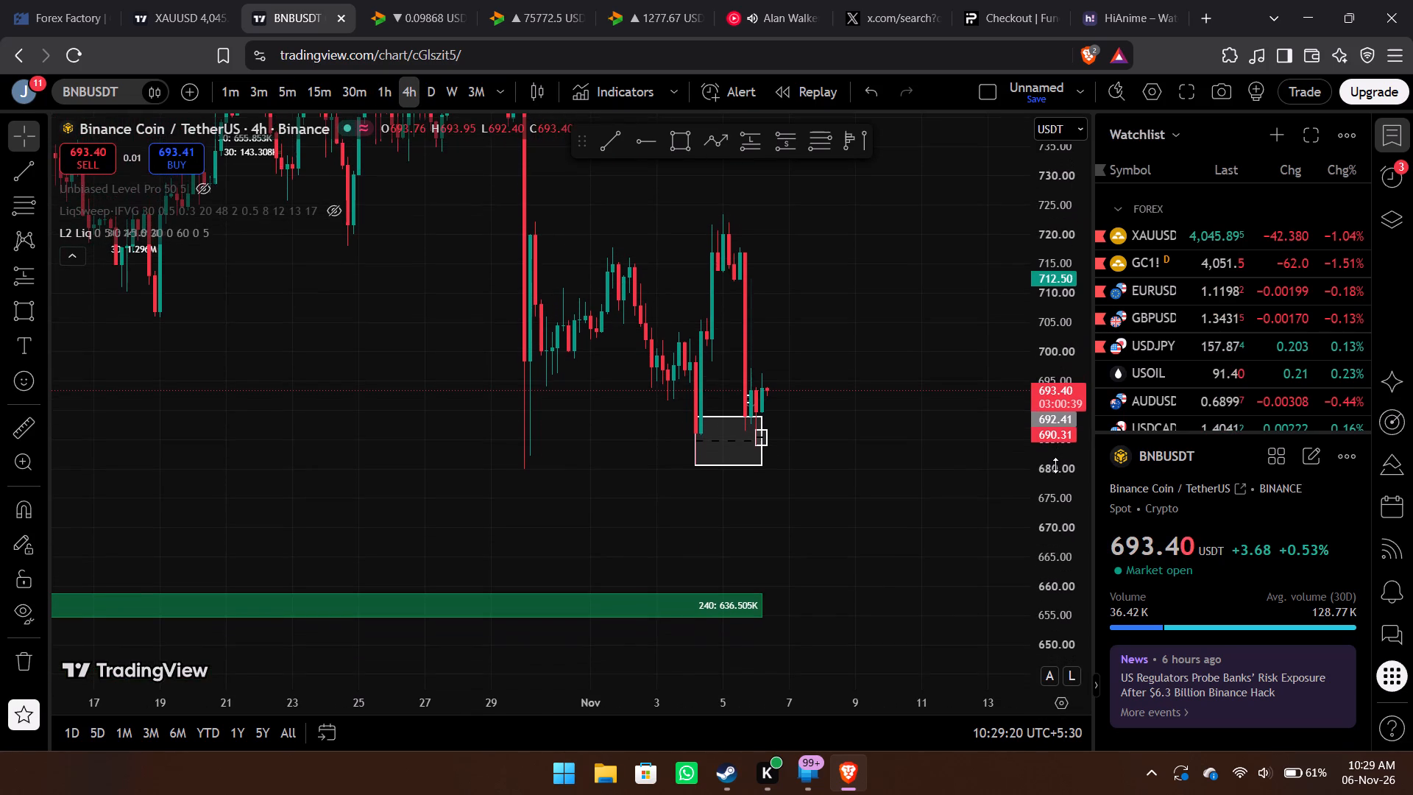
pyautogui.moveTo(827, 325); pyautogui.dragTo(675, 608)
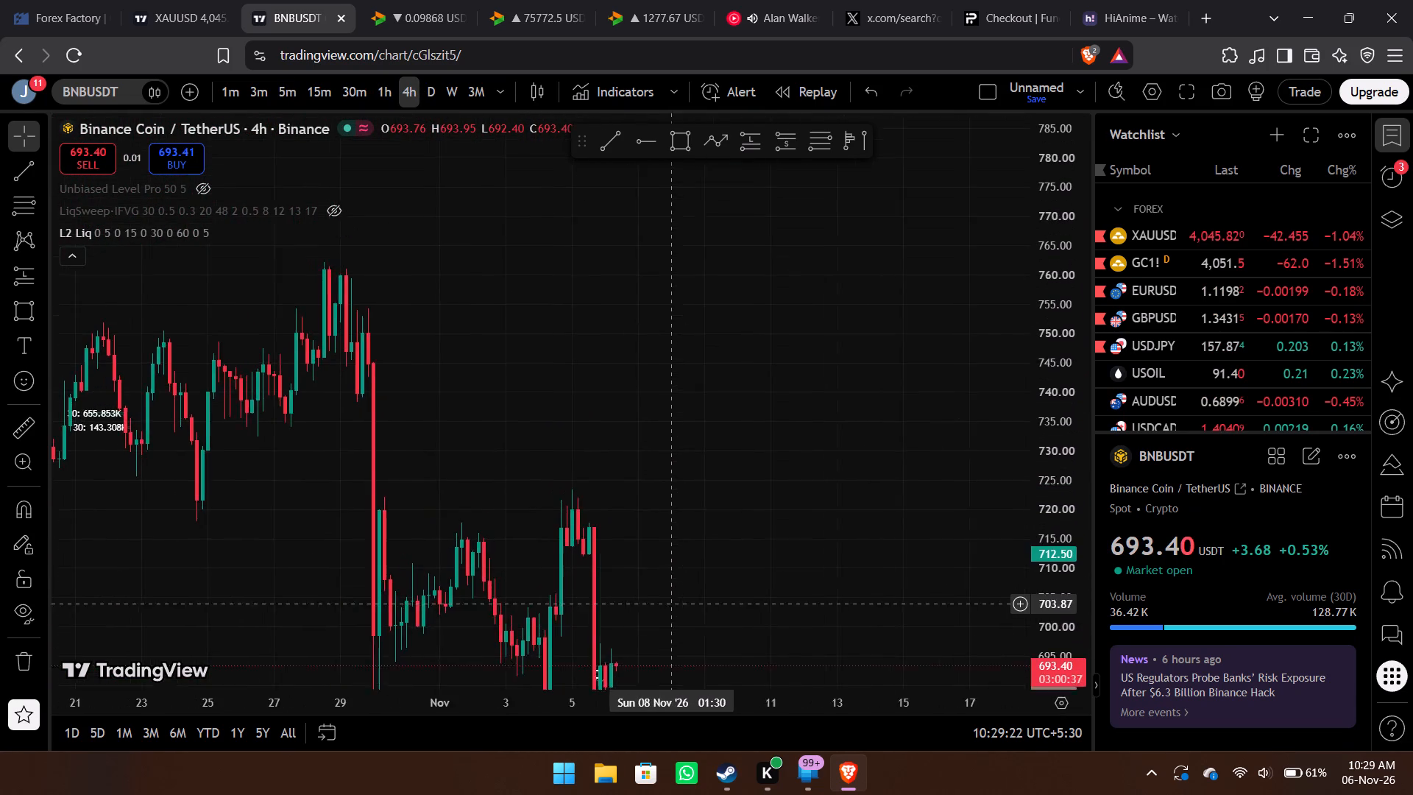
pyautogui.moveTo(675, 608); pyautogui.dragTo(756, 445)
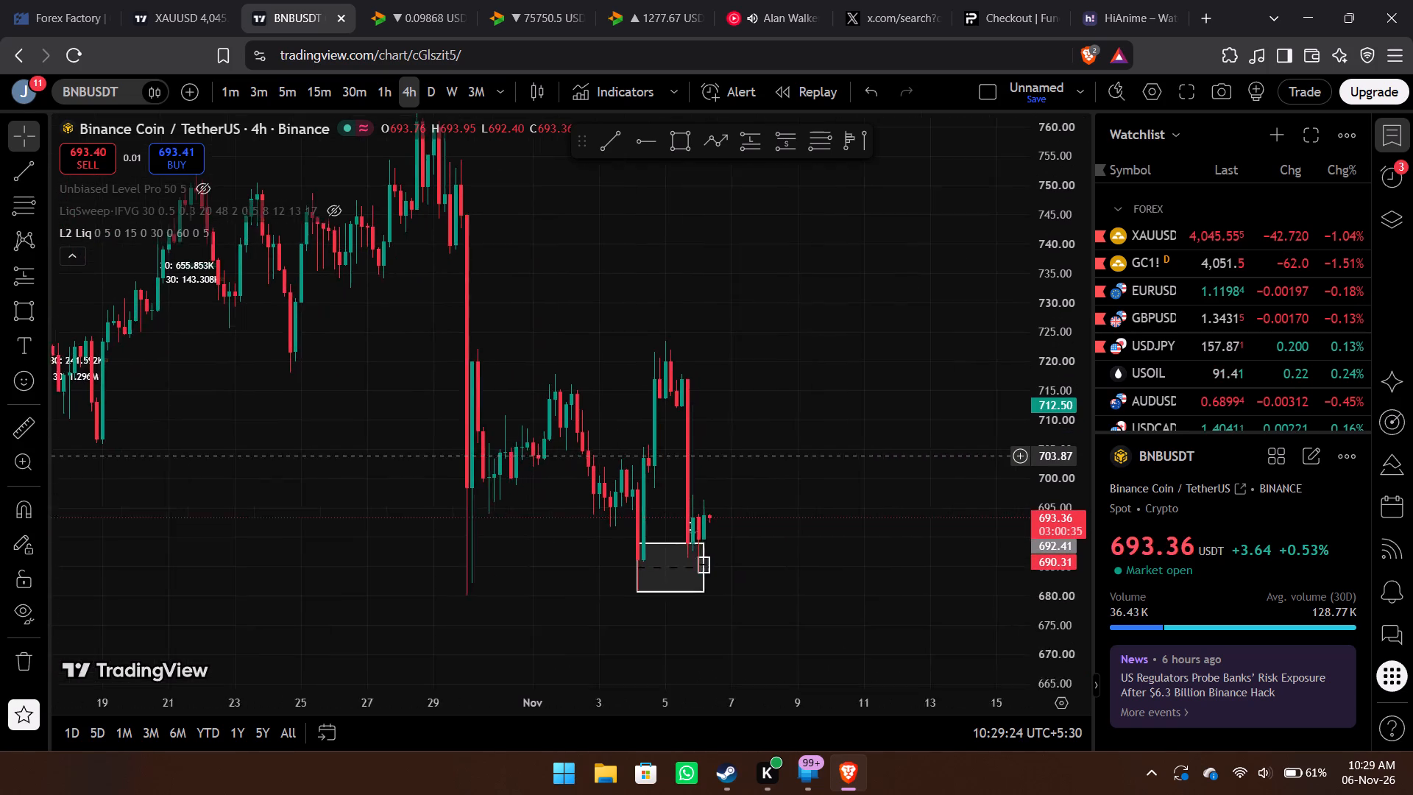
pyautogui.moveTo(756, 445); pyautogui.dragTo(749, 437)
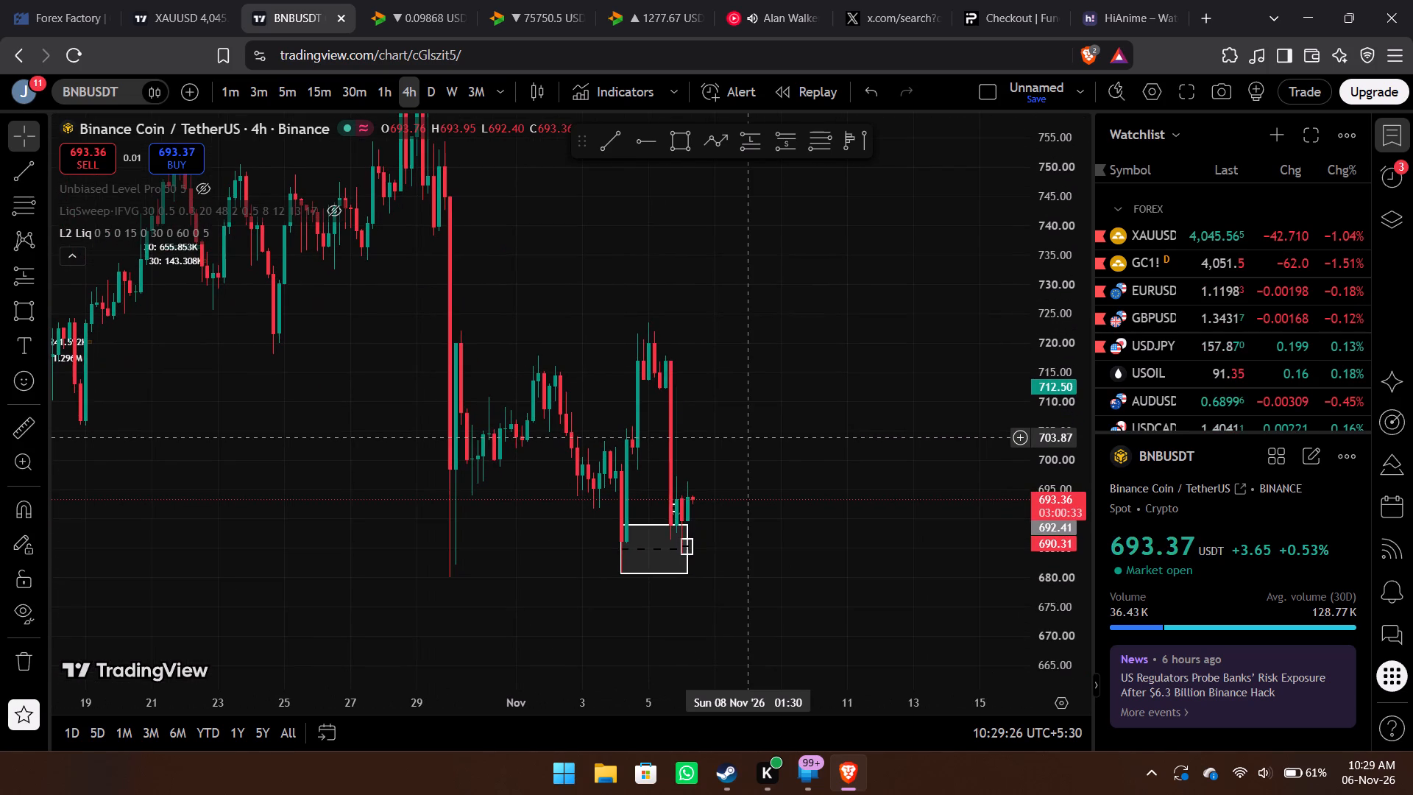
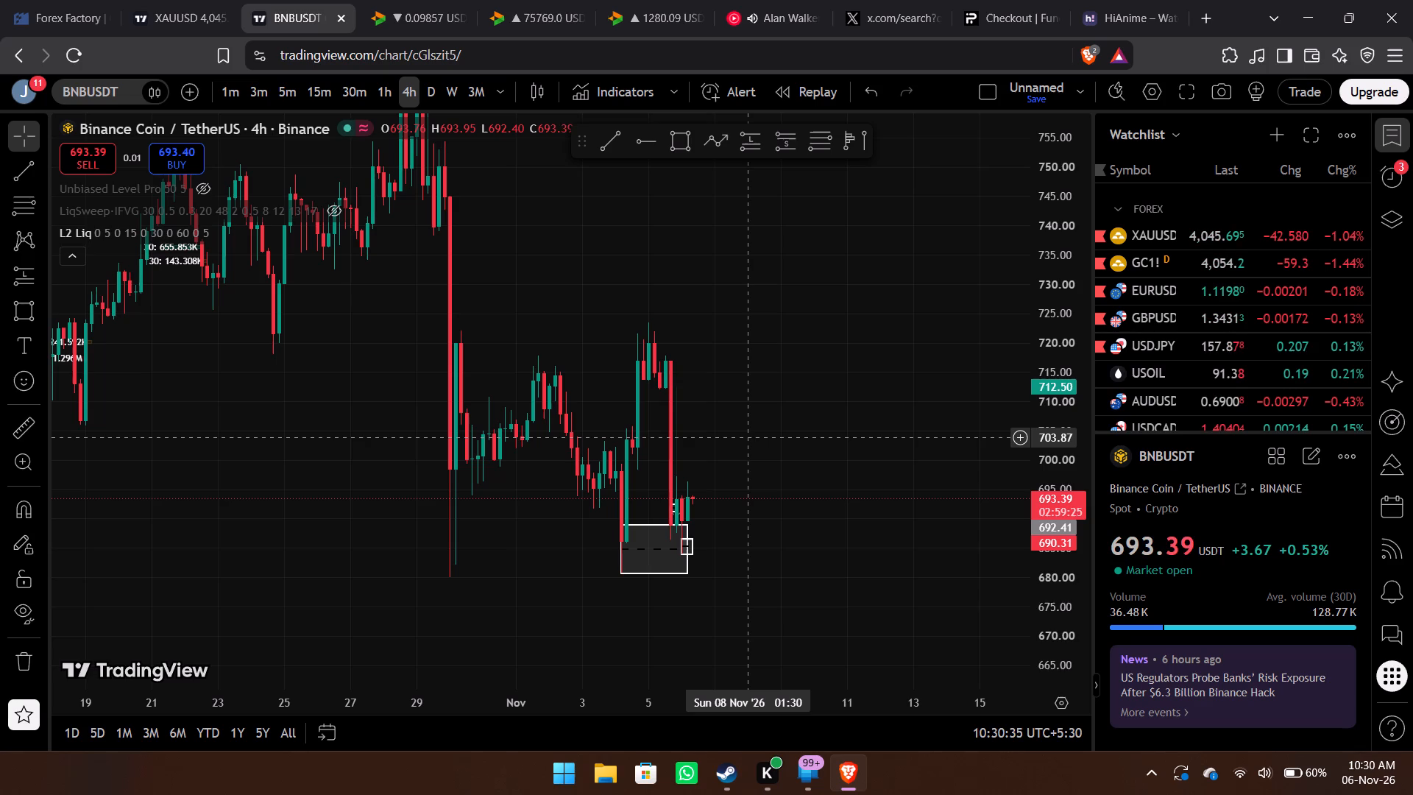
# Examine BNBUSDT's earlier 4-hour price history below the white zone, tracing the green 240 liquidity zone back to where it starts.
pyautogui.moveTo(795, 511); pyautogui.dragTo(829, 347)
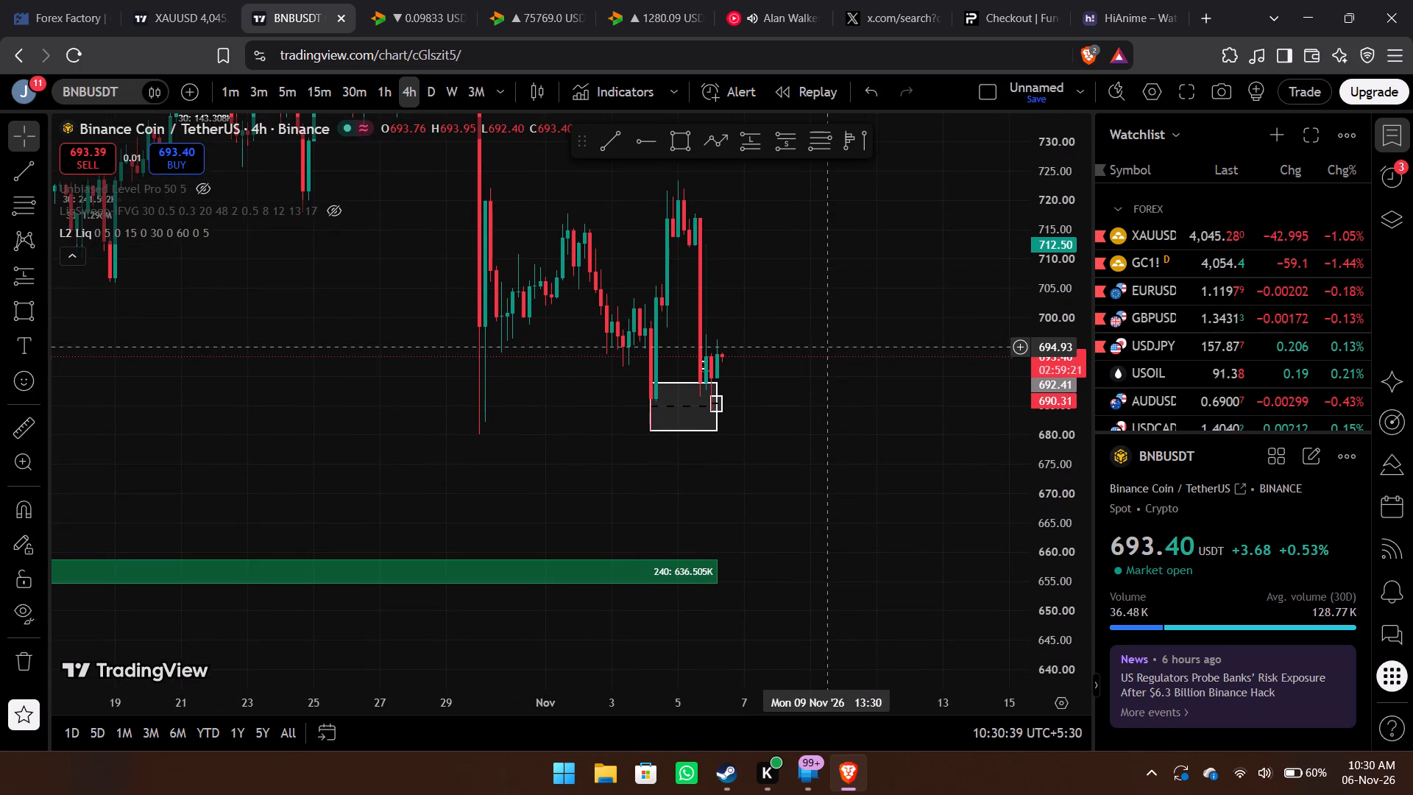
pyautogui.moveTo(807, 438); pyautogui.dragTo(854, 420)
pyautogui.hscroll(3, 665, 549)
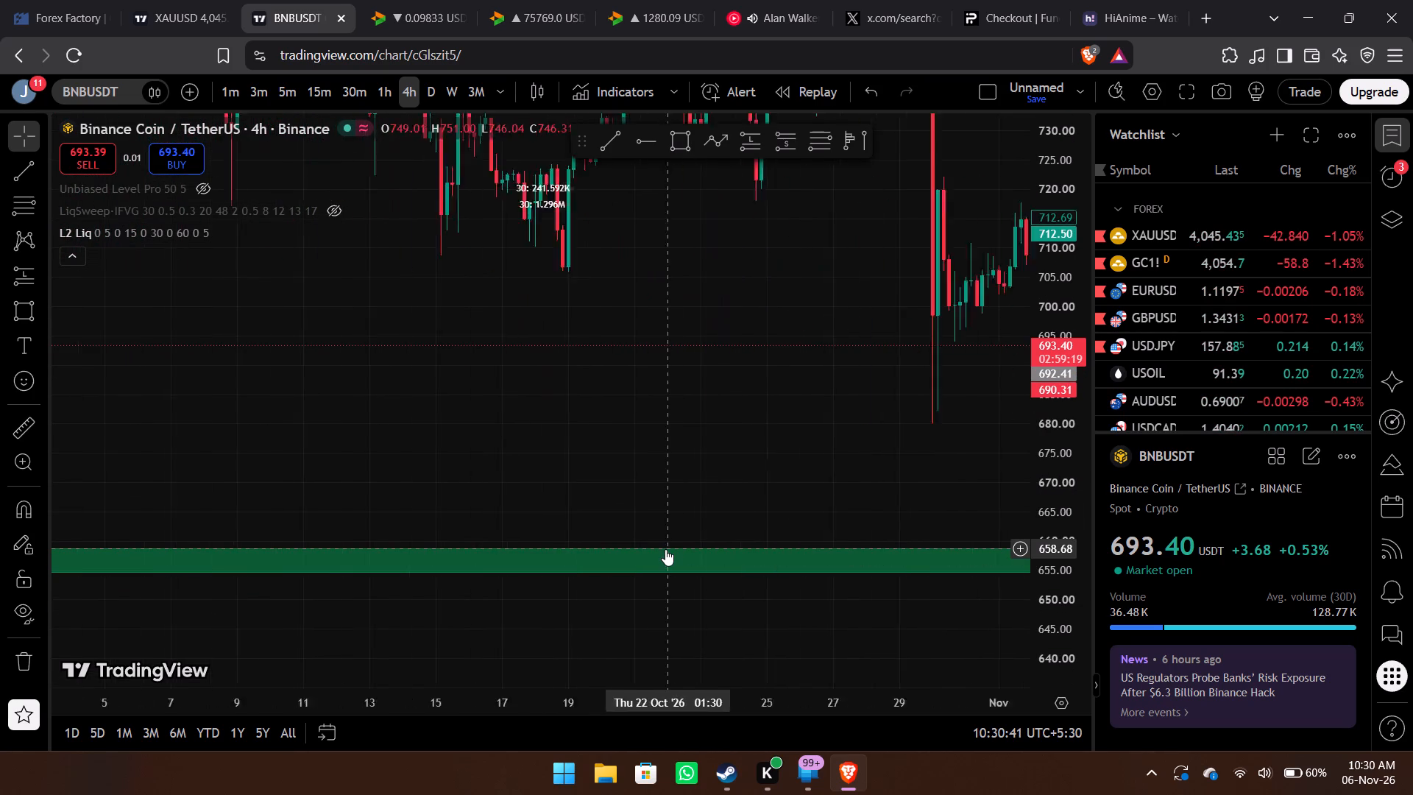
pyautogui.hscroll(13, 665, 549)
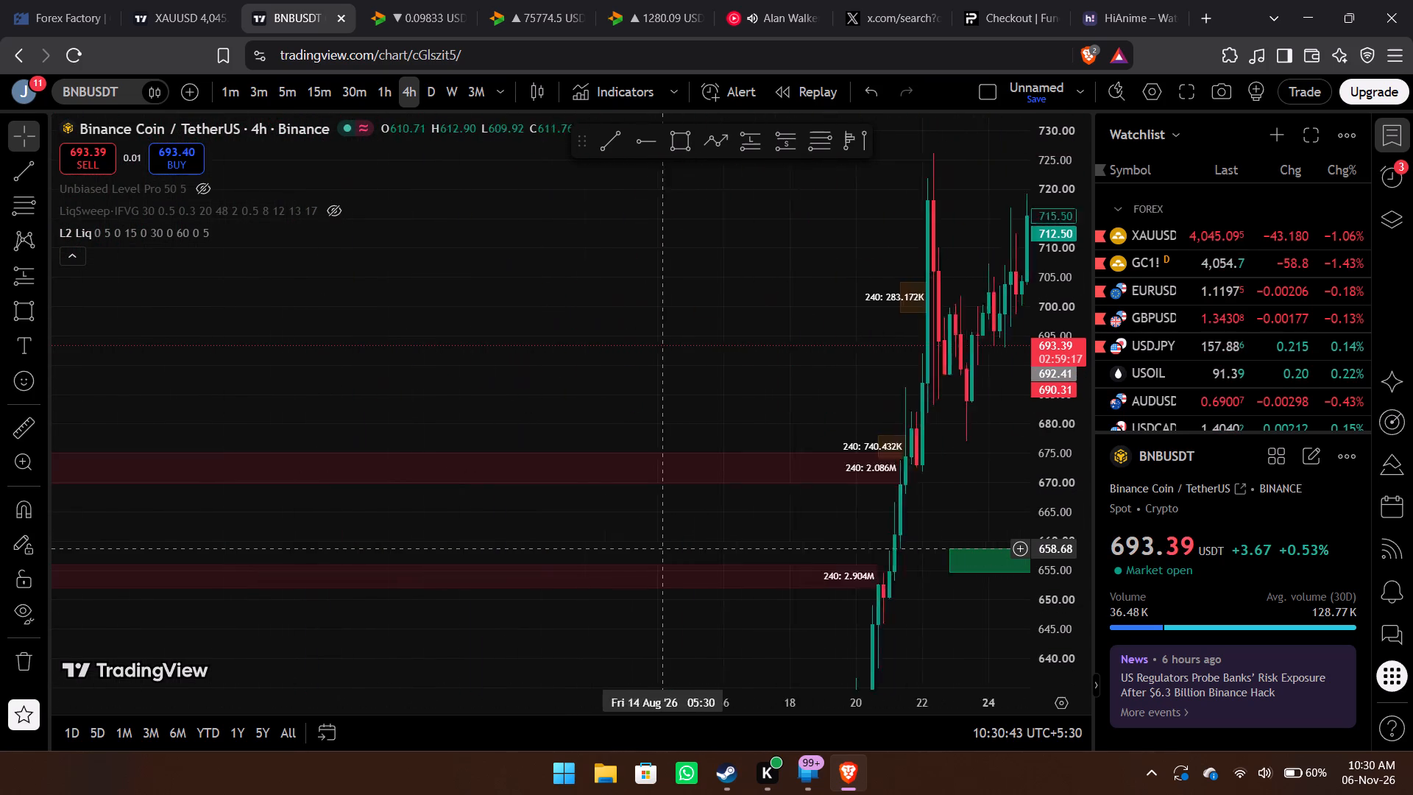
pyautogui.hscroll(-9, 665, 549)
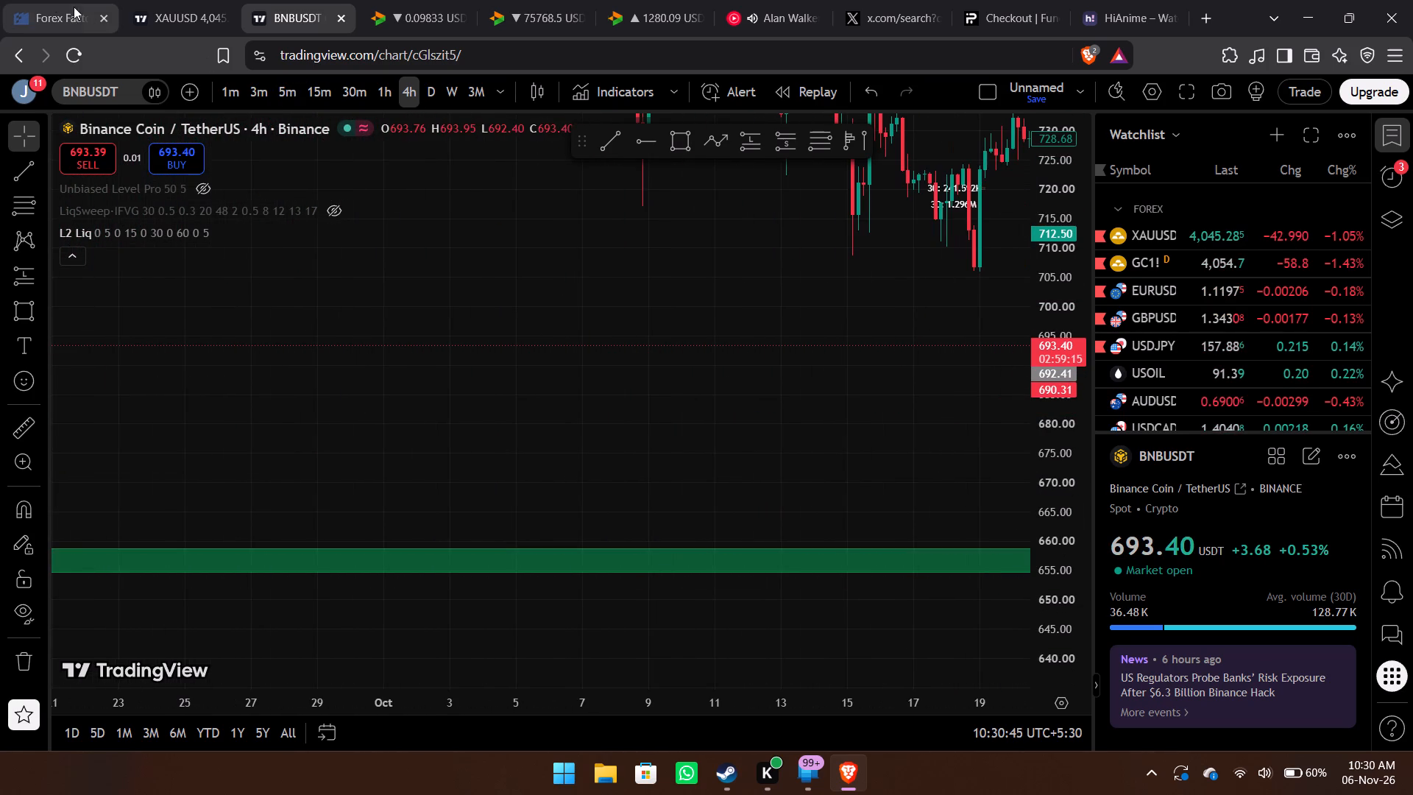
# Switch to Forex Factory, reload it, examine today's Nov 6 economic calendar events, and return to the BNBUSDT chart.
pyautogui.click(55, 0)
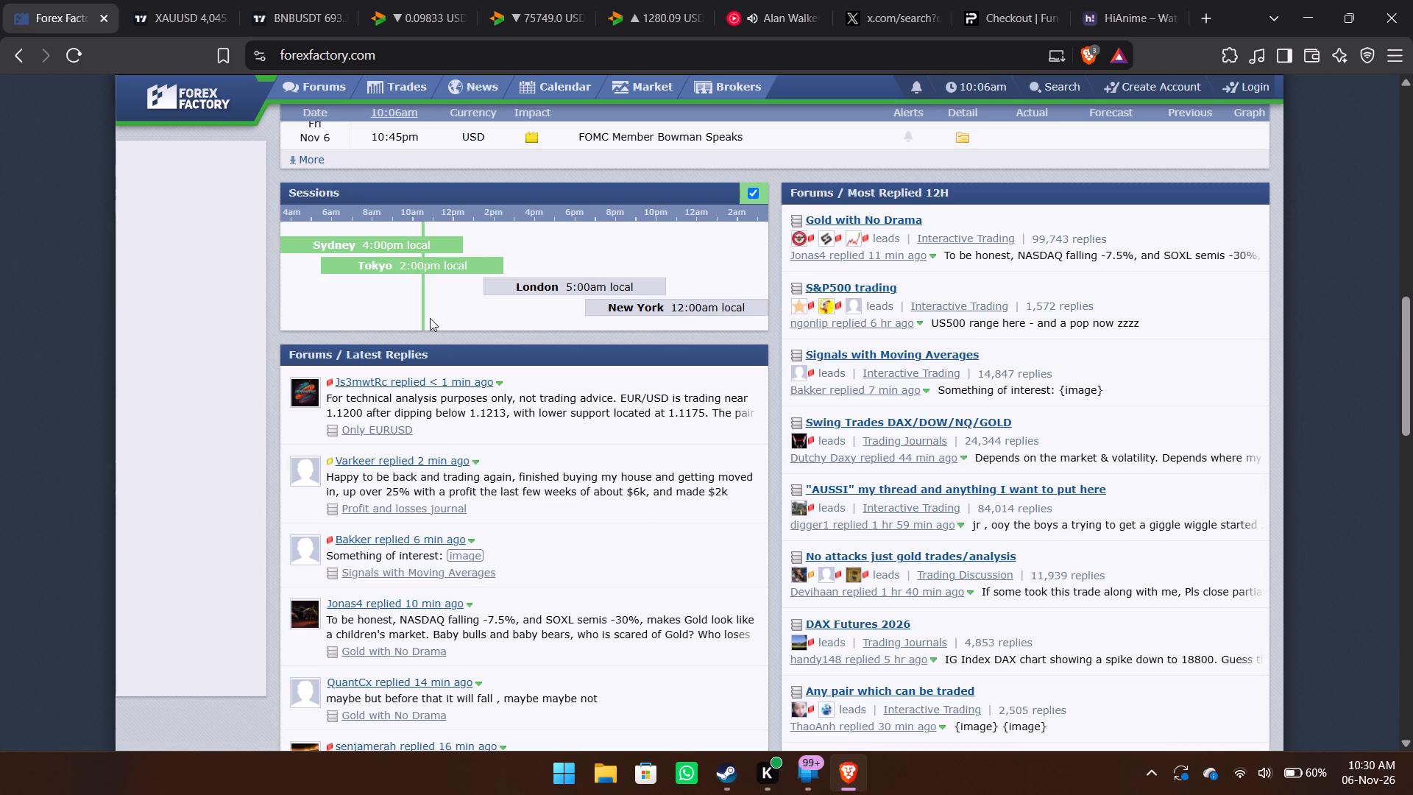
pyautogui.click(71, 55)
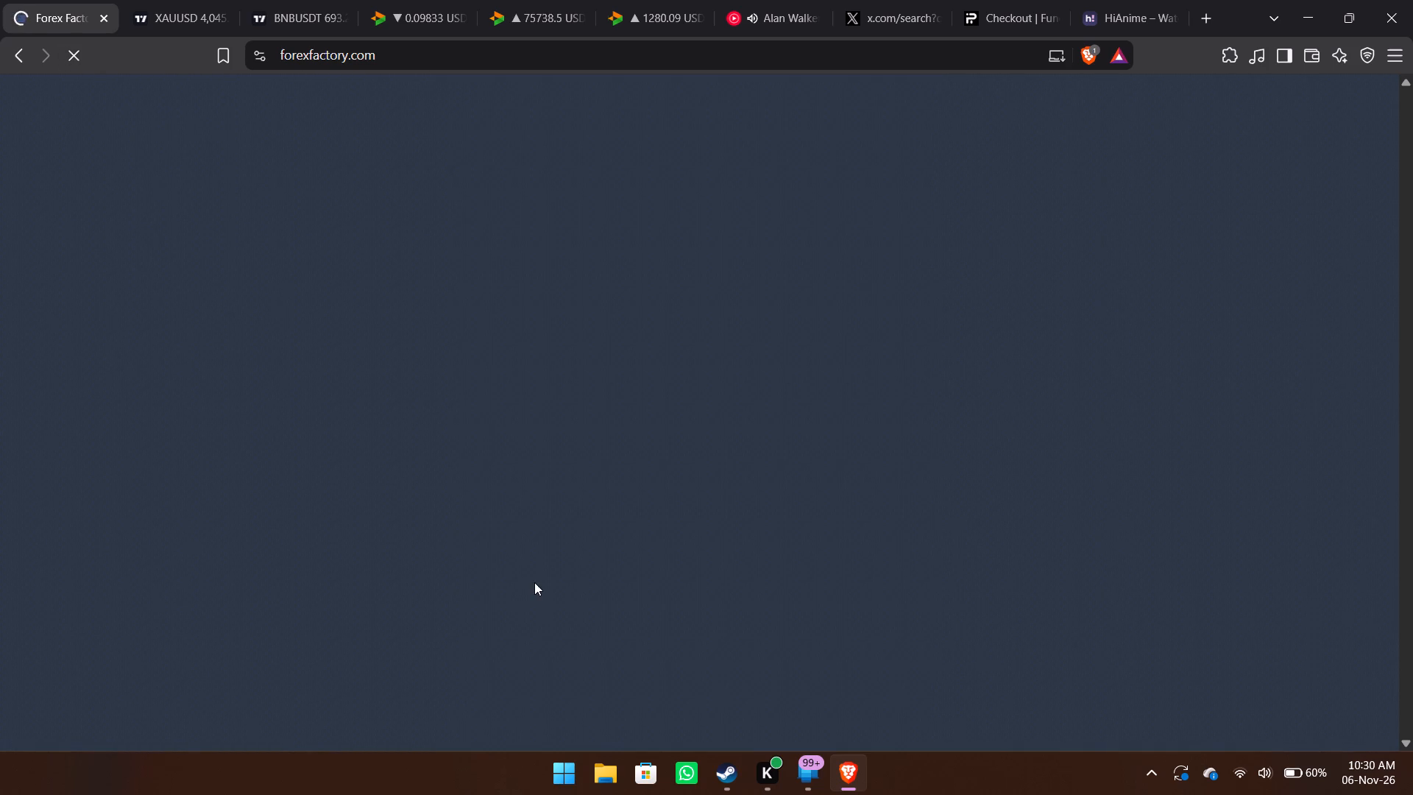
pyautogui.scroll(5, 743, 506)
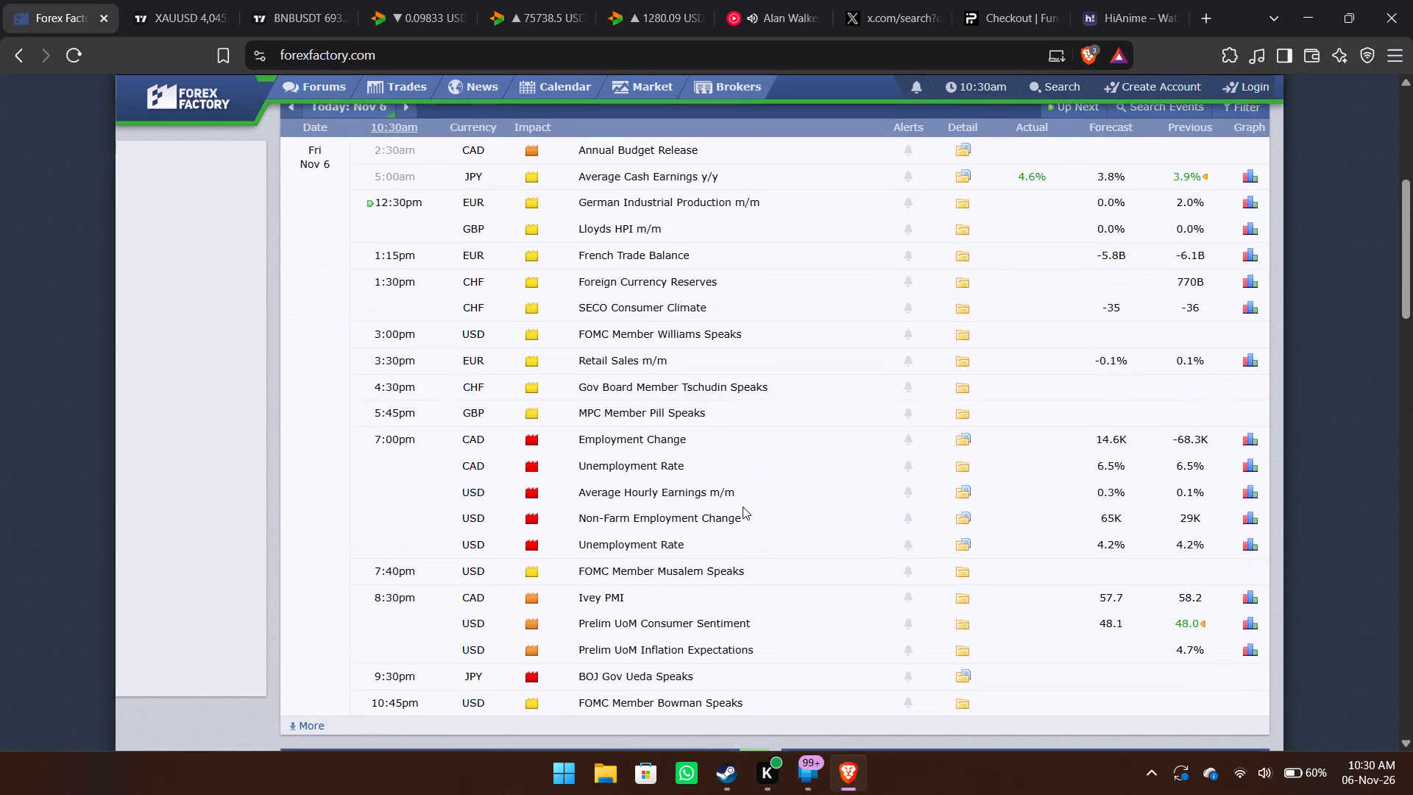
pyautogui.scroll(1, 743, 506)
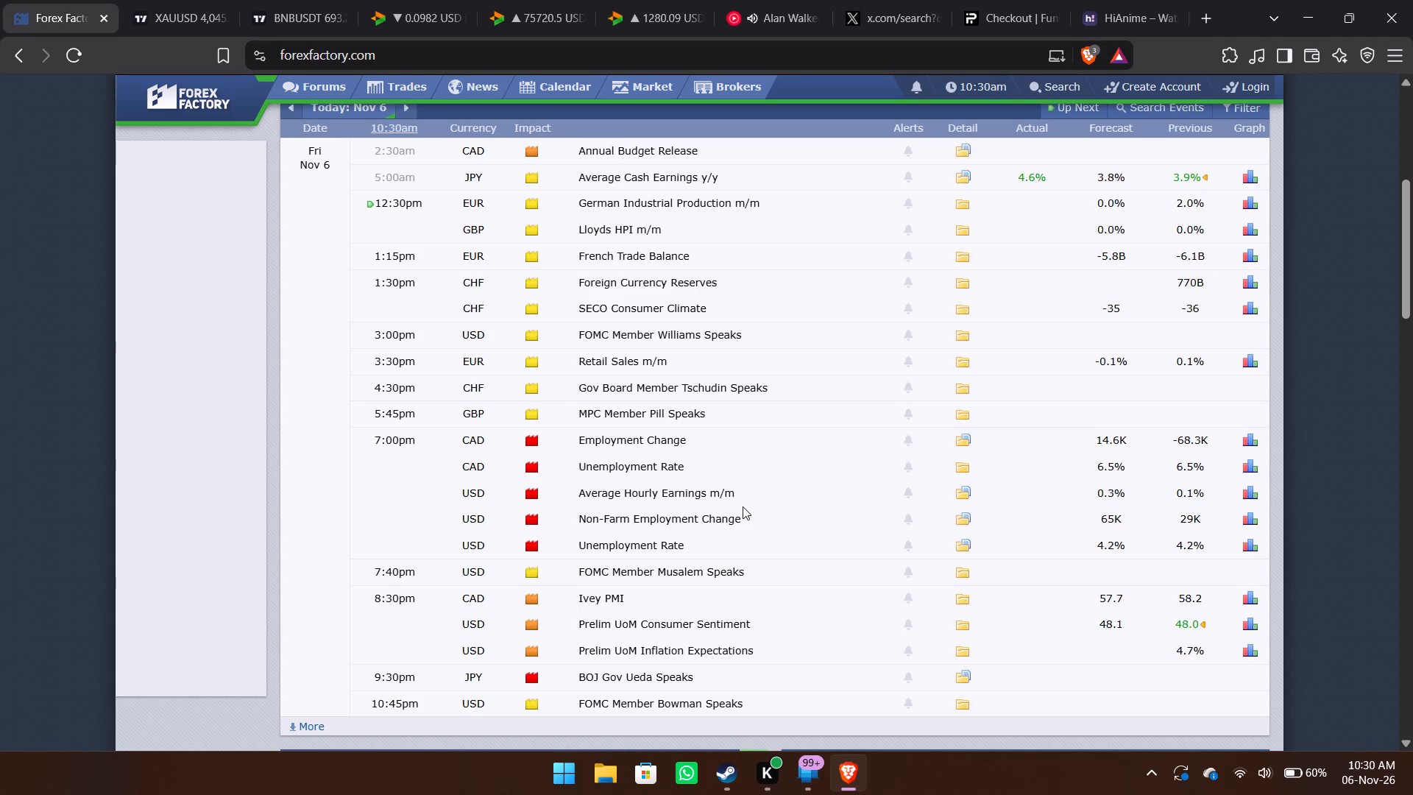
pyautogui.click(304, 0)
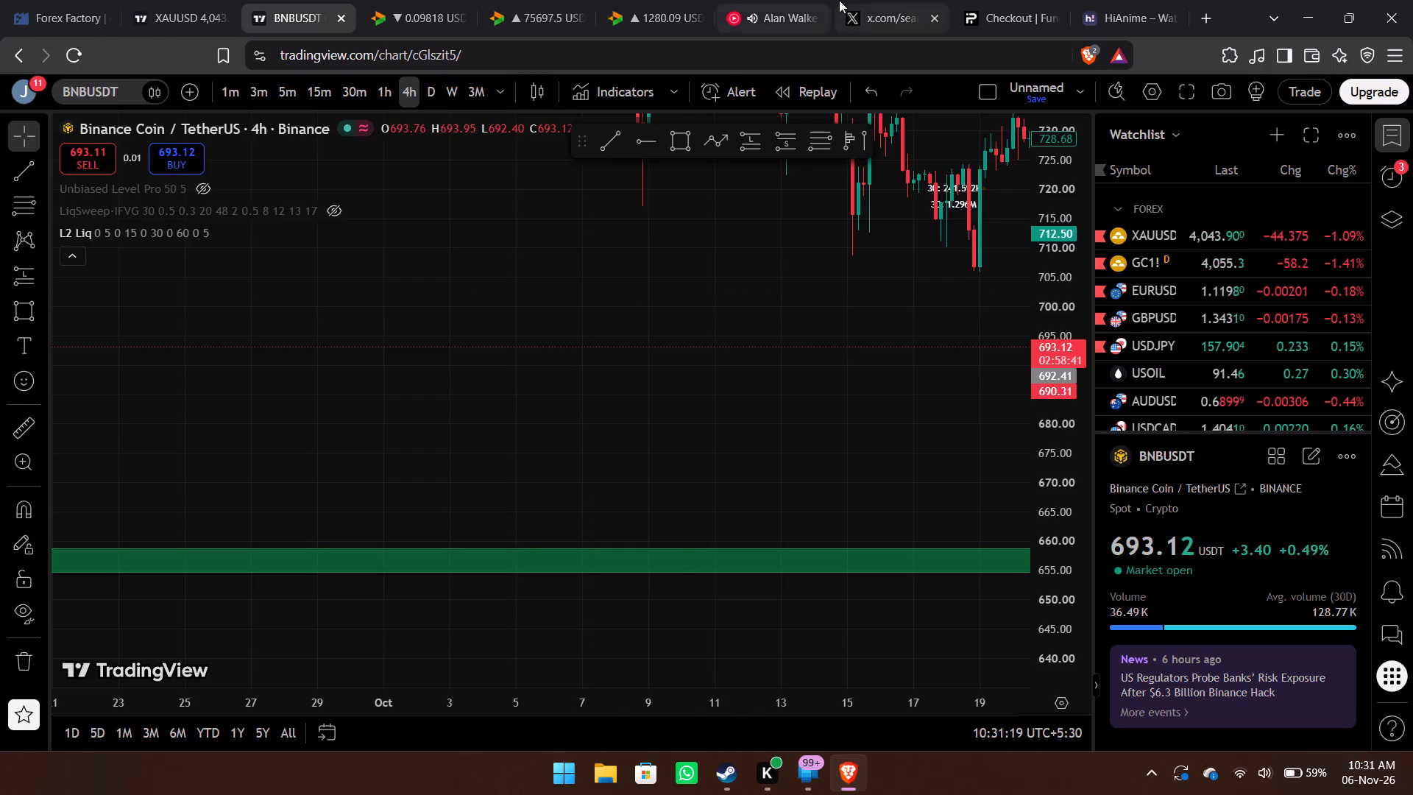
# Switch to YouTube Music and pause the Alan Walker Mashup track.
pyautogui.click(776, 10)
pyautogui.press('space')
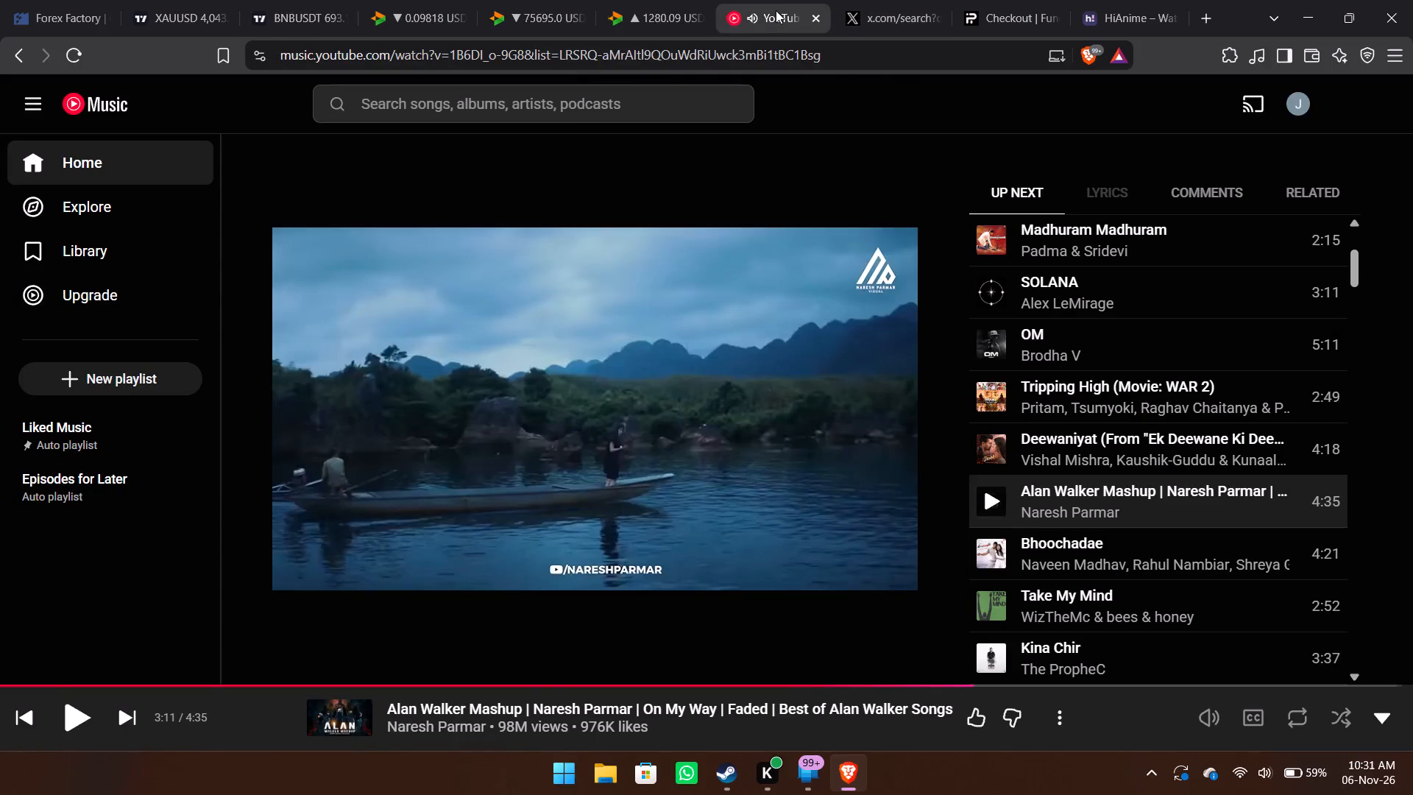